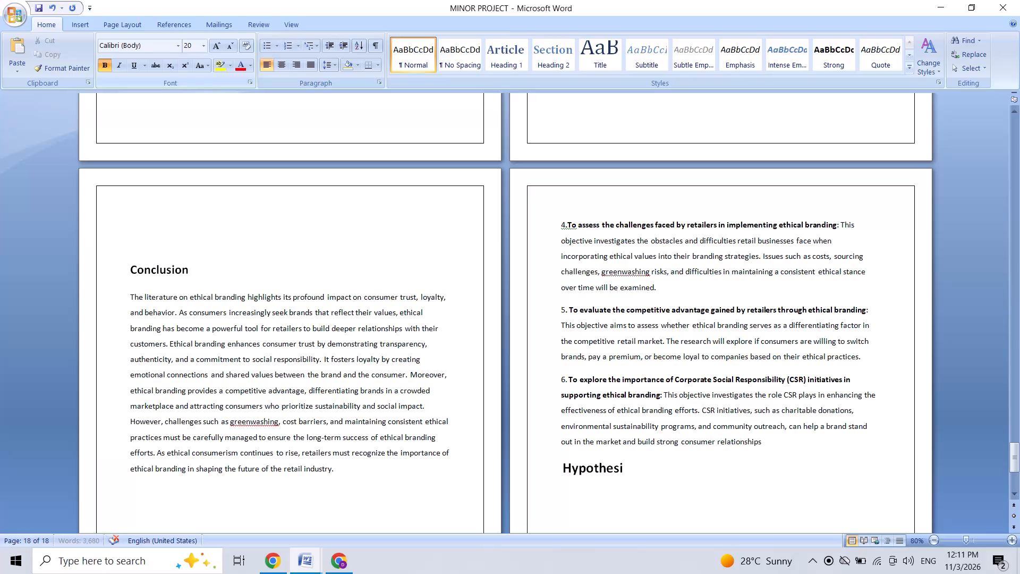
Complete the section heading below objective 6 so it reads "Hypothesis:" and start a new line beneath it.
key("s")
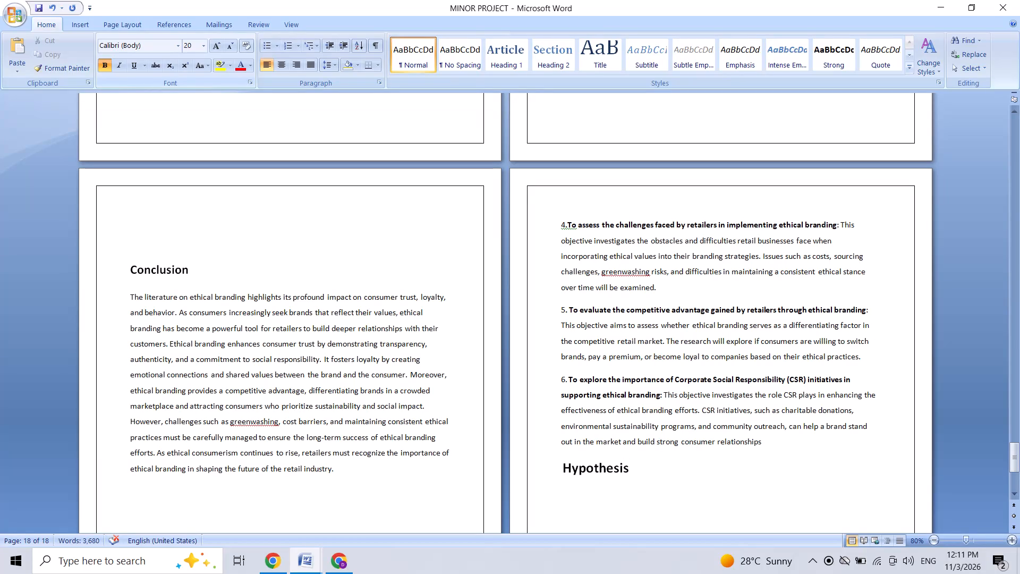
key("shift+colon")
key("Return")
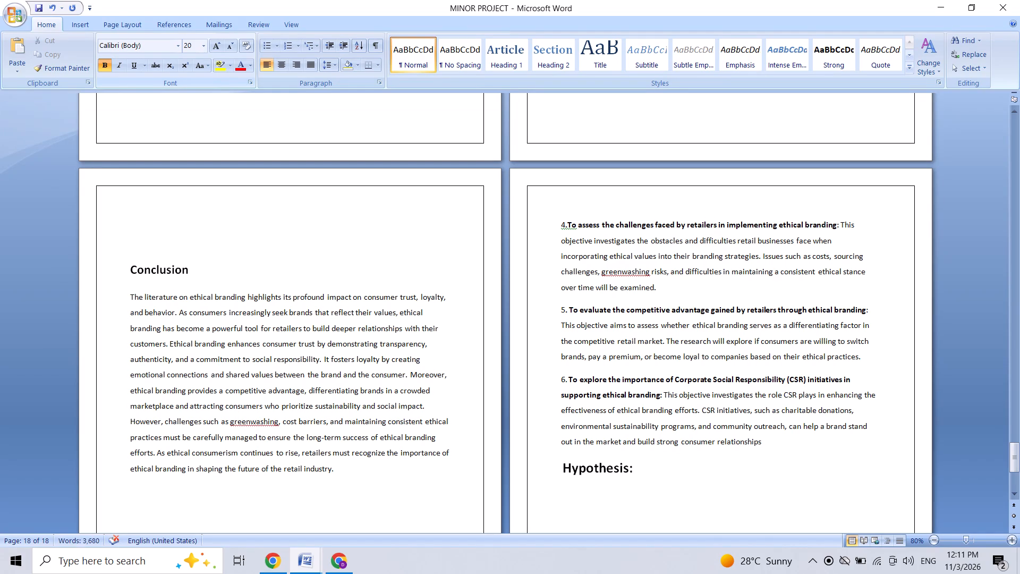
Begin the entry numbered 1 under the Hypothesis heading in non-bold 12 pt text.
left_click(100, 68)
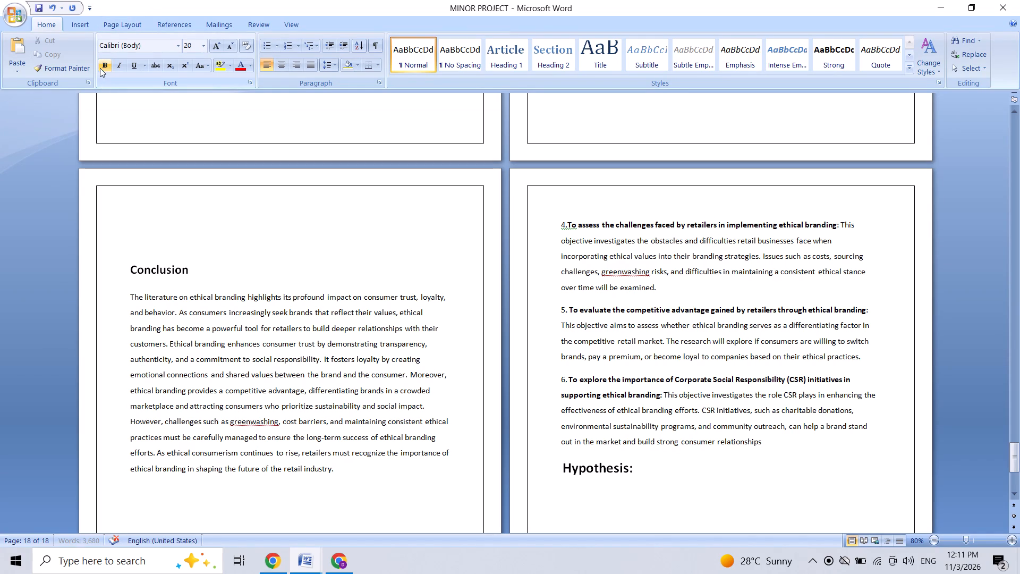
left_click(226, 49)
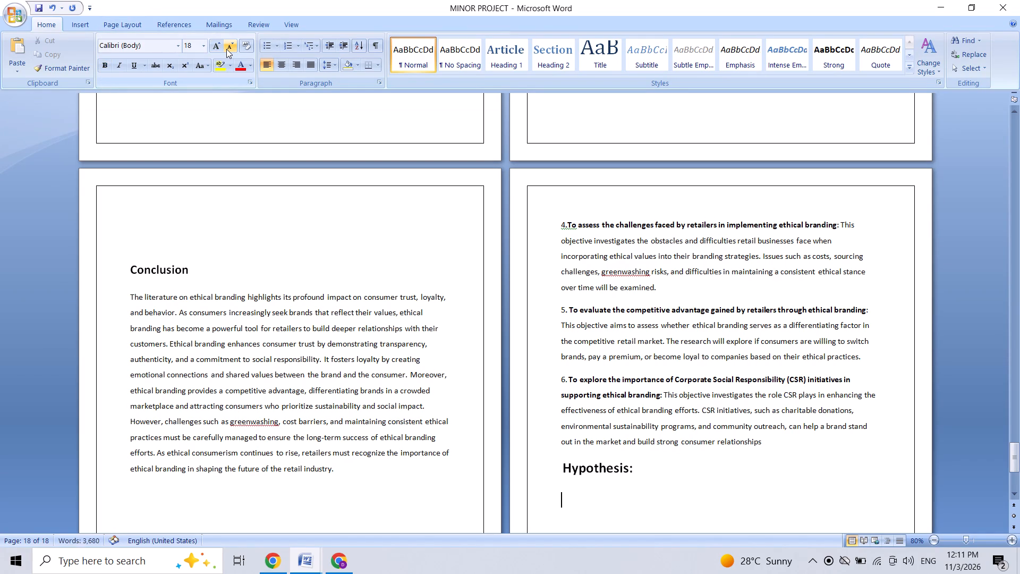
left_click(226, 49)
left_click(226, 49)
left_click(226, 49)
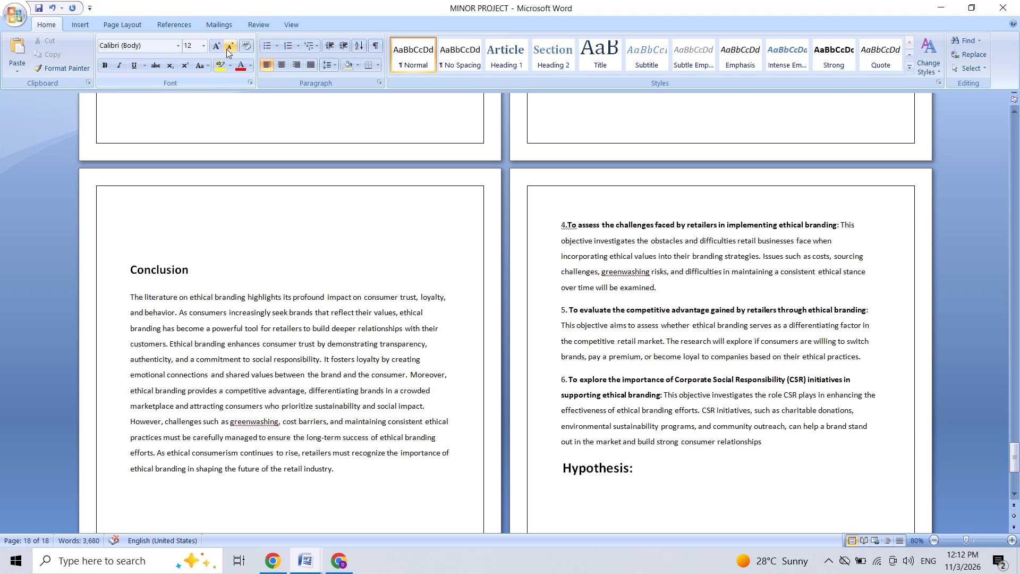
key("1")
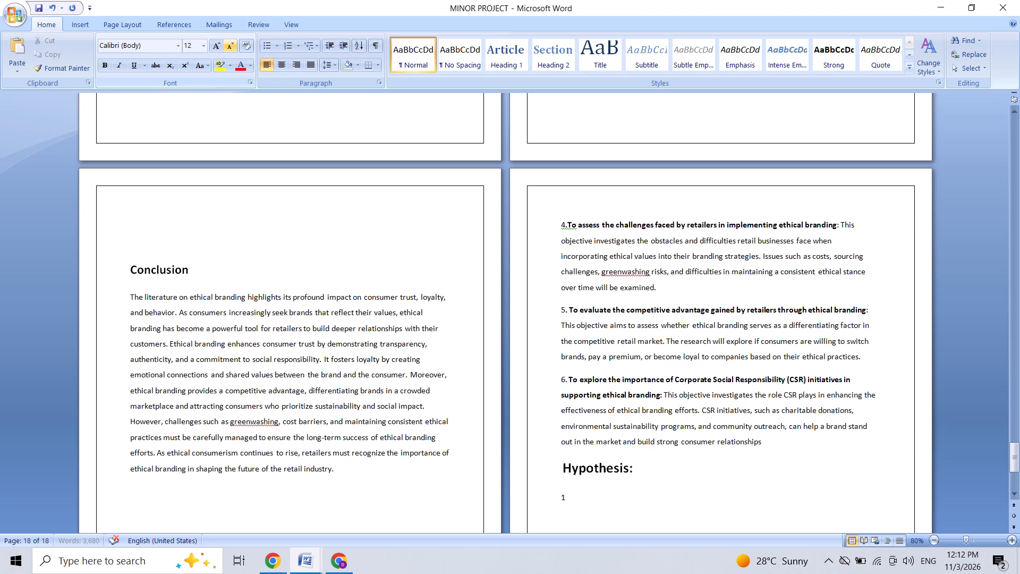
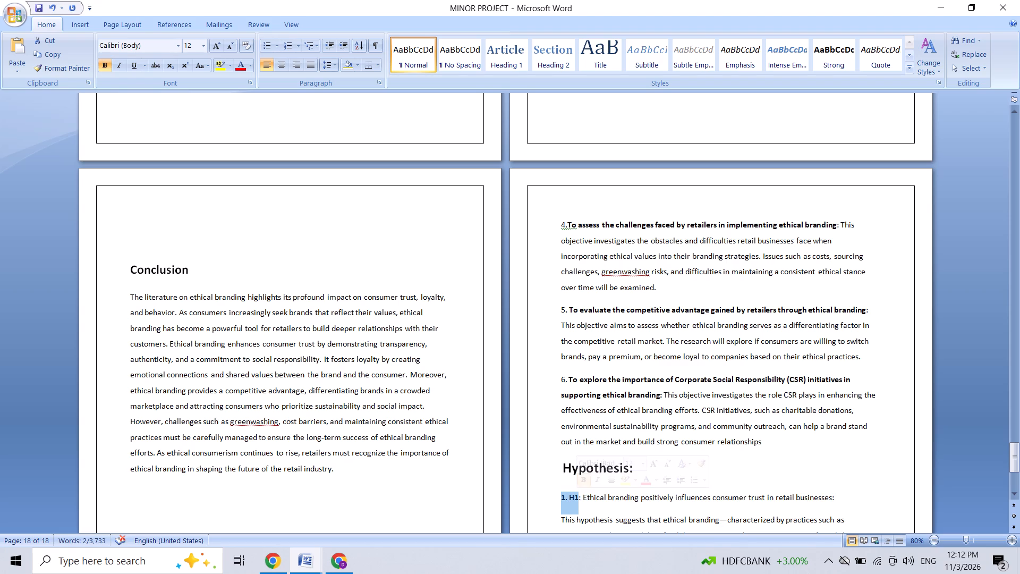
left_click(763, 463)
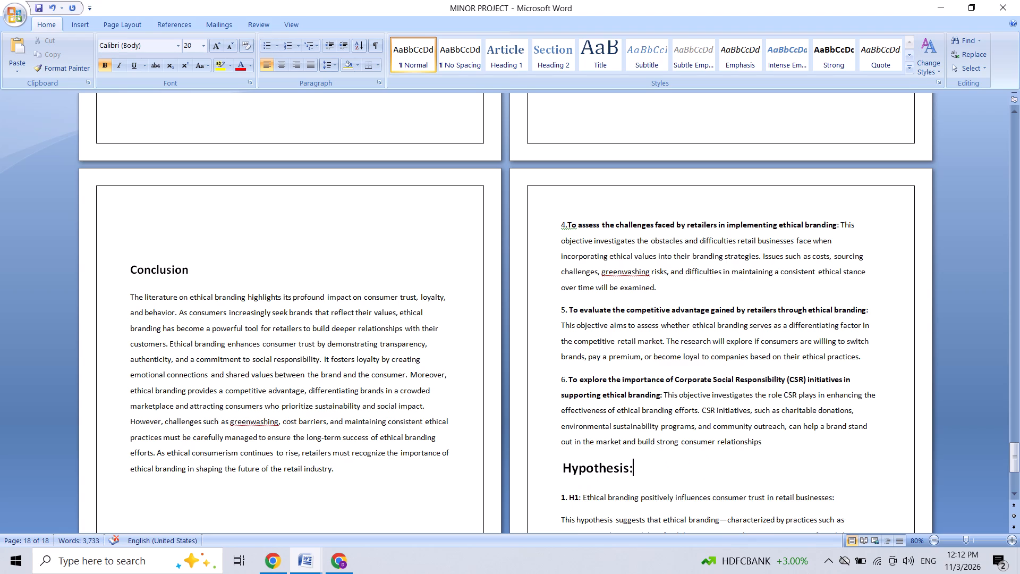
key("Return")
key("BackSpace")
Make "branding positively influences consumer trust in retail businesses:" bold in the H1 statement under the Hypothesis heading.
triple_click(1011, 492)
triple_click(1011, 492)
triple_click(1011, 492)
left_click(1011, 492)
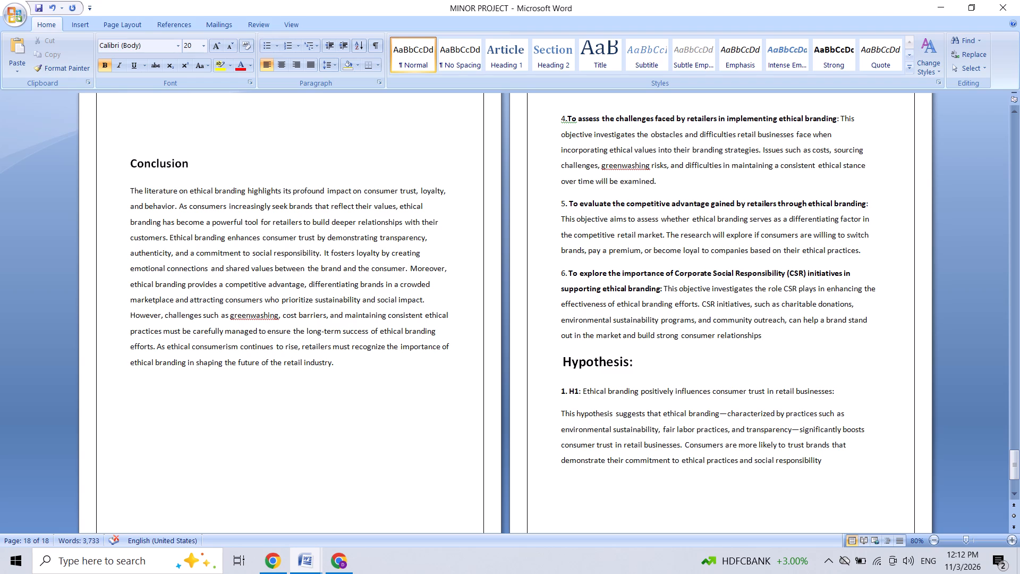
left_click(830, 463)
right_click_drag(582, 393, 609, 393)
left_click(590, 389)
left_click_drag(590, 389, 584, 389)
left_click(584, 389)
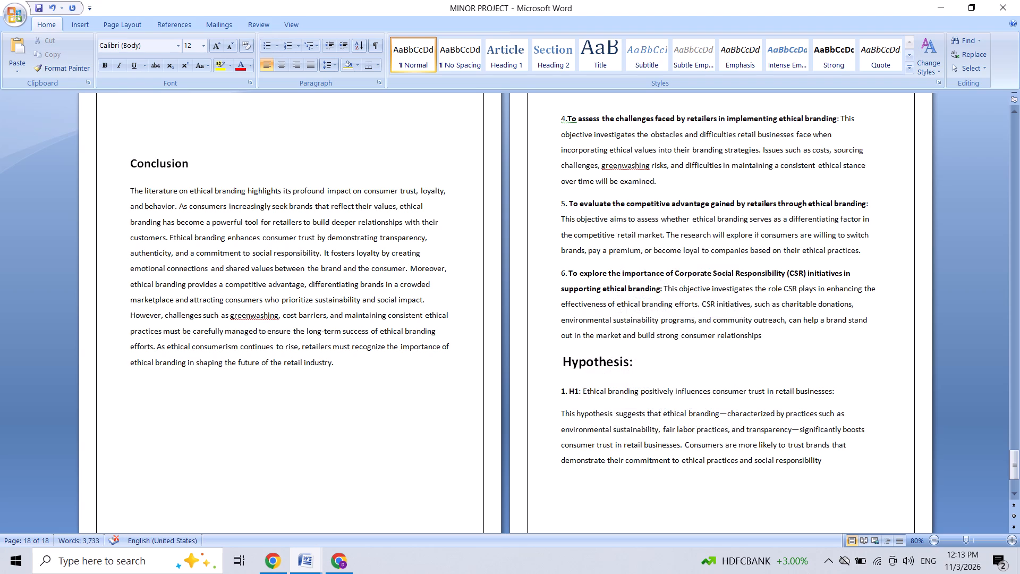
right_click_drag(584, 389, 650, 392)
right_click_drag(650, 392, 632, 392)
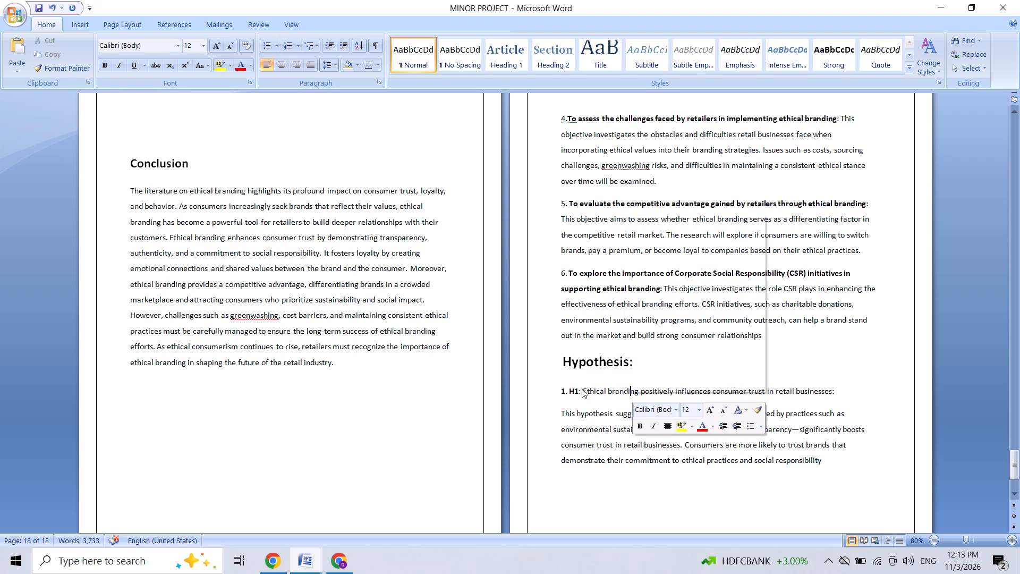
left_click(582, 389)
left_click_drag(582, 389, 797, 391)
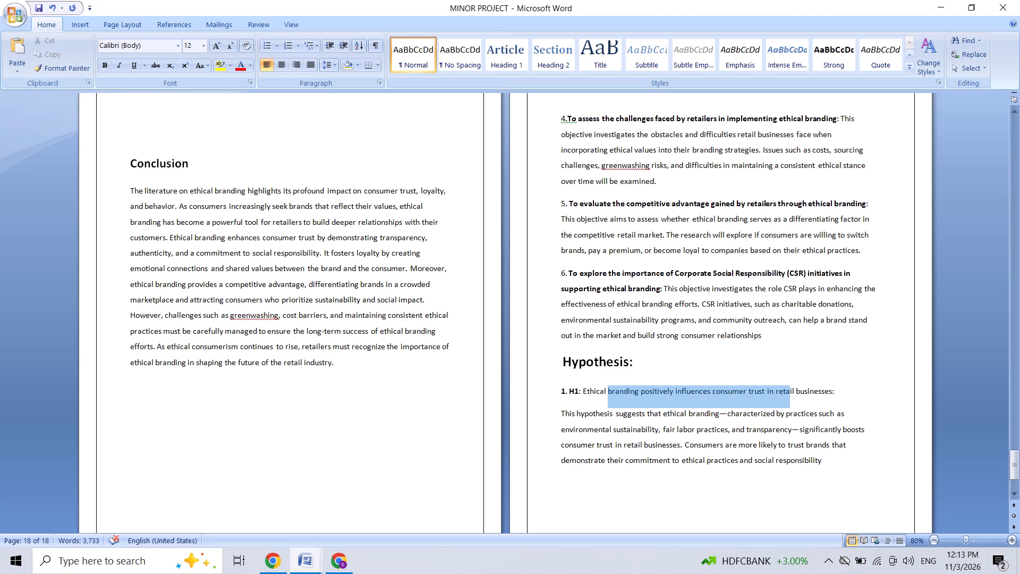
left_click_drag(797, 391, 835, 390)
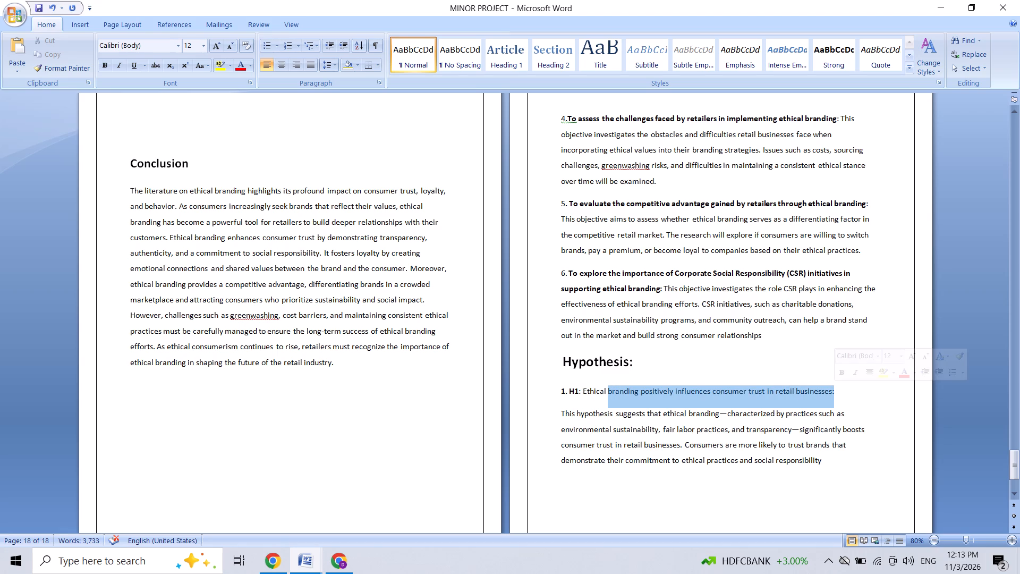
left_click(840, 376)
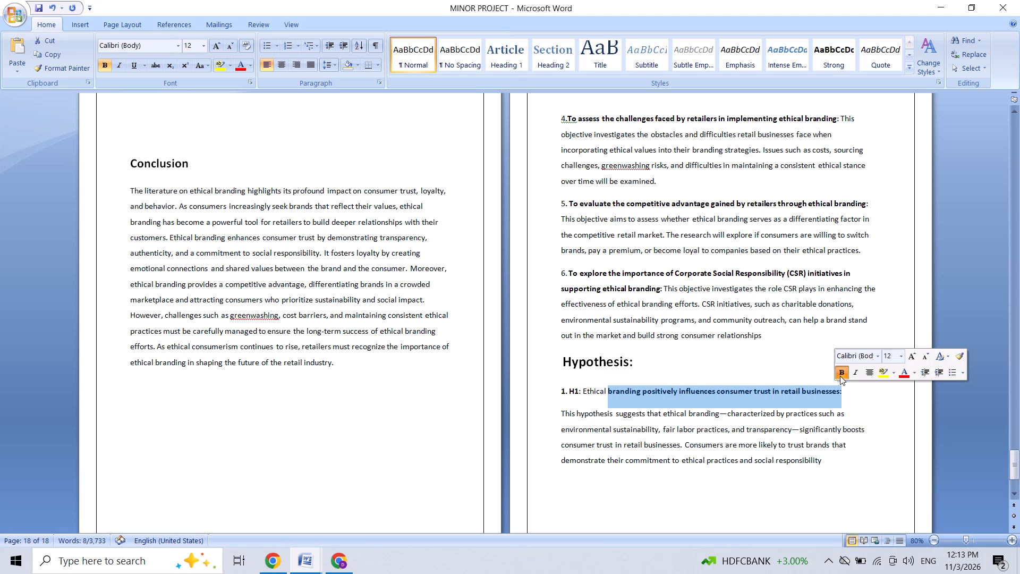
left_click(887, 413)
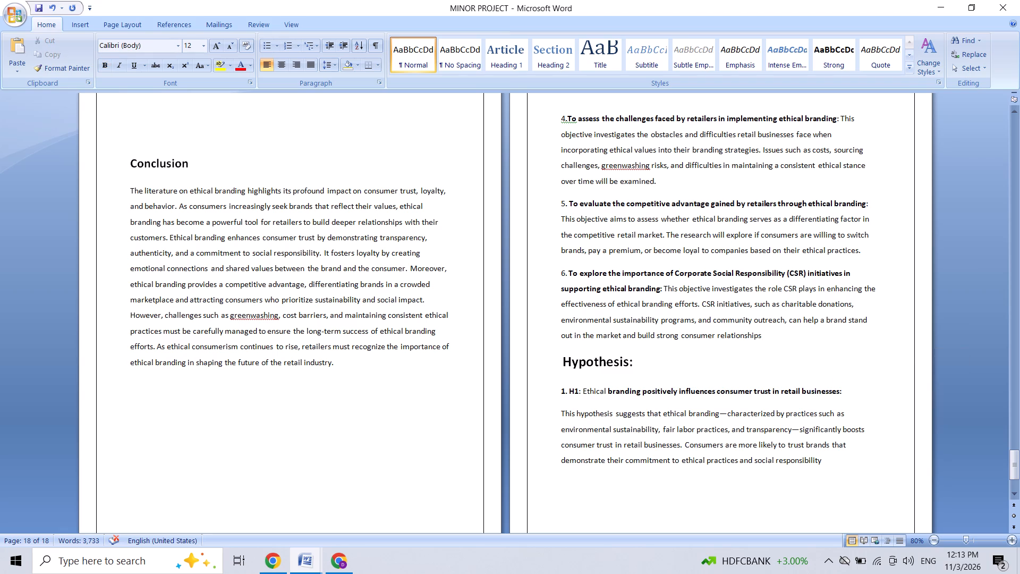
Make the word "Ethical" at the start of the H1 statement bold.
right_click_drag(582, 391, 597, 391)
left_click(582, 390)
left_click_drag(582, 390, 608, 390)
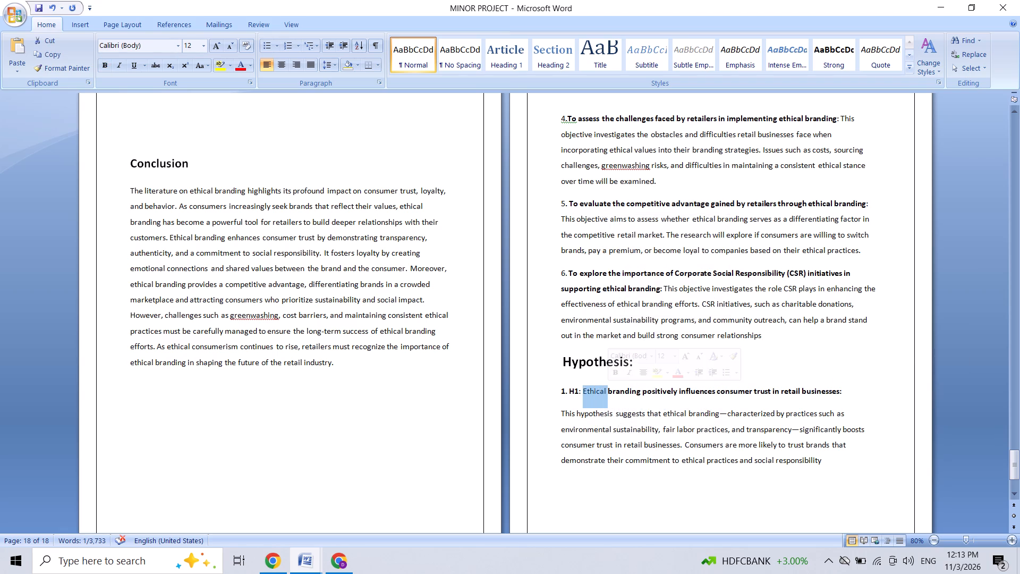
left_click(614, 375)
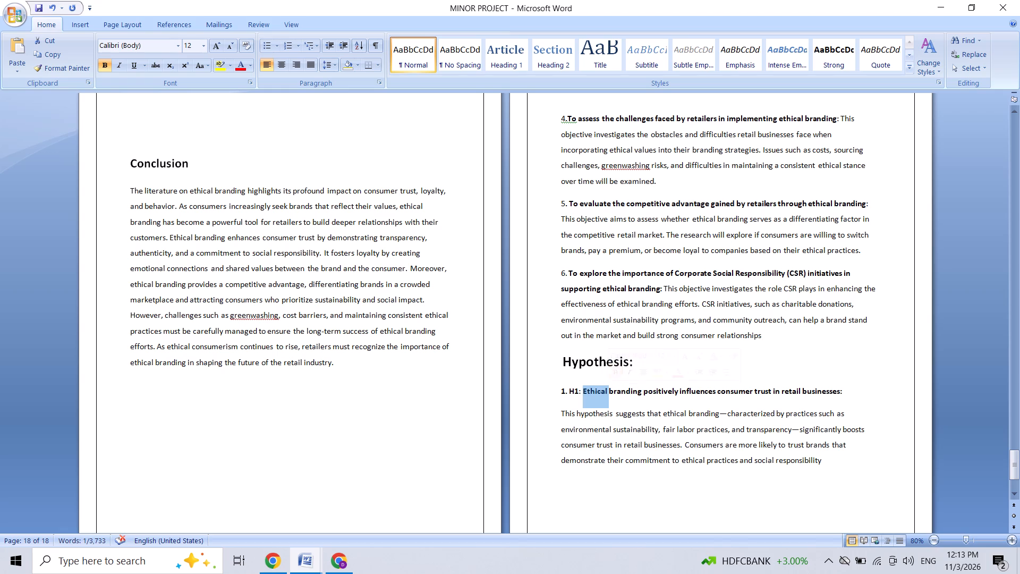
left_click(657, 502)
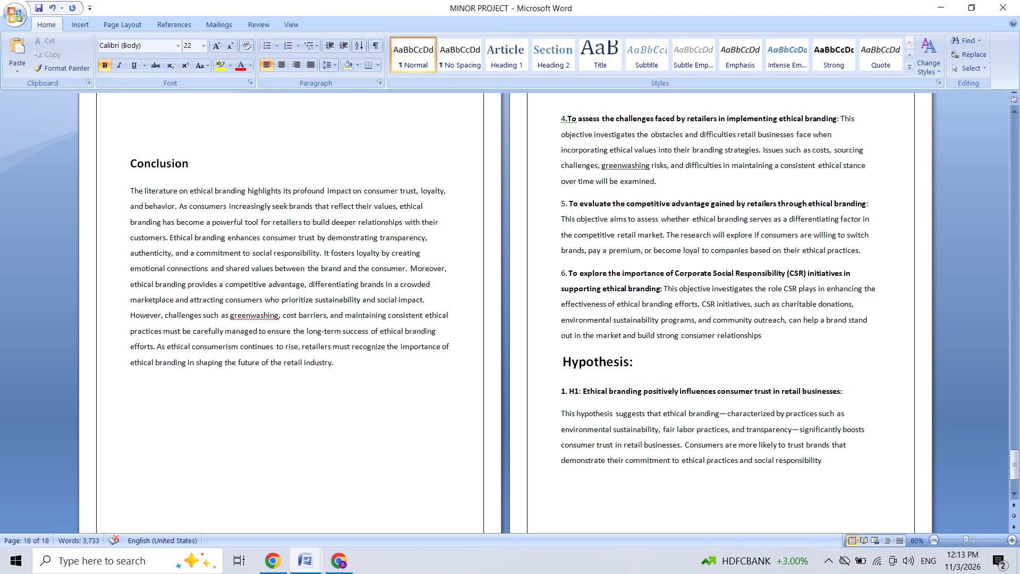
End the H1 explanation paragraph with a period and begin the entry numbered 2 on a new line beneath it.
left_click(817, 462)
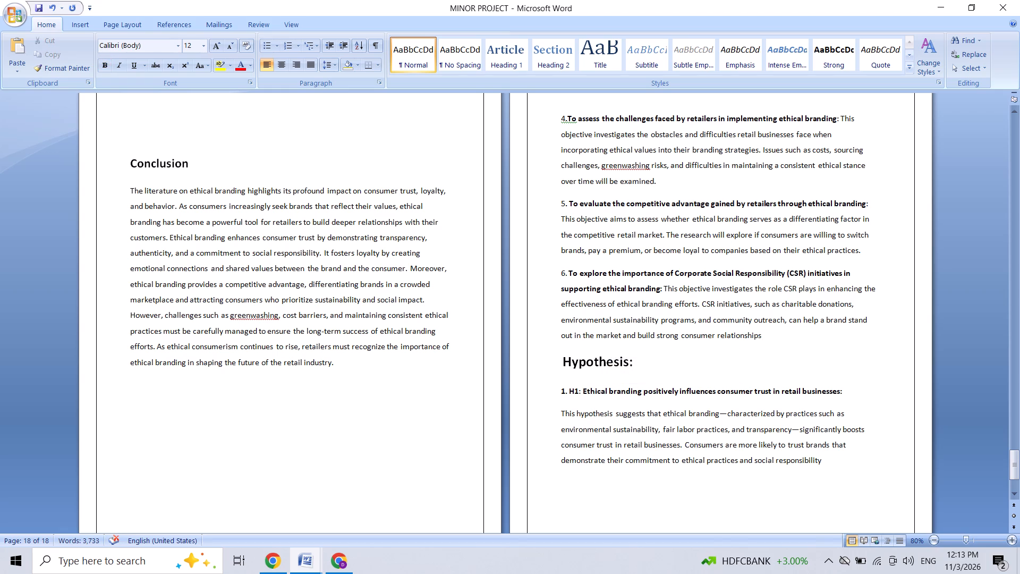
left_click(826, 460)
key("period")
key("Return")
key("2")
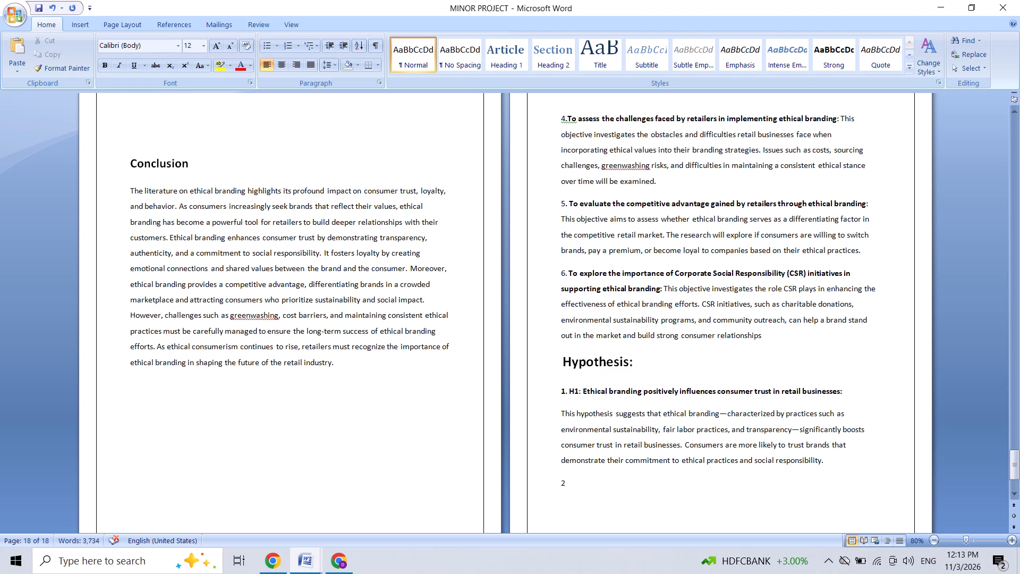
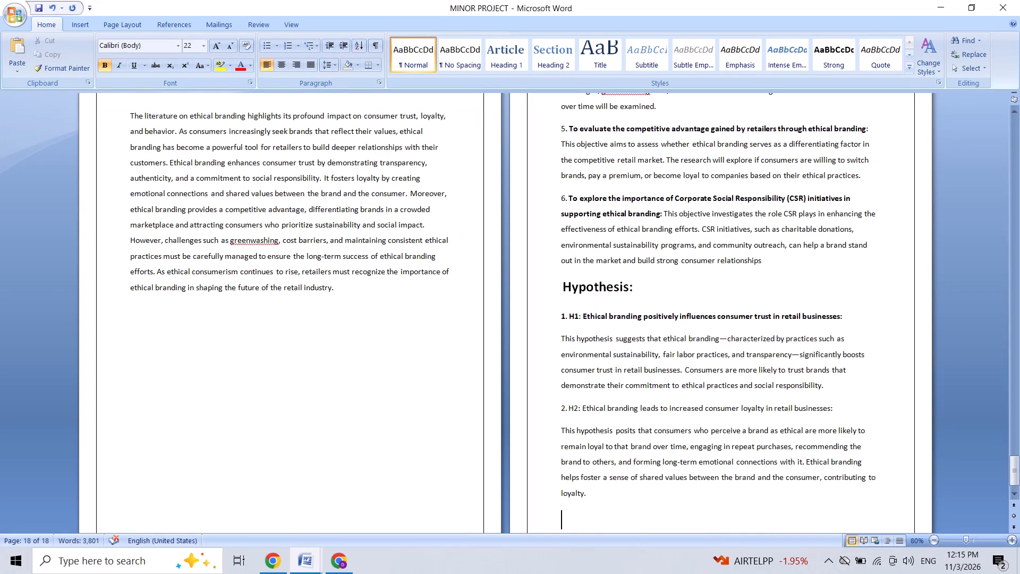
Make the whole statement line "2. H2: Ethical branding leads to increased consumer loyalty in retail businesses:" bold.
left_click(567, 410)
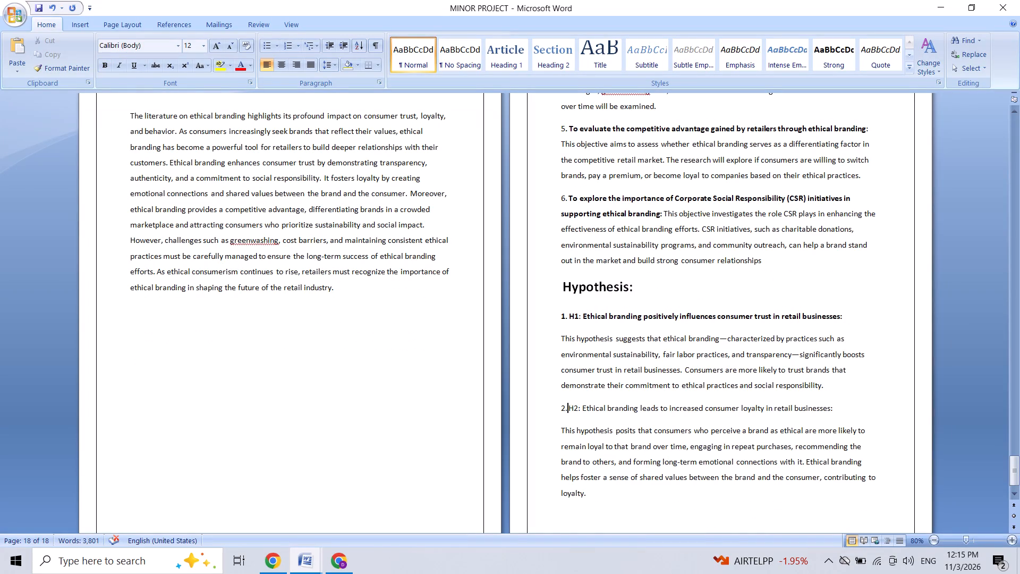
left_click(558, 407)
left_click_drag(558, 407, 785, 417)
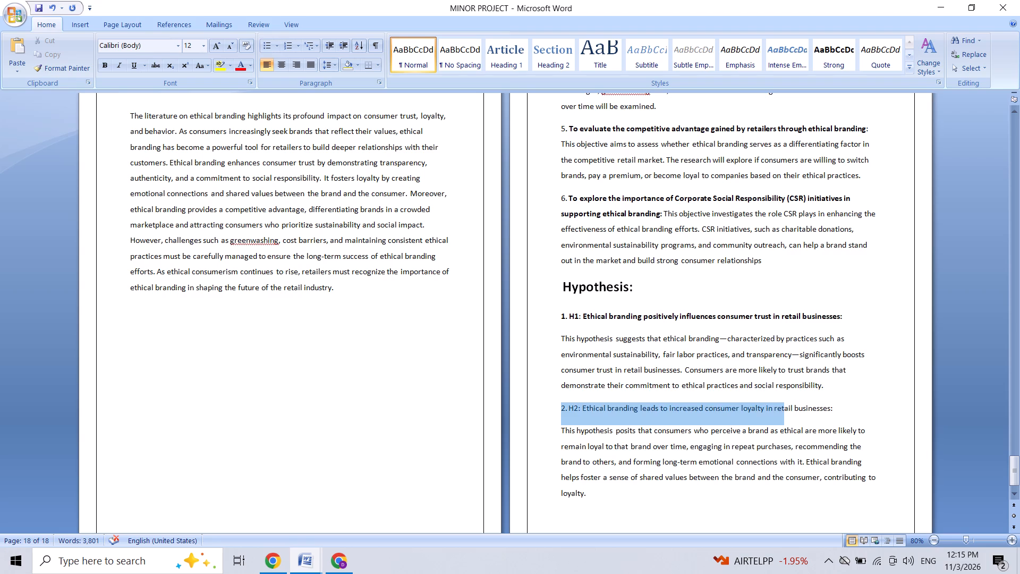
left_click_drag(785, 417, 835, 416)
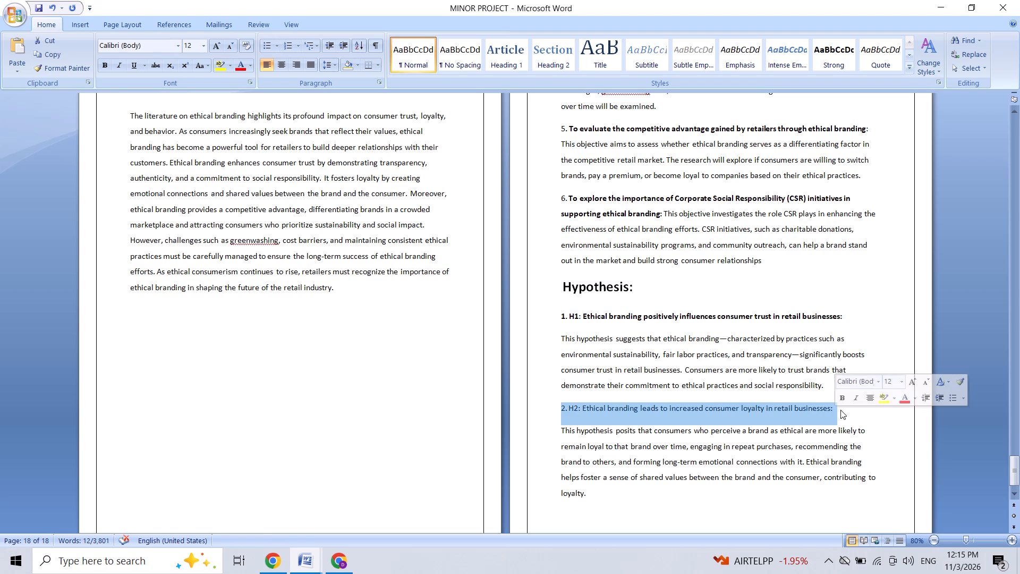
left_click(843, 401)
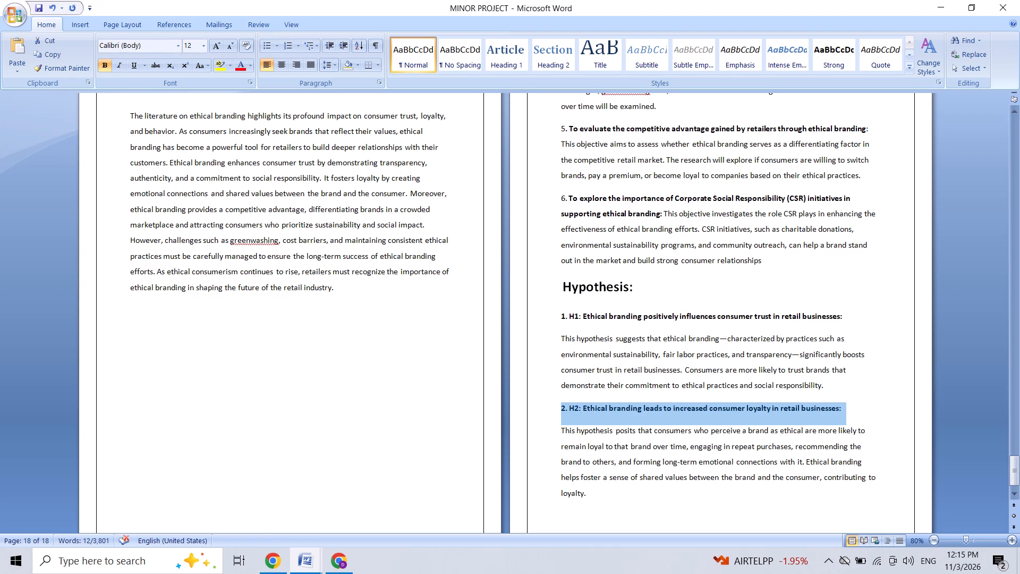
Begin the entry numbered "3." on a new line beneath the H2 explanation paragraph.
left_click(597, 505)
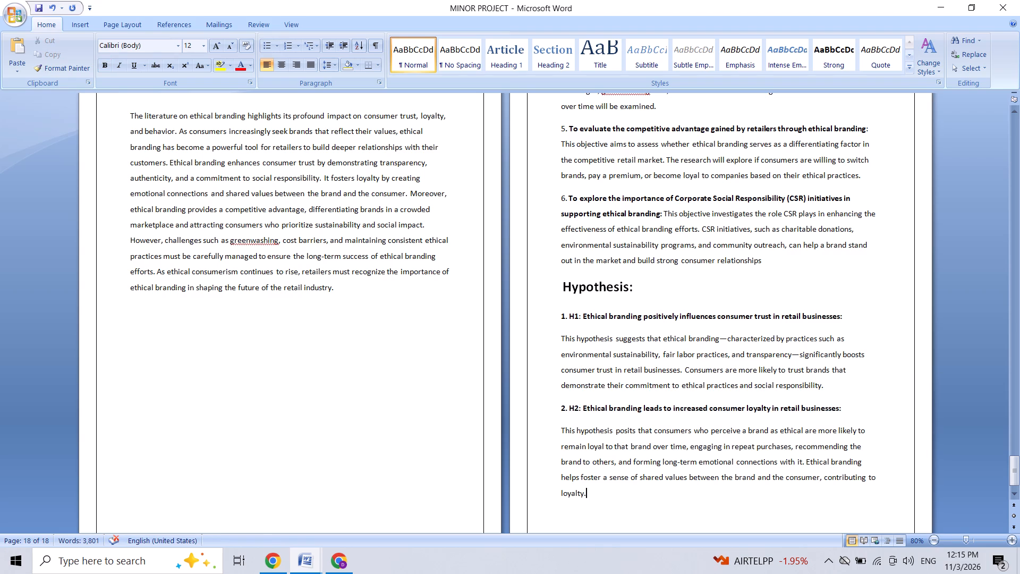
key("Return")
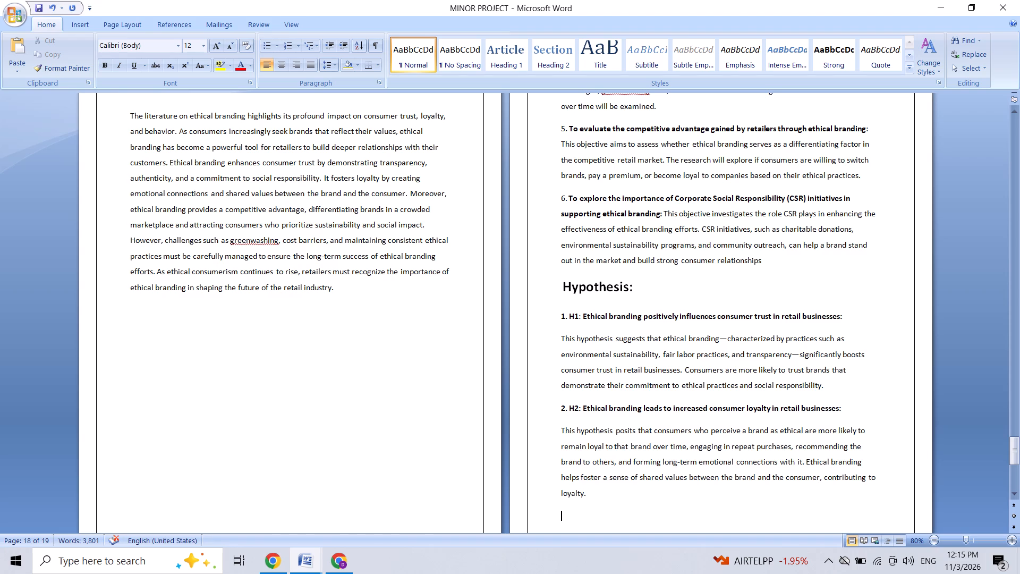
key("3")
key("period")
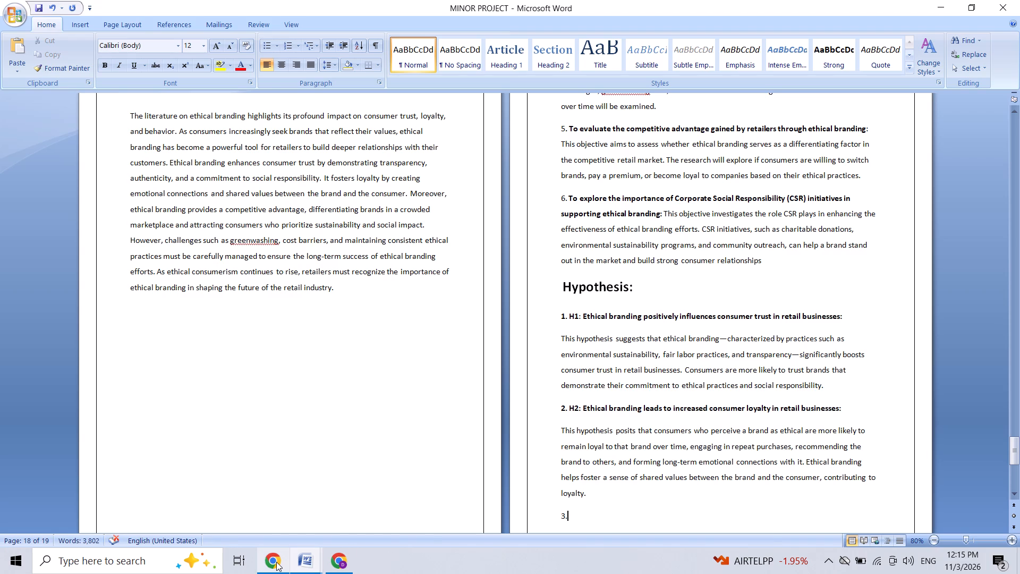
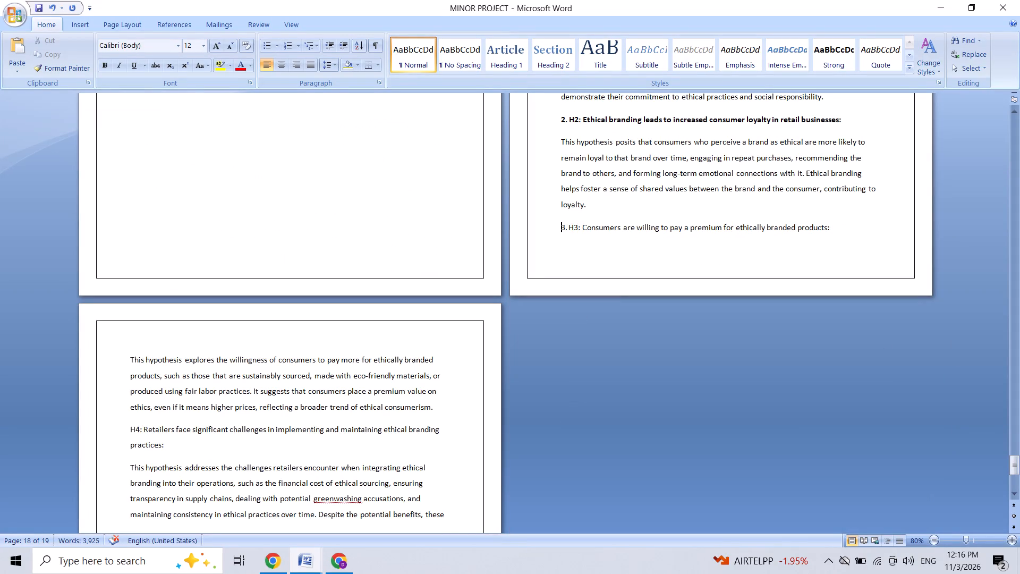
Insert an empty line above the "3. H3" statement to push it onto the following page with its explanation.
left_click(586, 211)
key("Return")
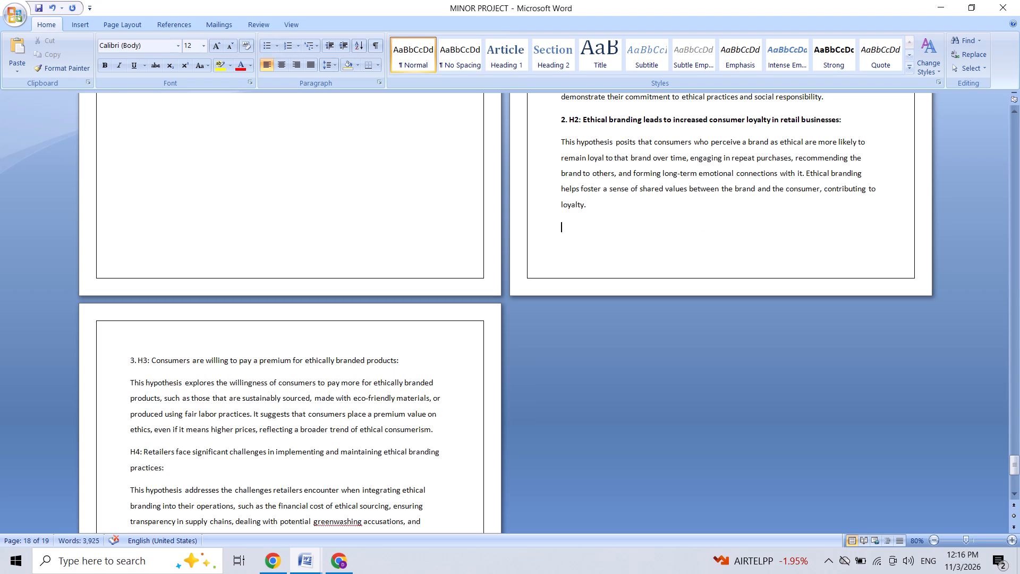
Make the statement line "3. H3: Consumers are willing to pay a premium for ethically branded products:" bold.
left_click_drag(128, 356, 145, 361)
left_click_drag(145, 361, 403, 369)
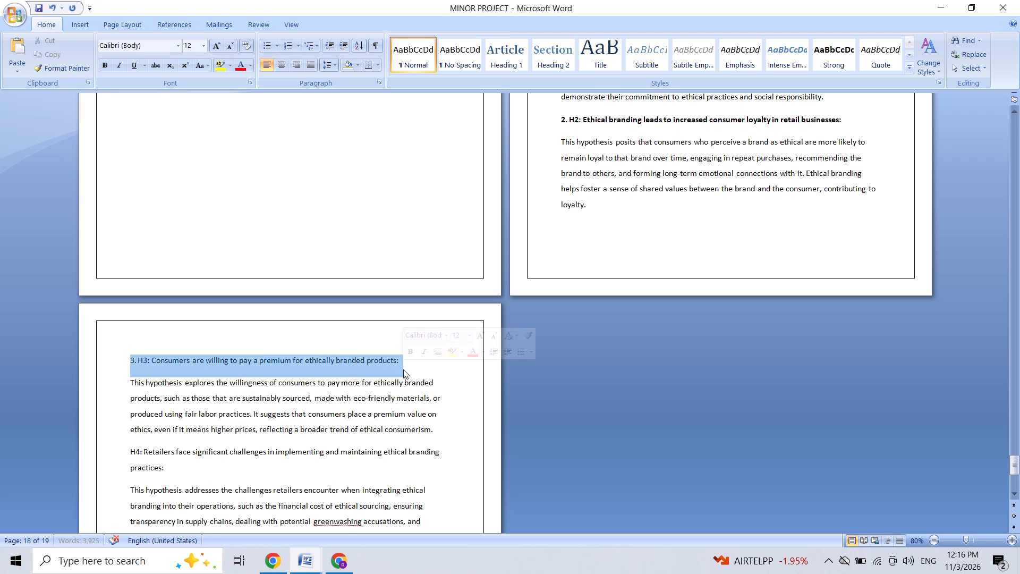
left_click(407, 352)
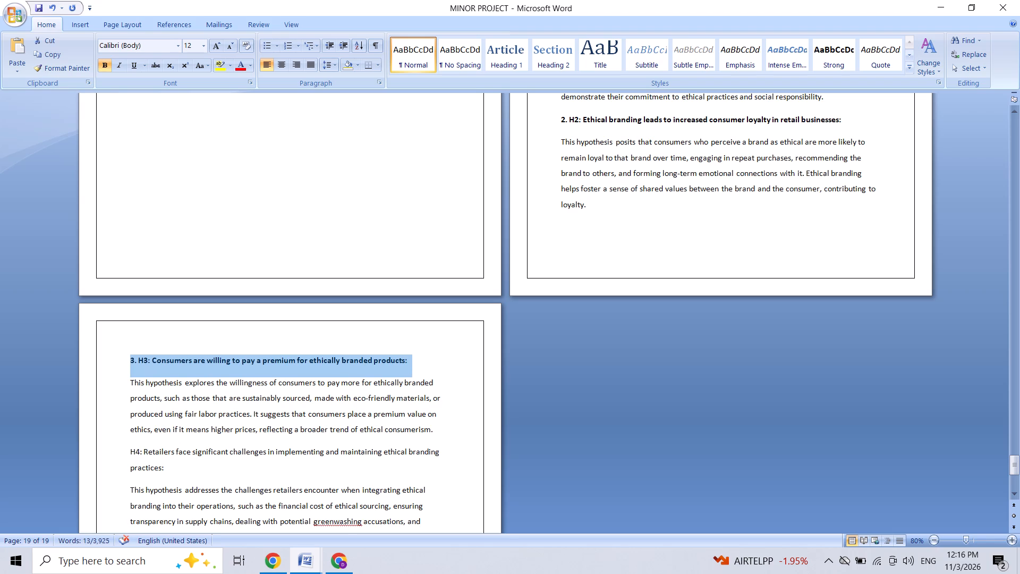
Add the number "4." in front of the H4 statement about retailers' challenges.
left_click(126, 451)
key("4")
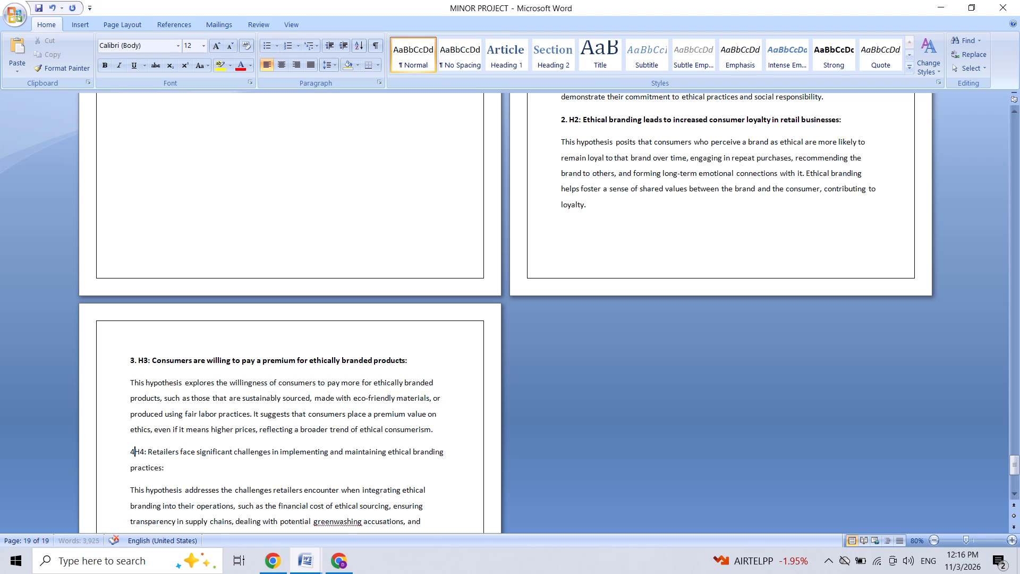
key("period")
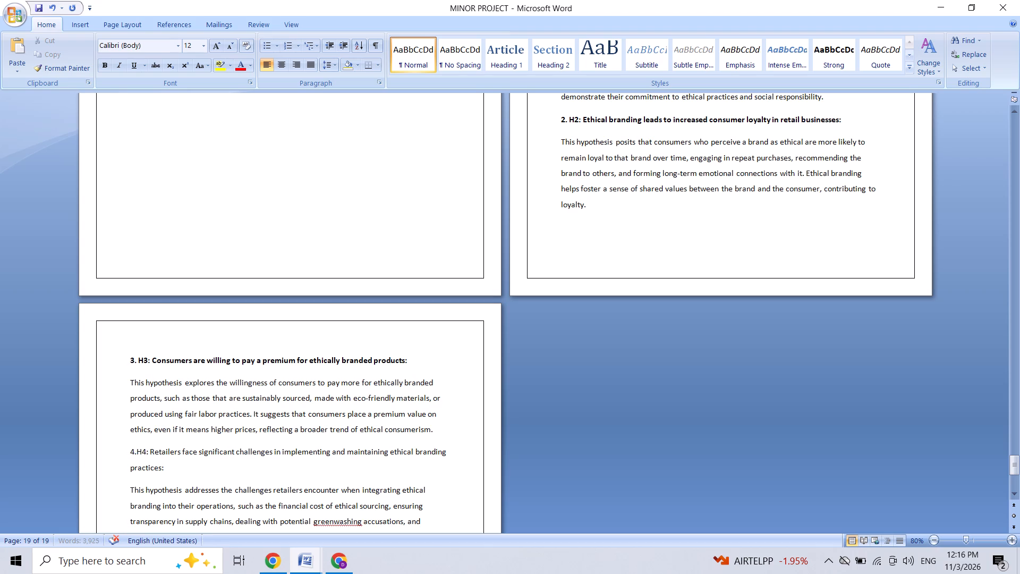
Make the whole two-line statement "4.H4: Retailers face significant challenges in implementing and maintaining ethical branding practices:" bold.
left_click(124, 451)
left_click_drag(124, 451, 127, 449)
left_click_drag(127, 449, 436, 454)
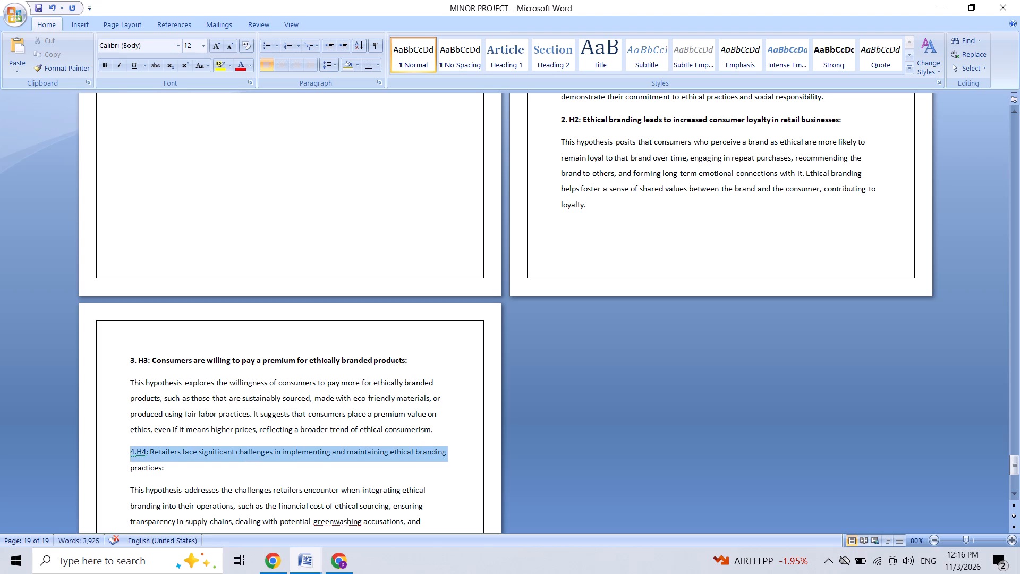
left_click_drag(436, 454, 429, 468)
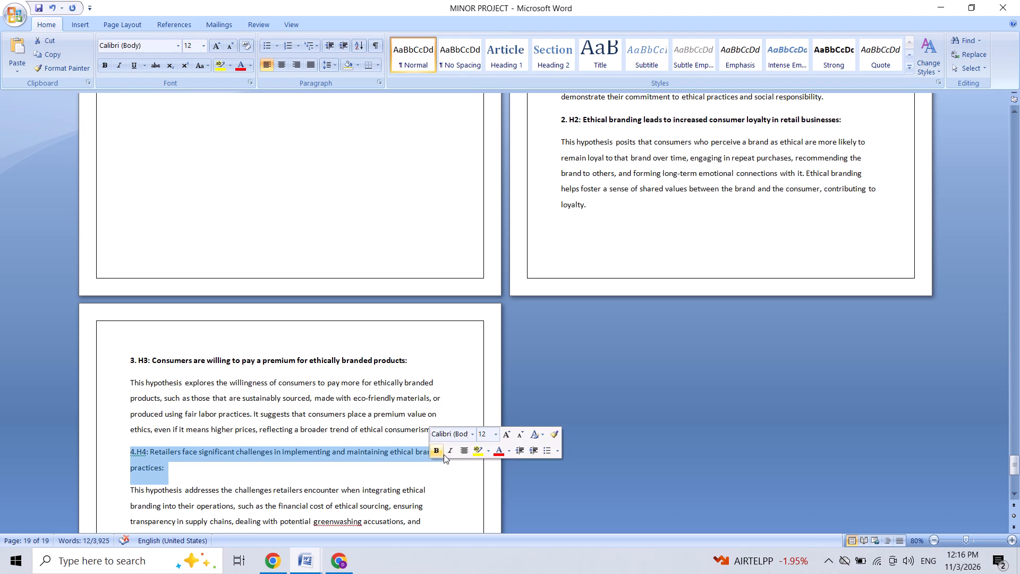
left_click(436, 451)
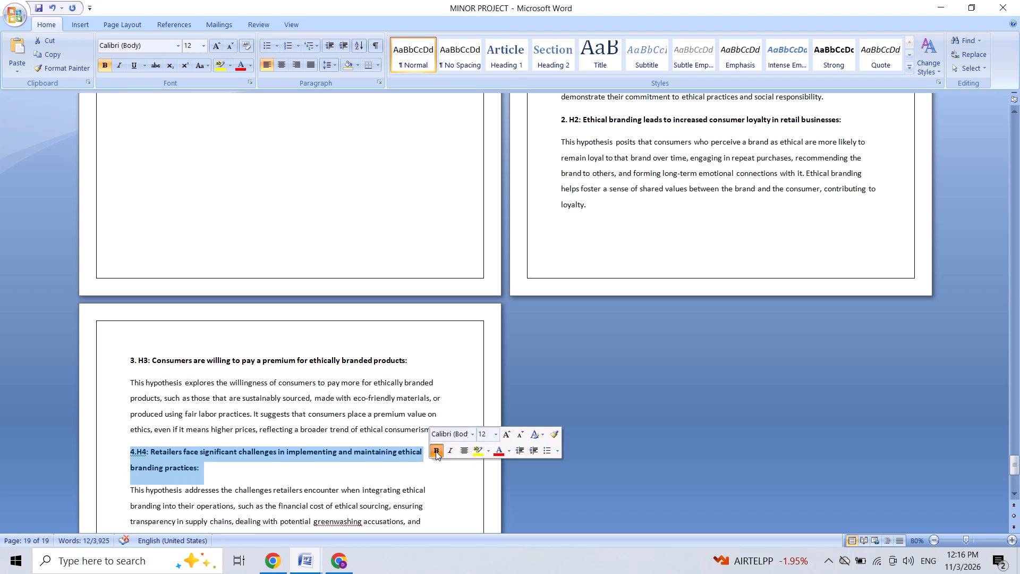
Reduce the font size of the empty line beneath the H4 explanation paragraph to 12.
key("Down")
key("Down")
key("Down")
key("Down")
key("Down")
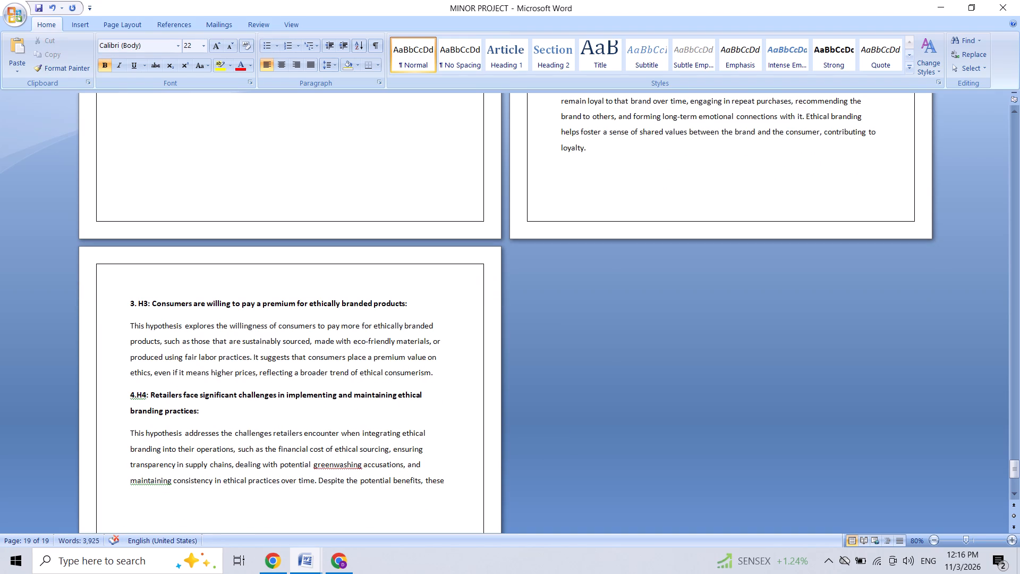
triple_click(230, 48)
double_click(230, 48)
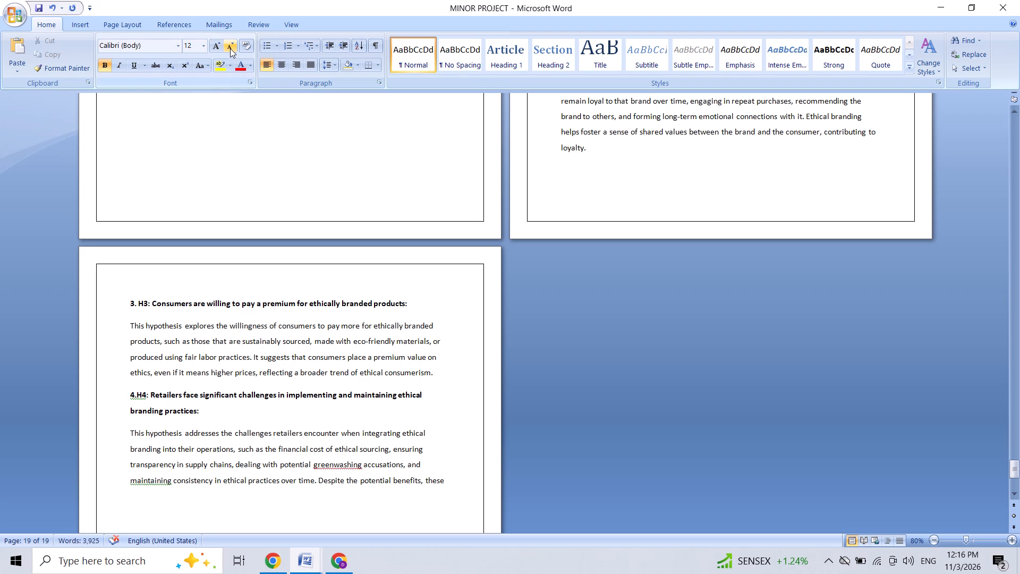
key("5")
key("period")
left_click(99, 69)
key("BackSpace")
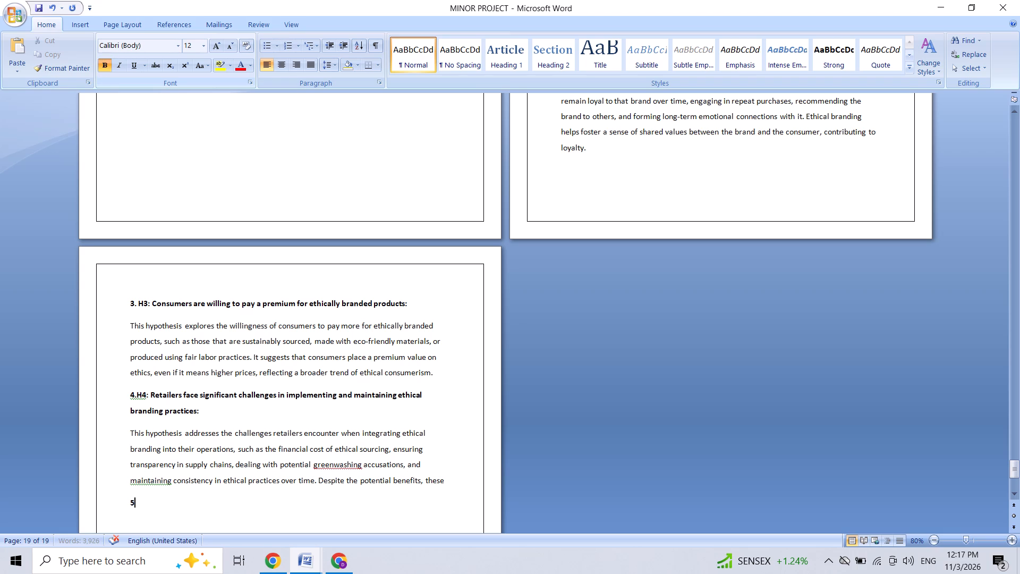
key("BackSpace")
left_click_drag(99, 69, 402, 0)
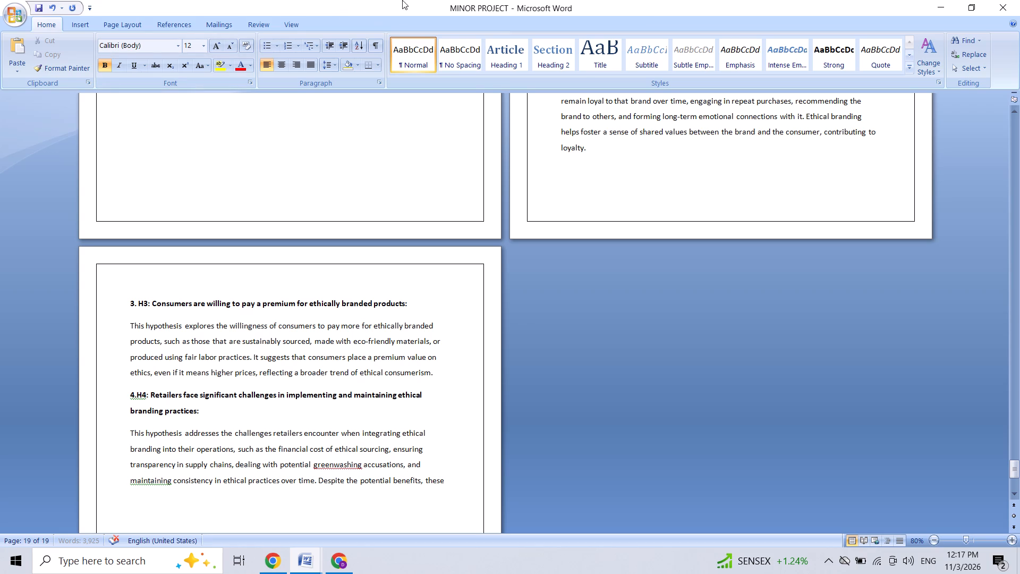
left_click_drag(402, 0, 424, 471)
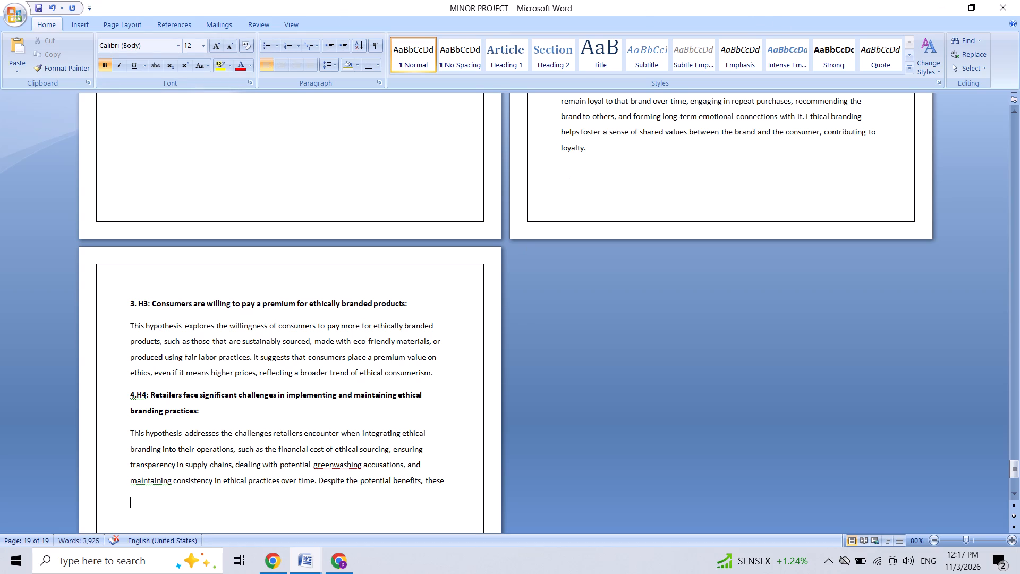
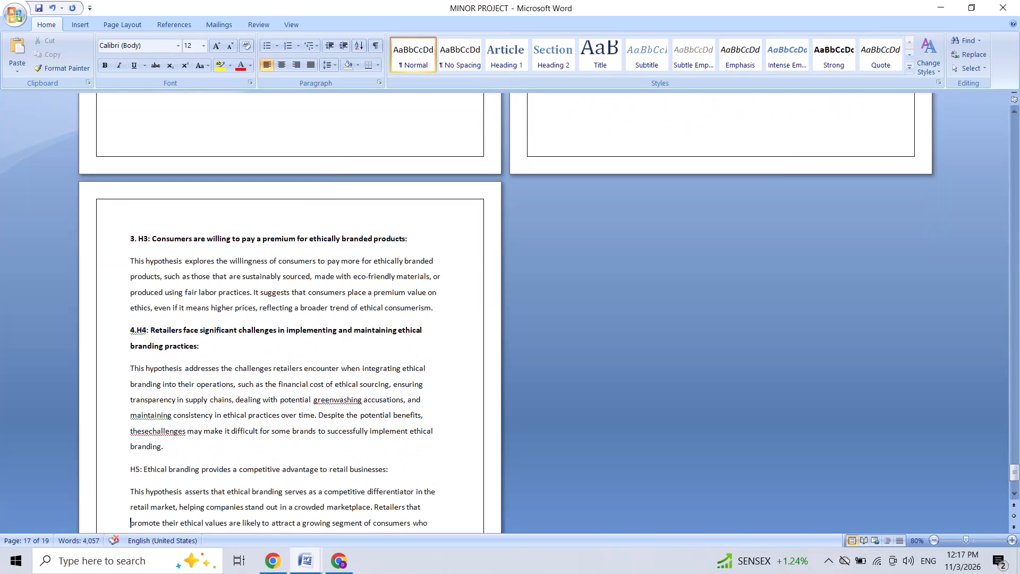
Add the number "5." in front of the H5 statement about competitive advantage for retail businesses.
key("Down")
key("Down")
key("Down")
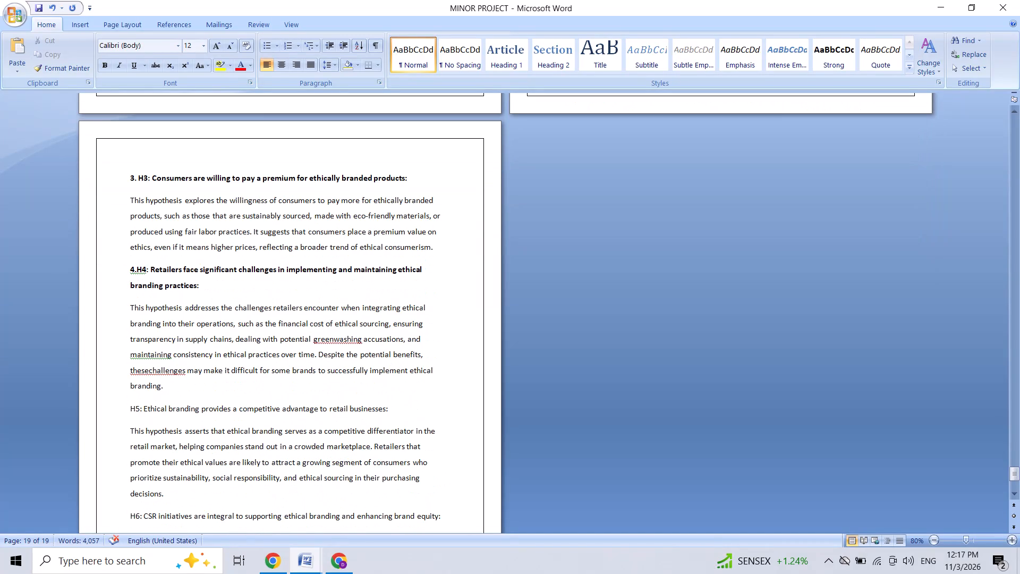
left_click(131, 407)
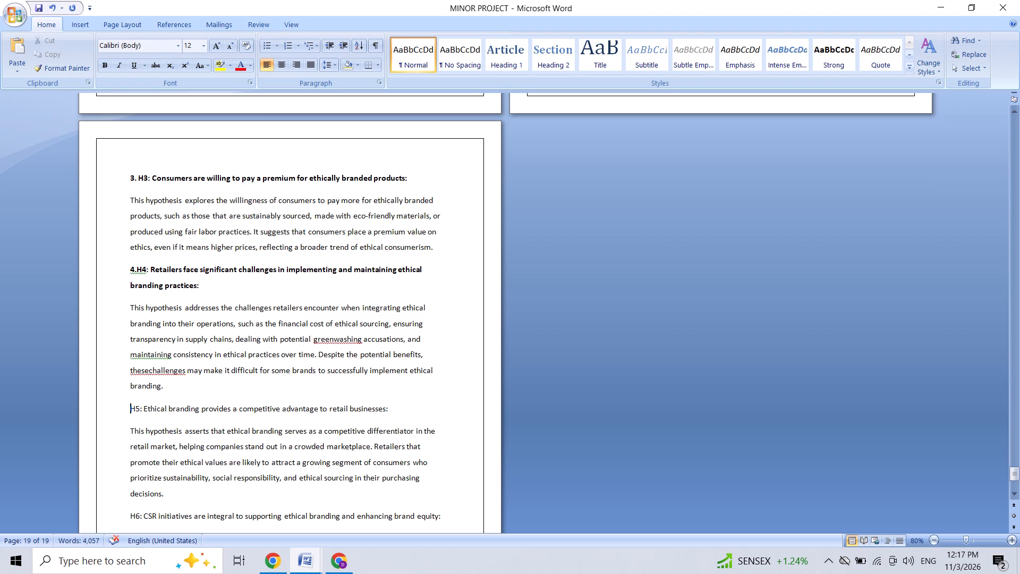
key("5")
key("period")
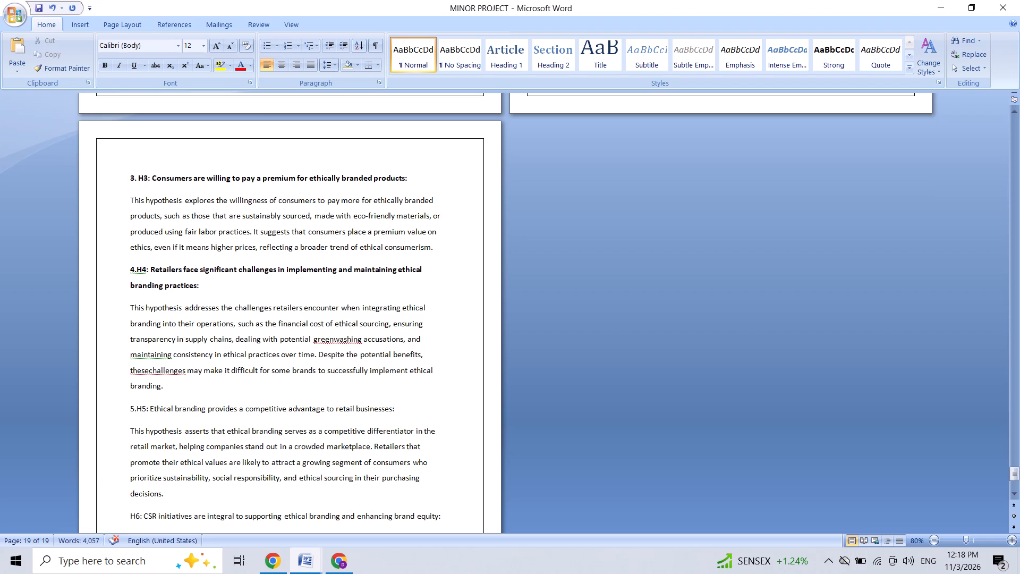
Make the whole statement line "5.H5: Ethical branding provides a competitive advantage to retail businesses:" bold.
left_click(129, 408)
left_click_drag(129, 408, 152, 408)
left_click_drag(152, 408, 397, 413)
left_click(403, 399)
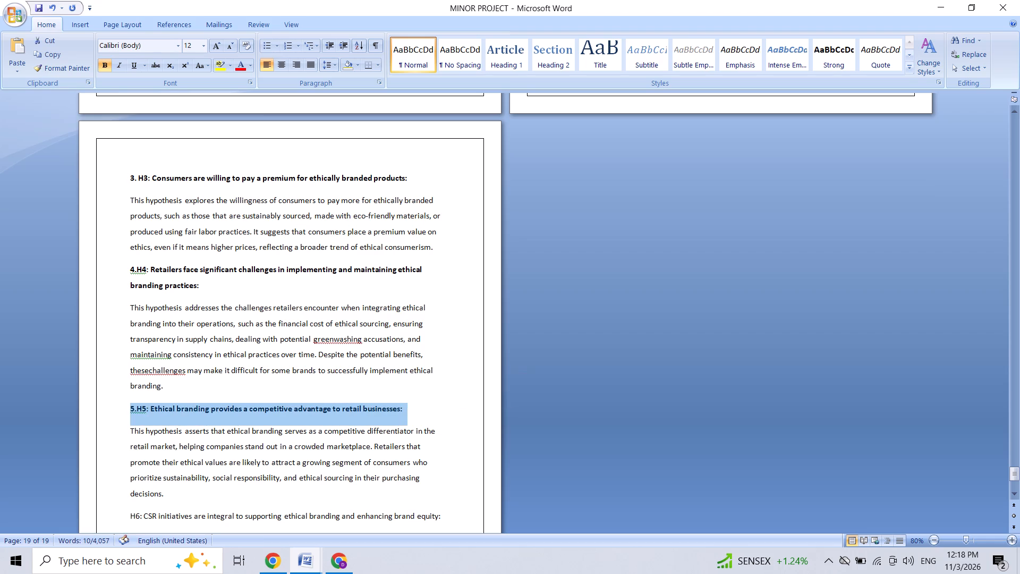
Add the number "6." in front of the H6 statement about CSR initiatives.
left_click(129, 515)
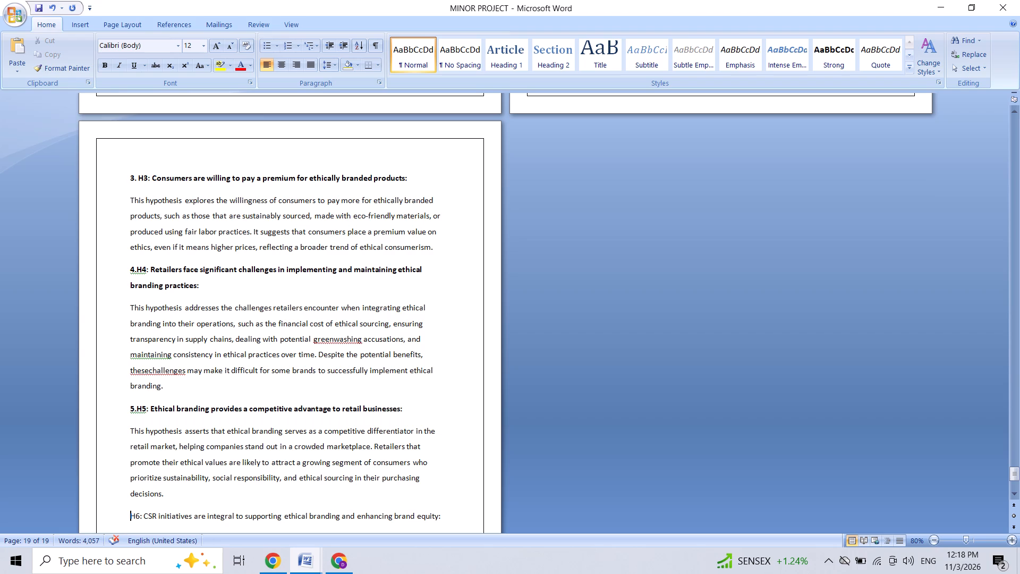
type("6.")
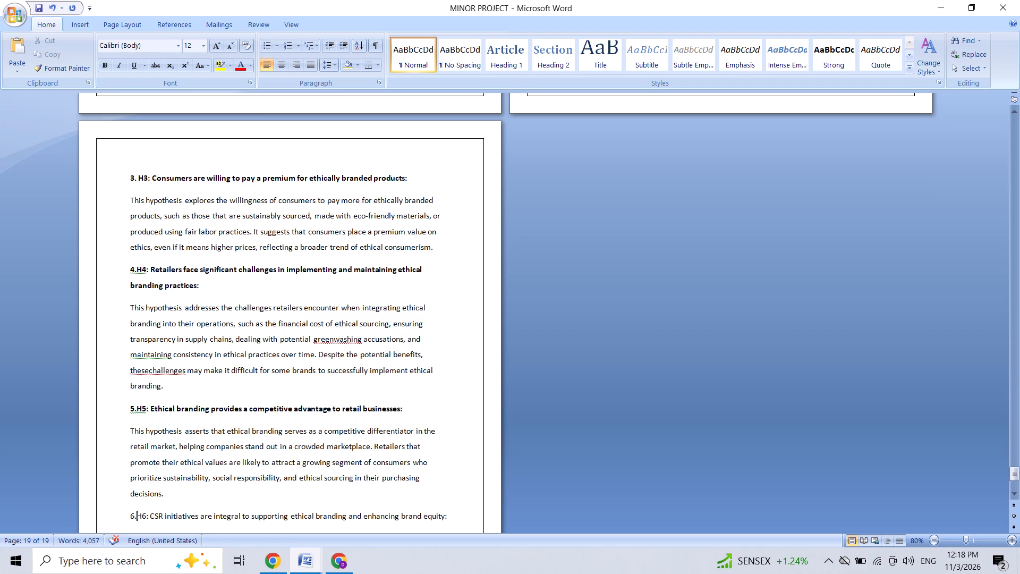
Make the whole statement "6.H6: CSR initiatives are integral to supporting ethical branding and enhancing brand equity:" bold.
left_click(130, 514)
left_click_drag(130, 514, 452, 518)
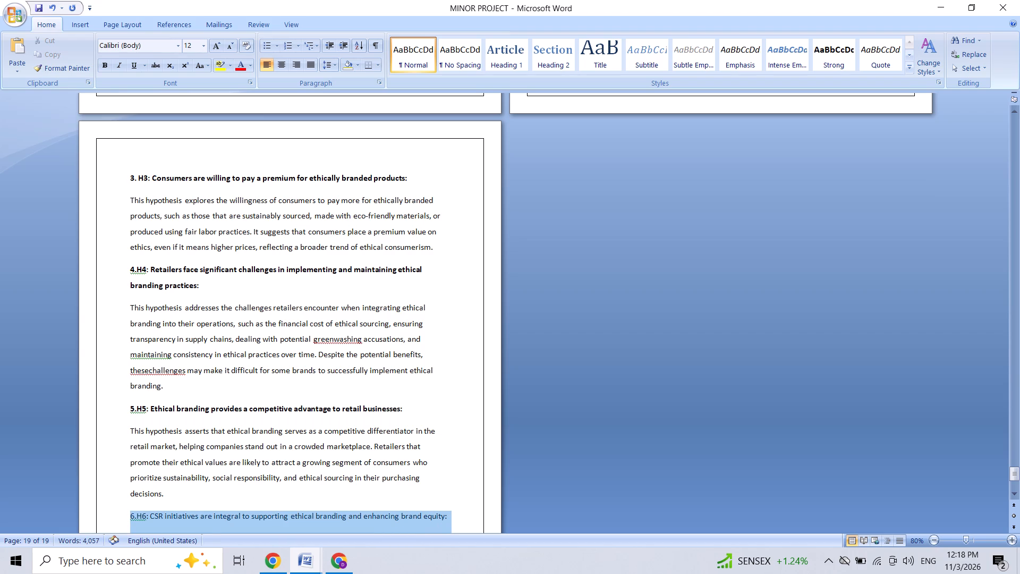
left_click_drag(452, 518, 461, 516)
left_click(464, 497)
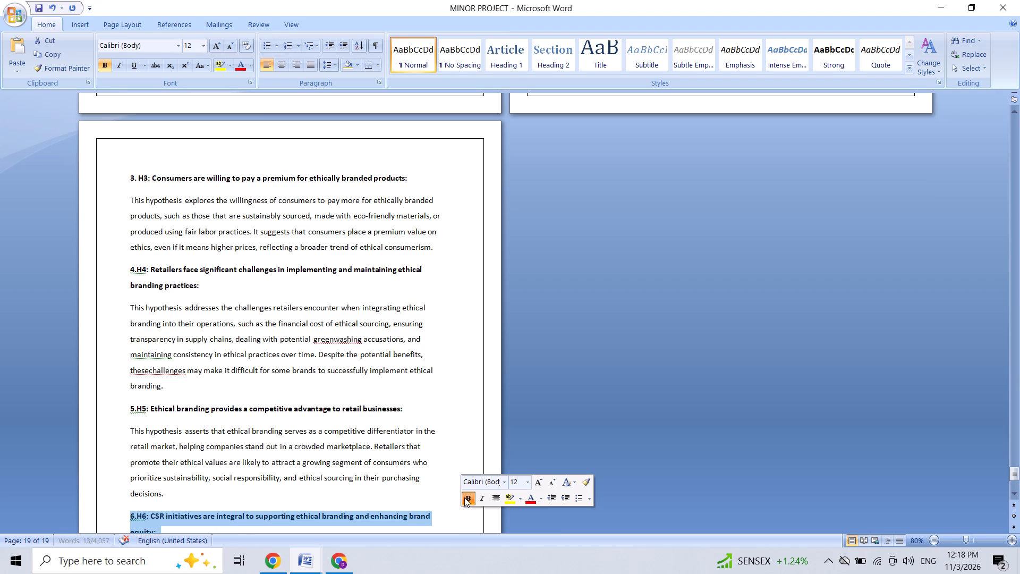
left_click(659, 393)
Look through the H5 and H6 hypotheses and their explanations, down to the empty line after the H6 paragraph.
key("Down")
key("Down")
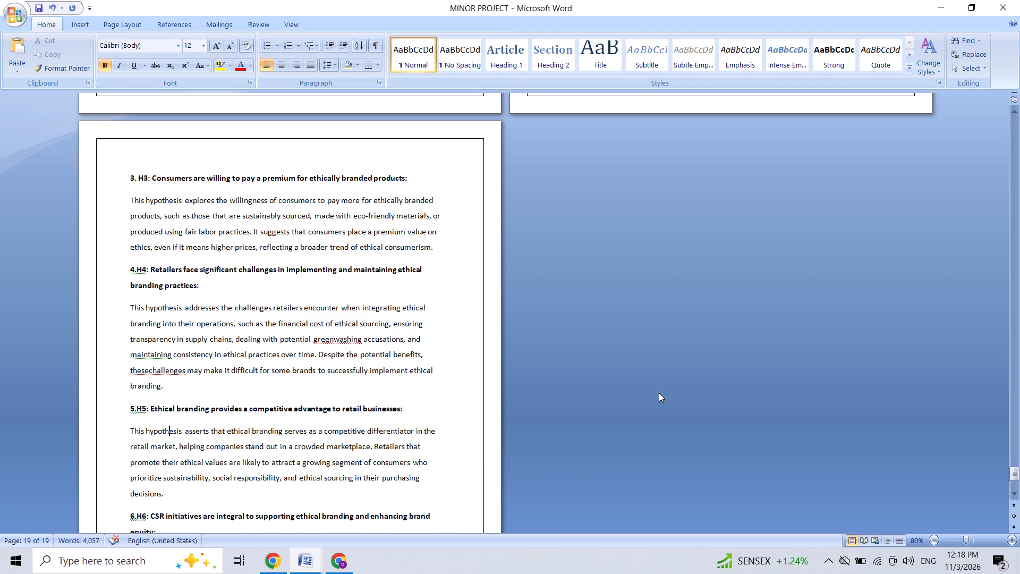
key("Down")
key("Down")
key("Down")
key("Down")
key("Down")
key("Down")
key("Down")
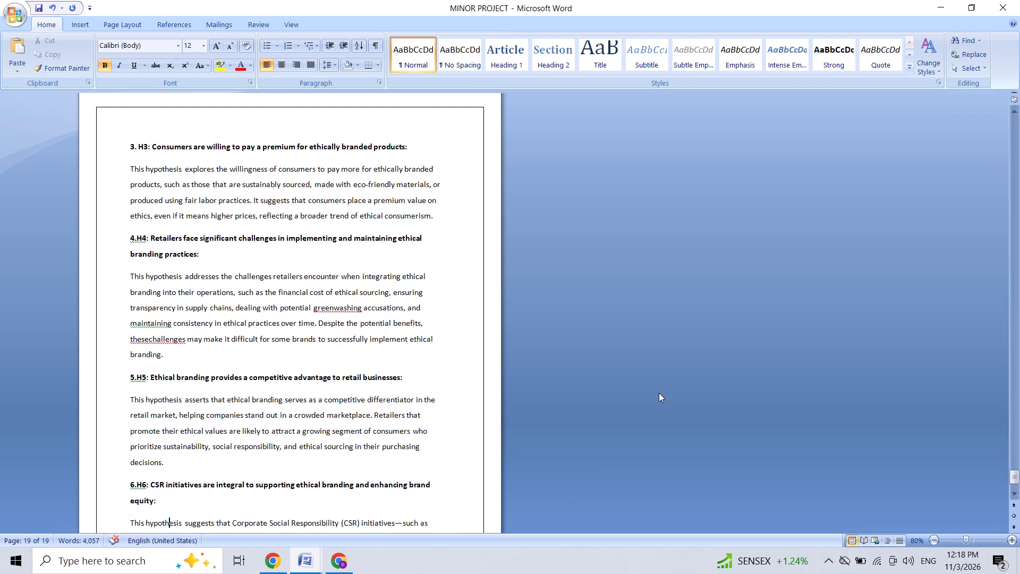
key("Down")
key("Down")
key("Down")
key("Down")
key("Down")
key("Down")
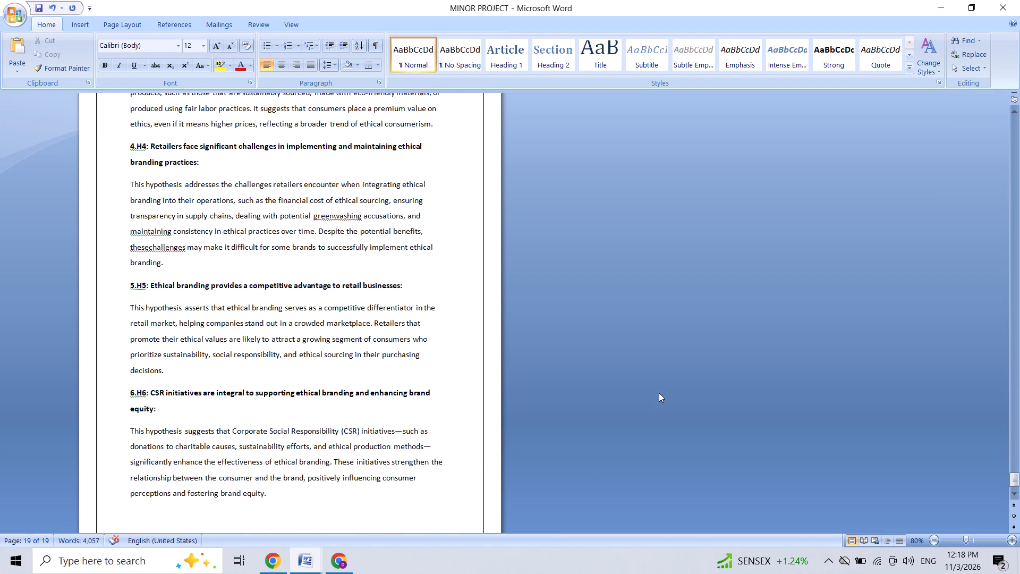
key("Down")
key("Down")
key("Down")
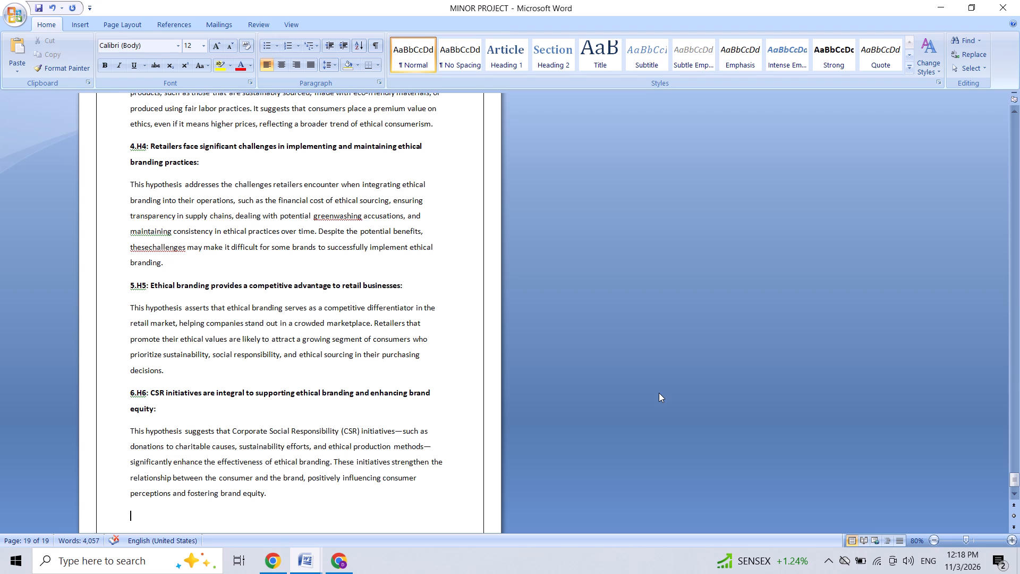
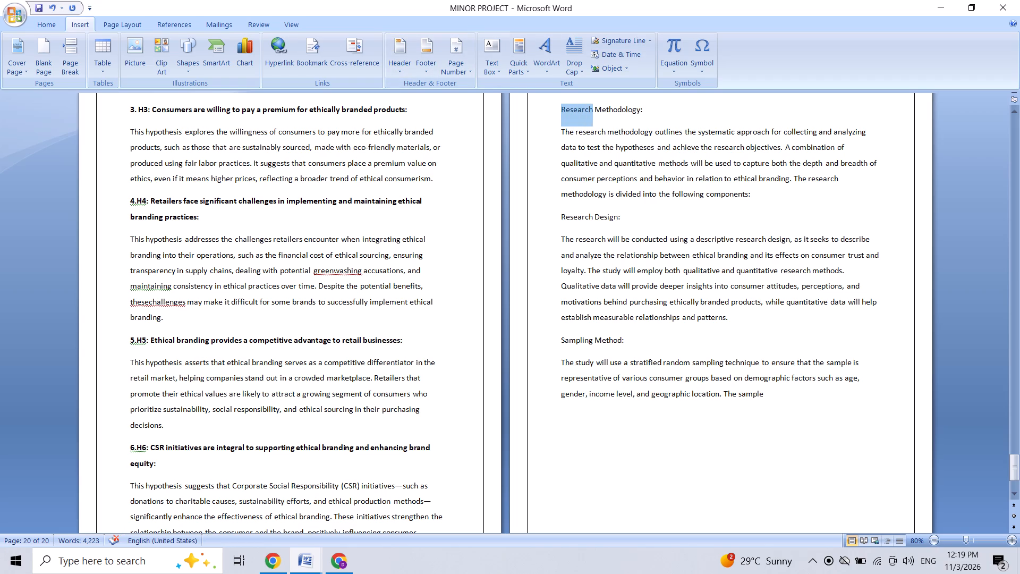
Make the whole heading "Research Methodology:" bold and enlarge its font by four size increments.
left_click_drag(594, 111, 644, 108)
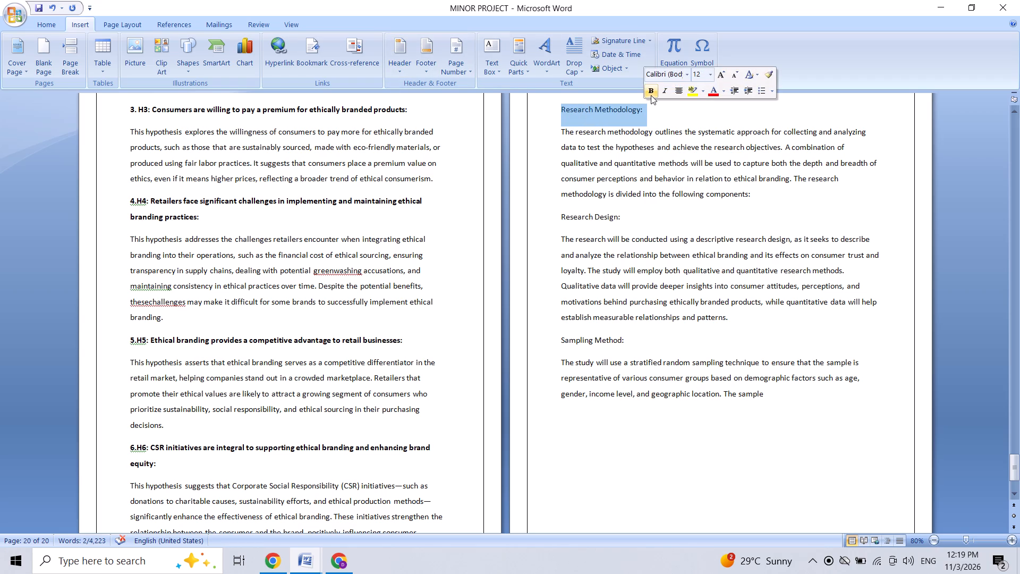
left_click(651, 95)
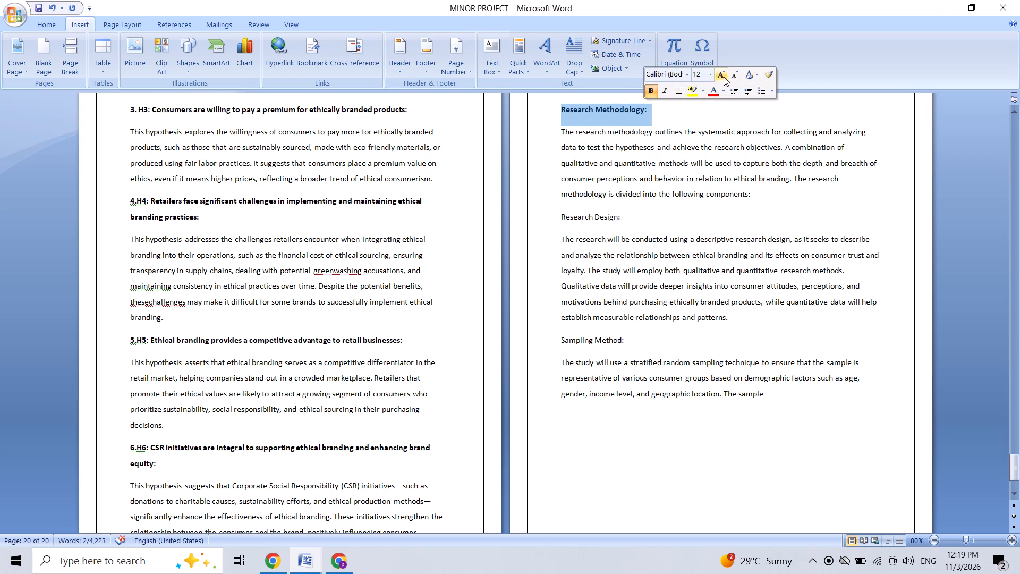
left_click(724, 77)
left_click(724, 77)
left_click(724, 77)
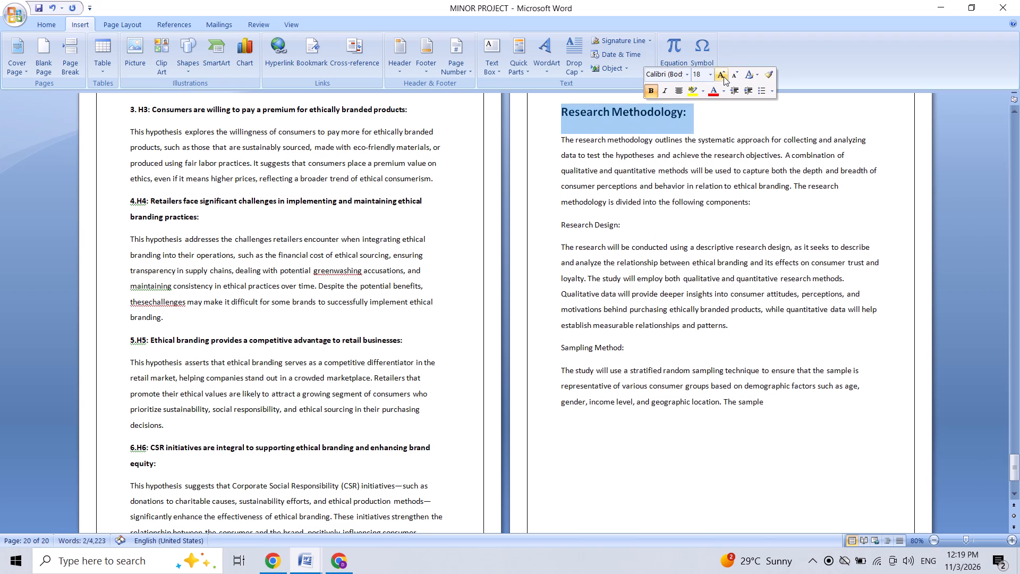
left_click(724, 77)
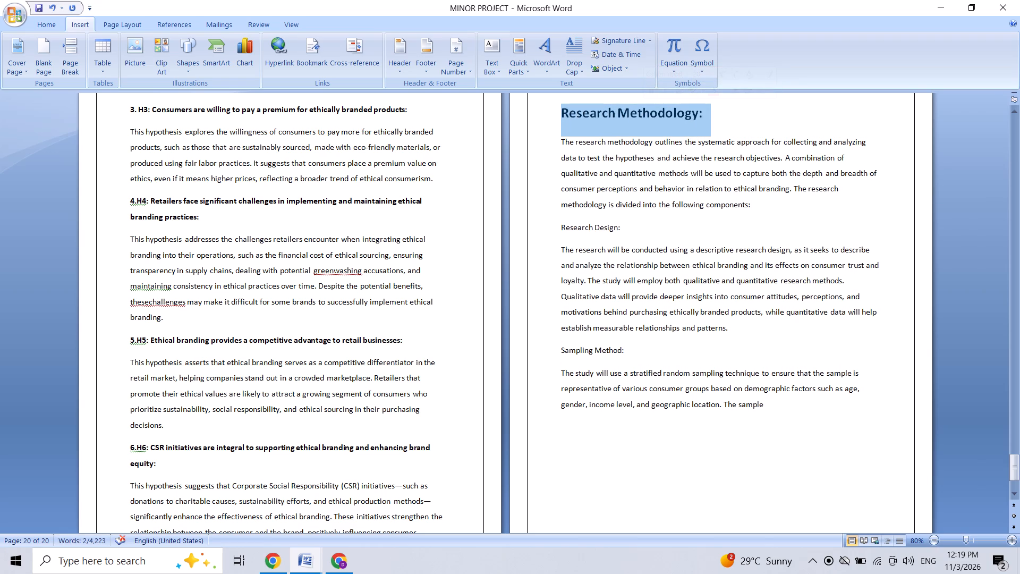
Make the subheadings "Research Design:" and "Sampling Method:" in the Research Methodology section bold.
left_click_drag(562, 225, 623, 224)
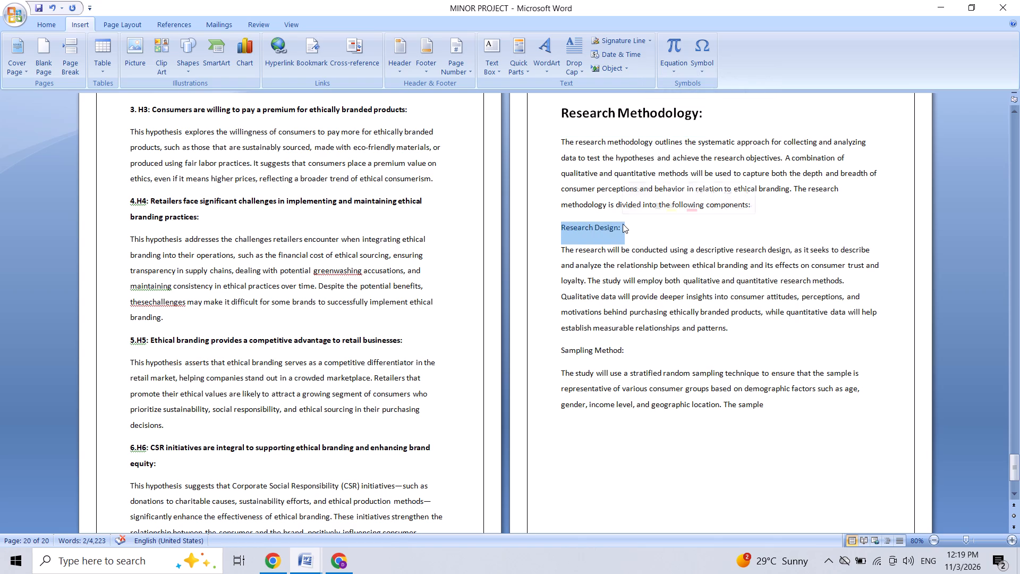
left_click(631, 211)
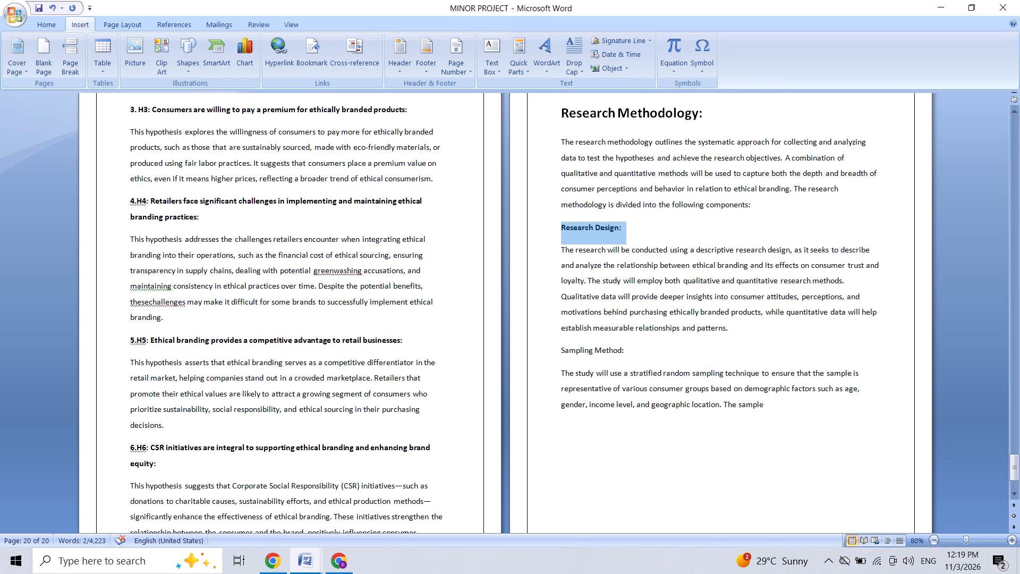
left_click_drag(560, 356, 625, 354)
left_click(631, 338)
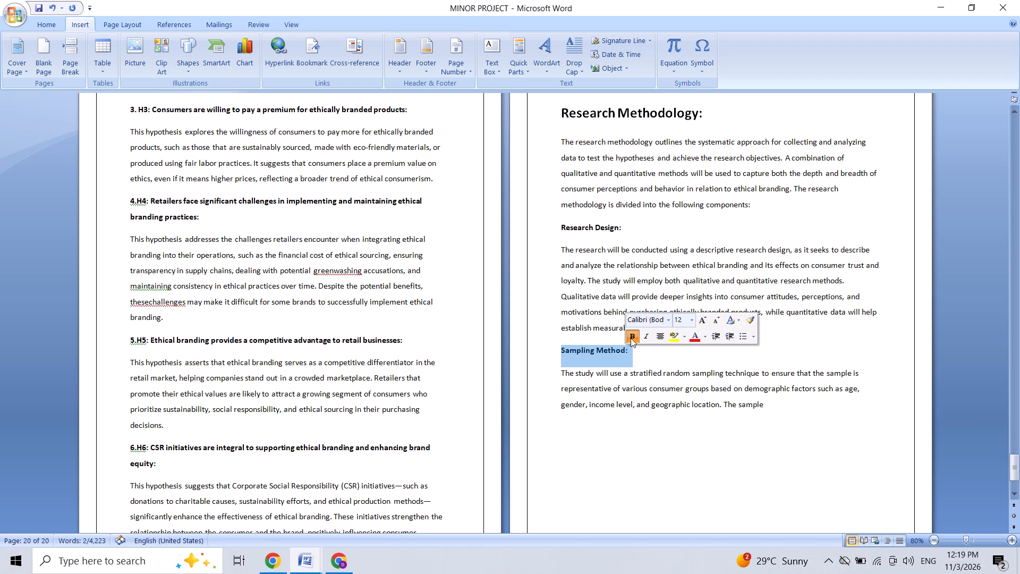
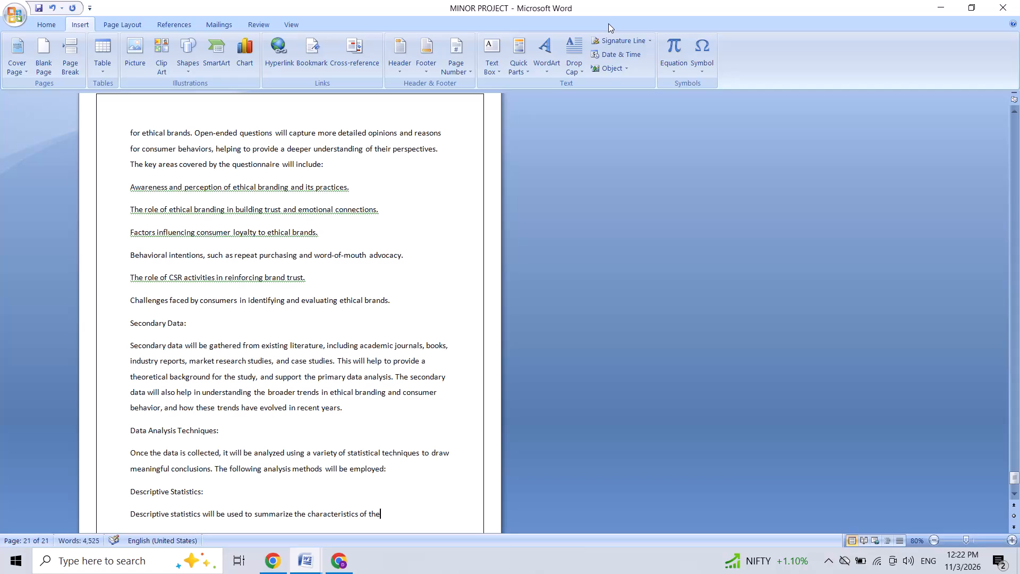
Make the subheadings "Data Collection Methods:" and "Primary Data:" in the Research Methodology section bold.
key("Up")
key("Up")
key("Up")
key("Up")
key("Up")
key("Up")
key("Up")
key("Up")
key("Up")
key("Up")
key("Up")
key("Up")
key("Up")
key("Up")
key("Up")
key("Up")
key("Up")
key("Up")
key("Up")
key("Up")
key("Up")
key("Up")
key("Up")
key("Up")
key("Up")
key("Up")
key("Up")
key("Up")
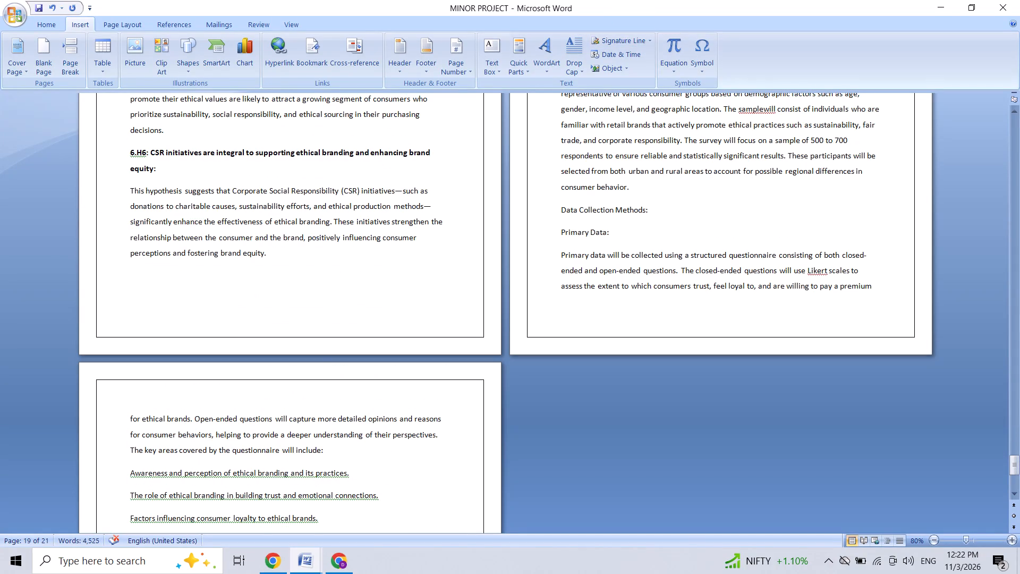
key("Up")
key("Up")
key("Up")
key("Up")
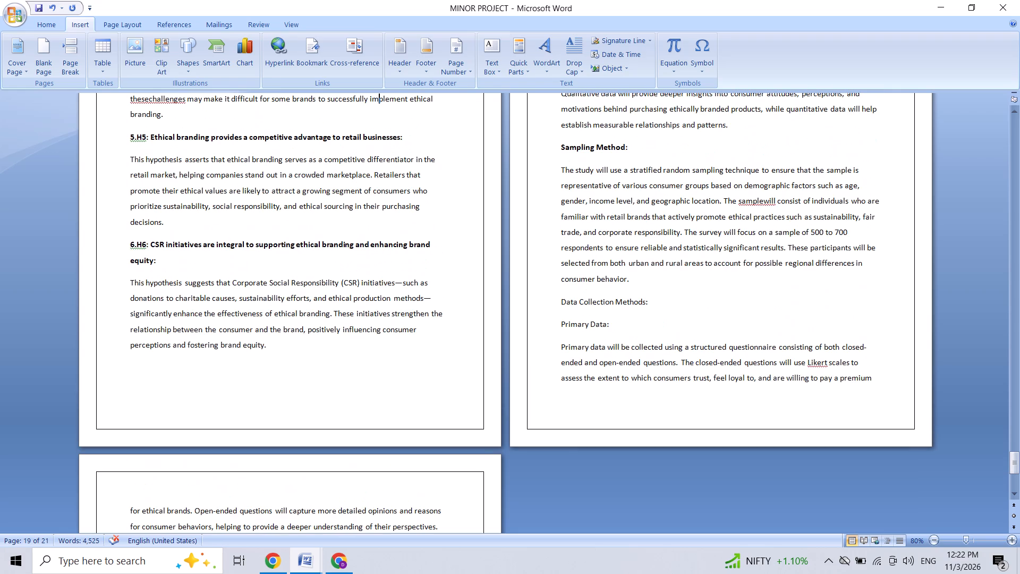
key("Up")
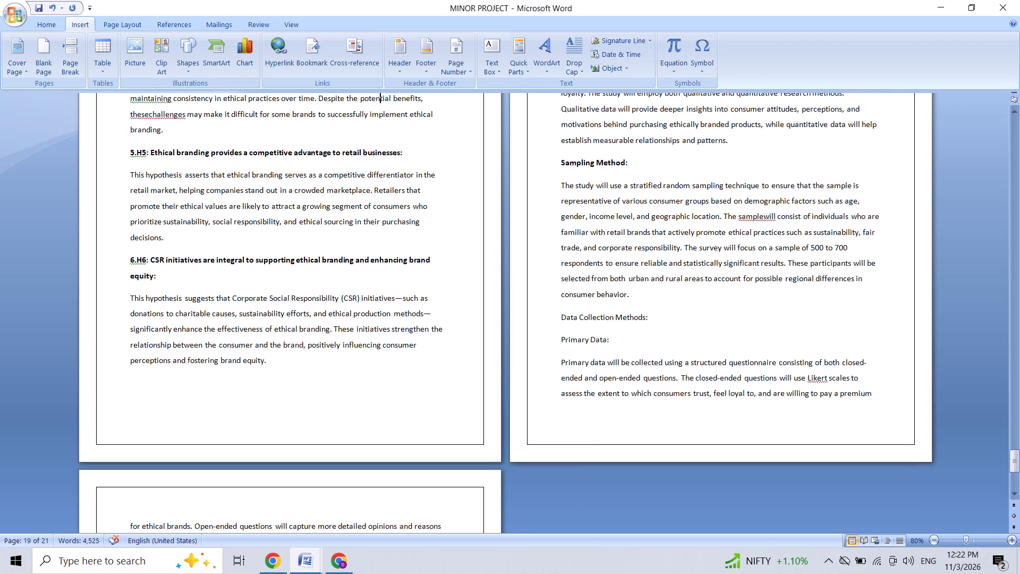
left_click_drag(559, 314, 559, 313)
left_click_drag(559, 313, 644, 323)
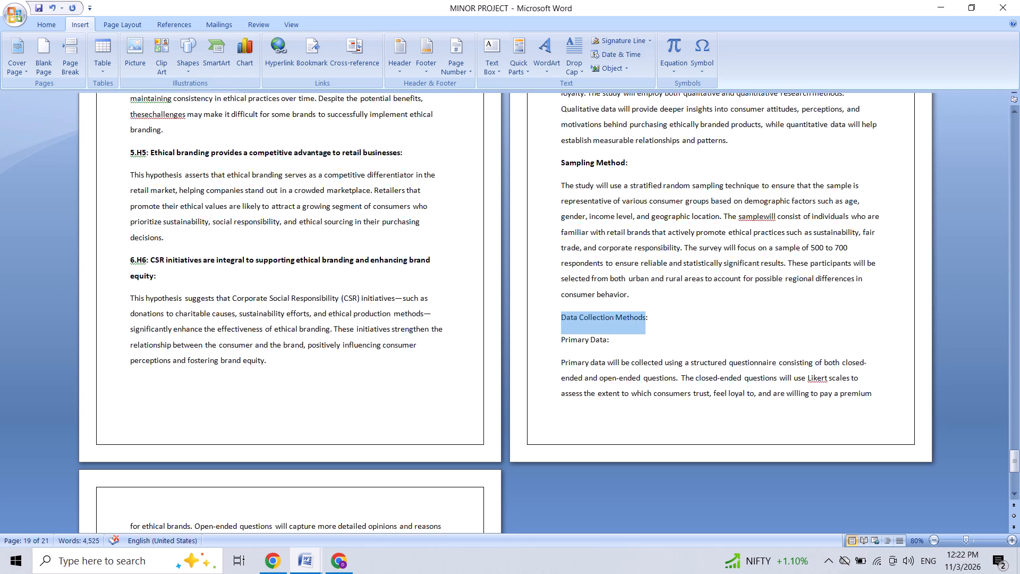
left_click_drag(644, 323, 647, 336)
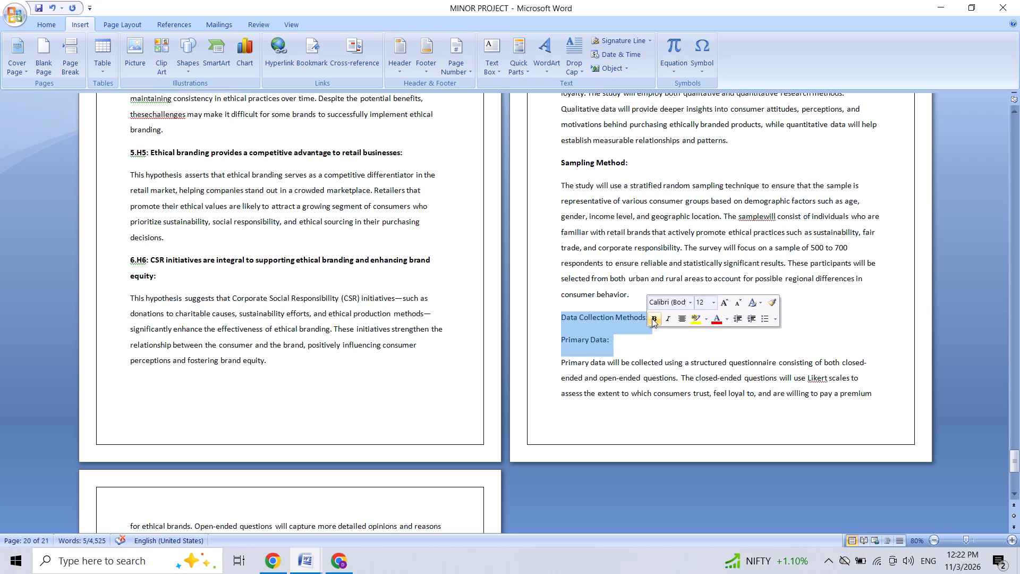
left_click(652, 318)
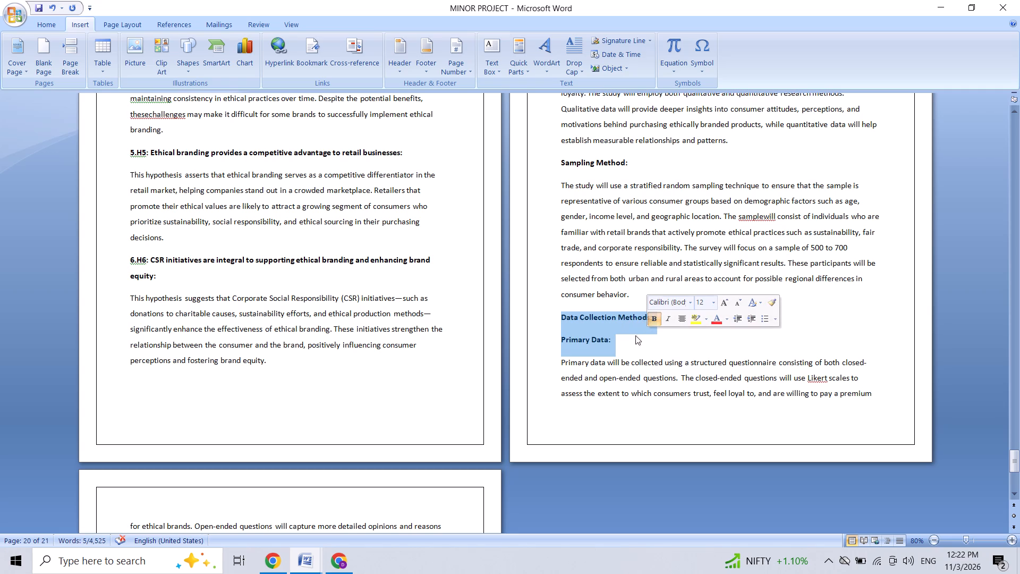
left_click(673, 335)
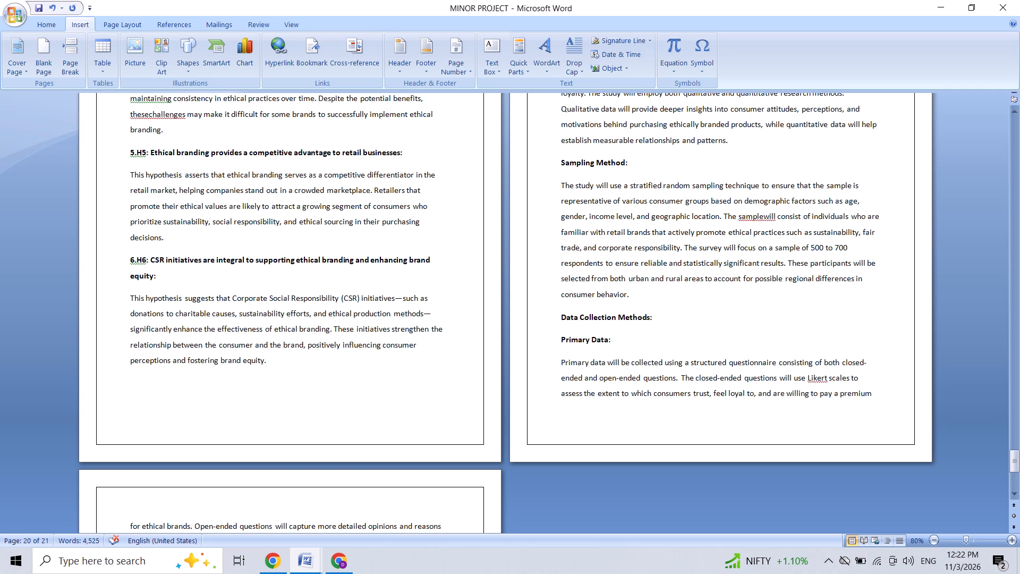
Number the Research Methodology subheadings by adding "1." before "Research Design:" and "2." before "Sampling Method:".
key("Down")
key("Down")
key("Down")
key("Down")
key("Down")
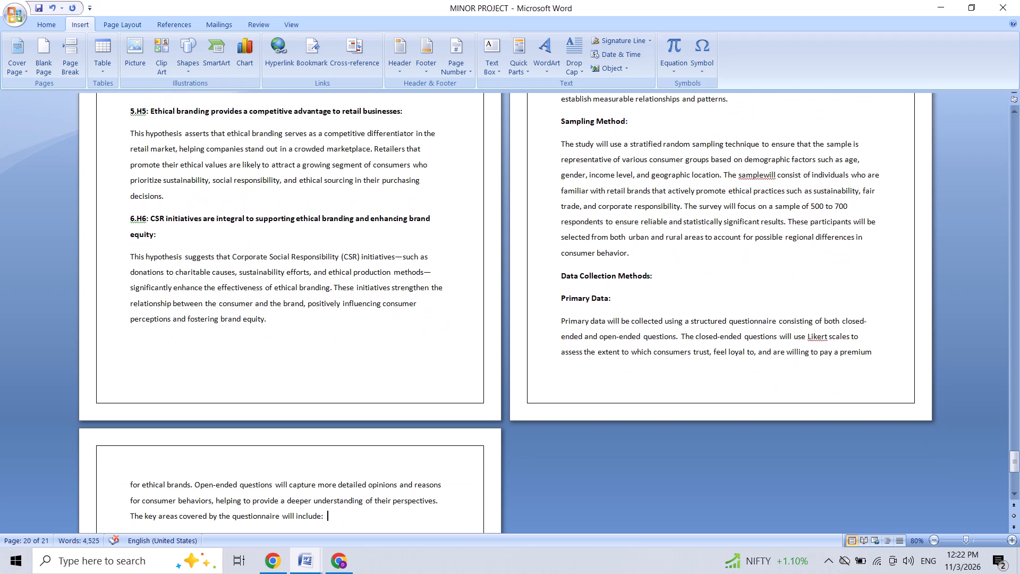
key("Down")
key("Down")
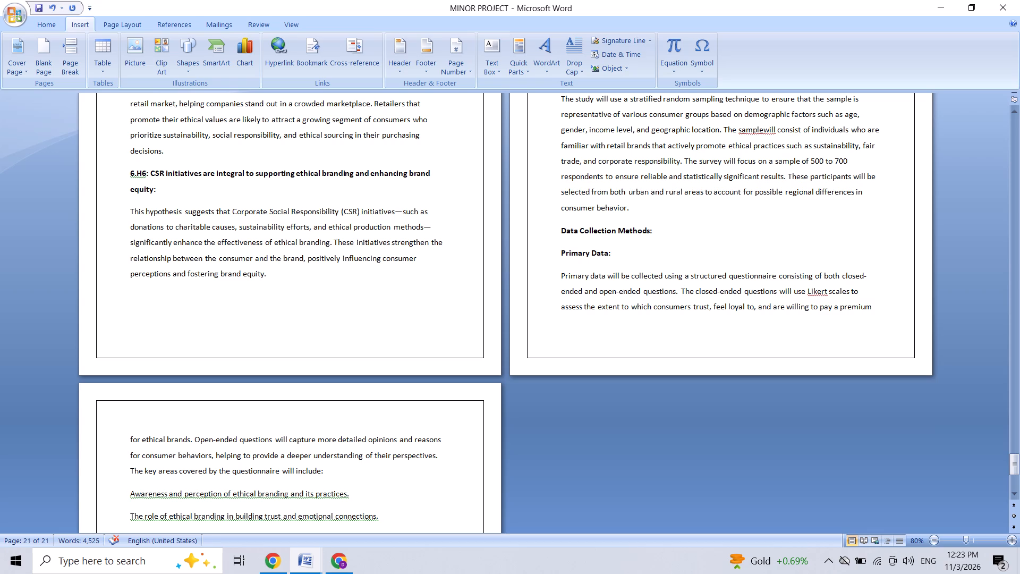
left_click(558, 235)
key("Up")
key("Up")
key("Up")
key("Up")
key("Up")
key("Up")
key("Up")
key("Up")
key("Up")
key("Up")
key("Up")
key("Up")
key("Up")
key("Up")
key("Up")
key("Up")
key("Up")
key("Up")
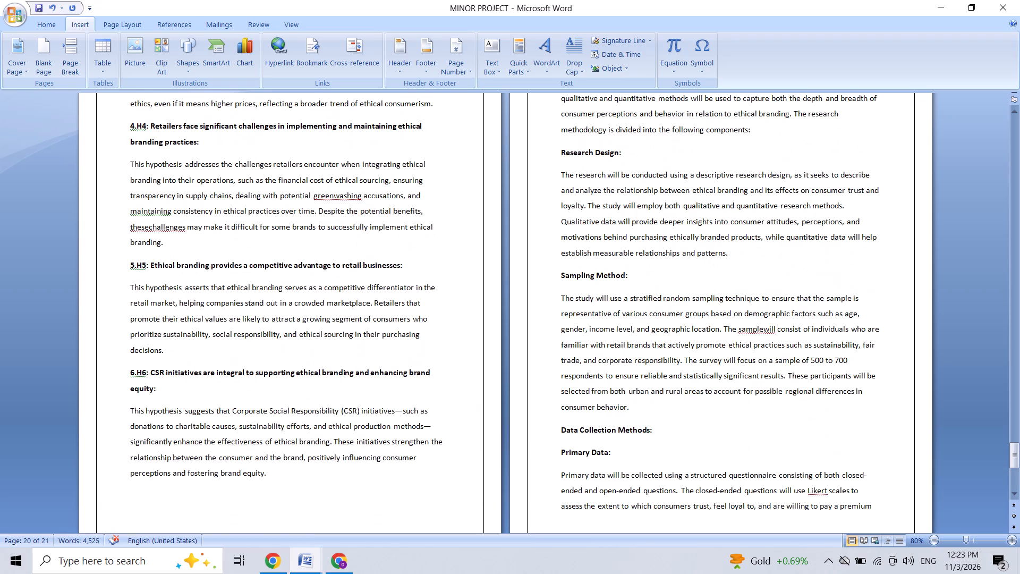
left_click(557, 150)
key("1")
key("period")
left_click(556, 276)
type("2.")
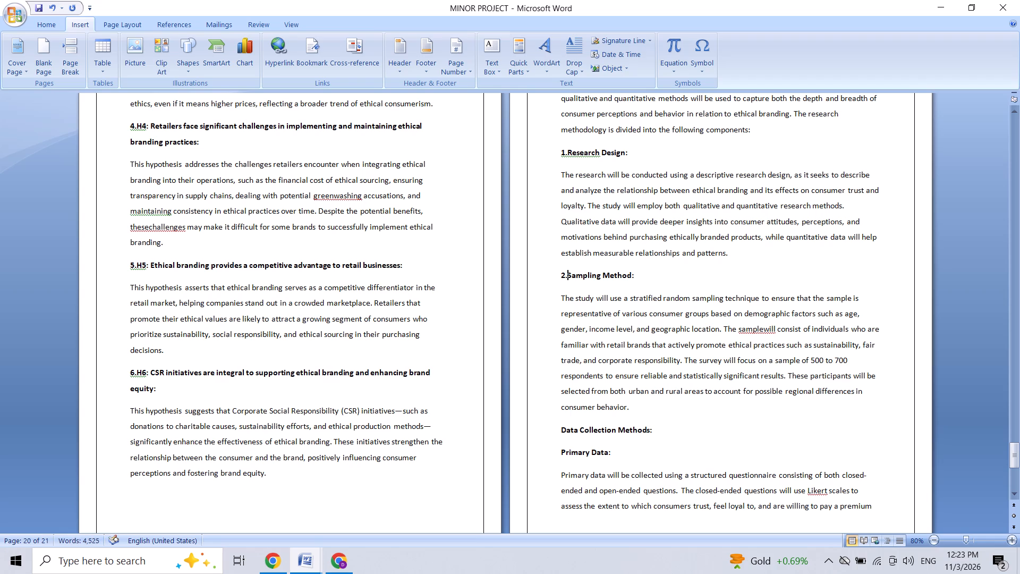
Add "3." before the "Data Collection Methods:" subheading and make the number bold to match.
left_click(558, 430)
key("F3")
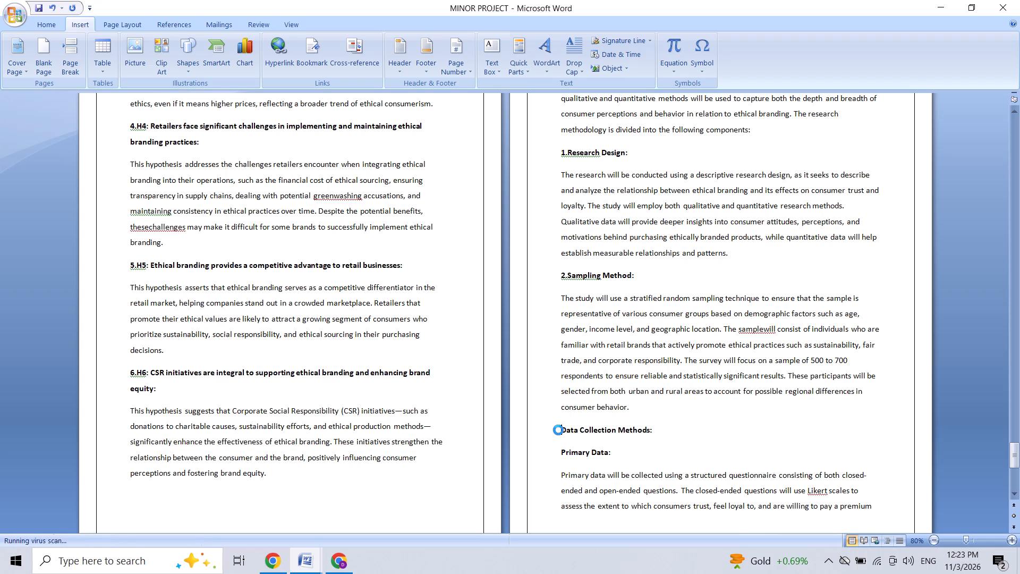
key("period")
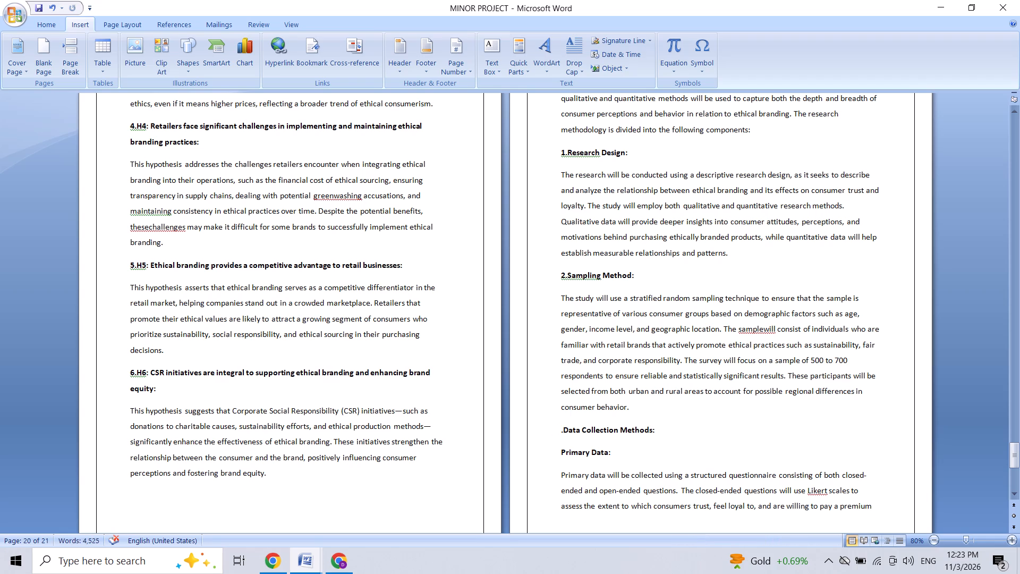
key("BackSpace")
key("BackSpace")
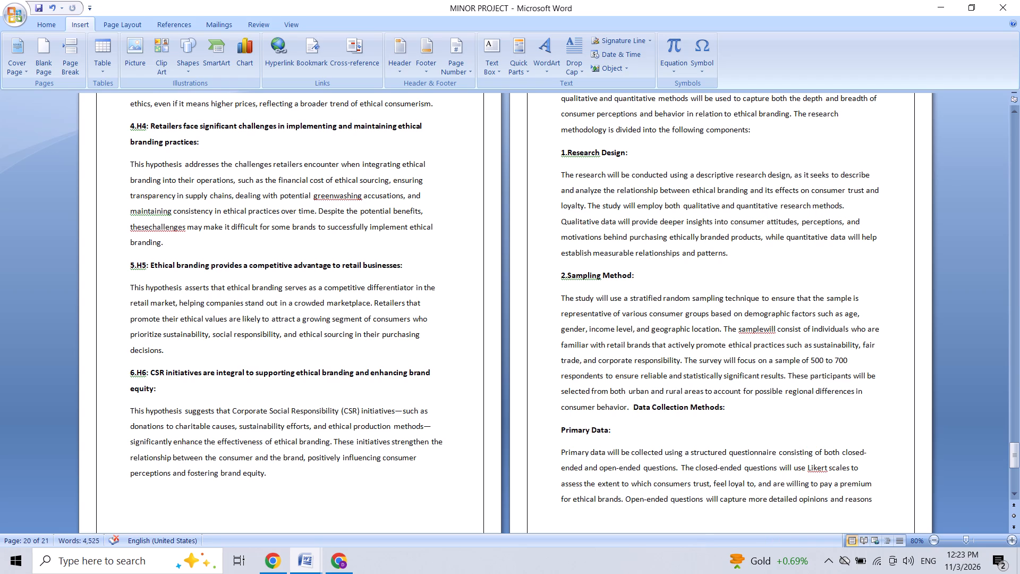
key("Return")
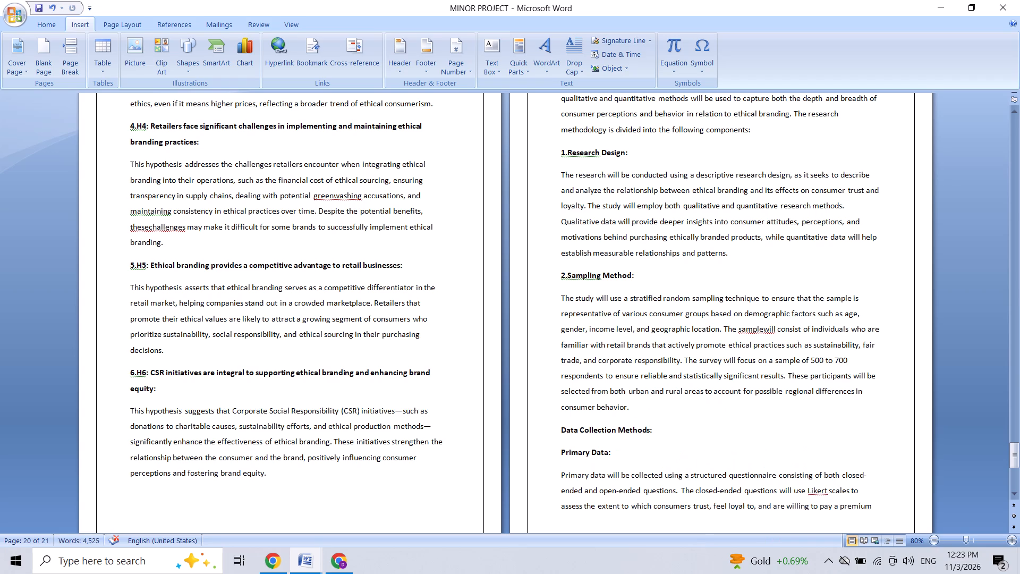
key("3")
key("period")
left_click_drag(566, 427, 560, 428)
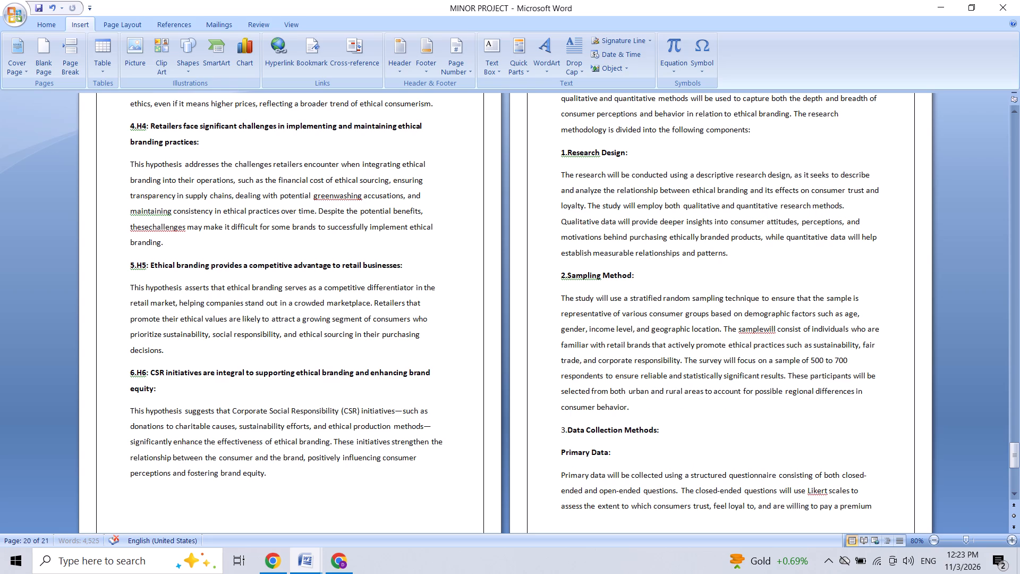
left_click_drag(560, 428, 559, 428)
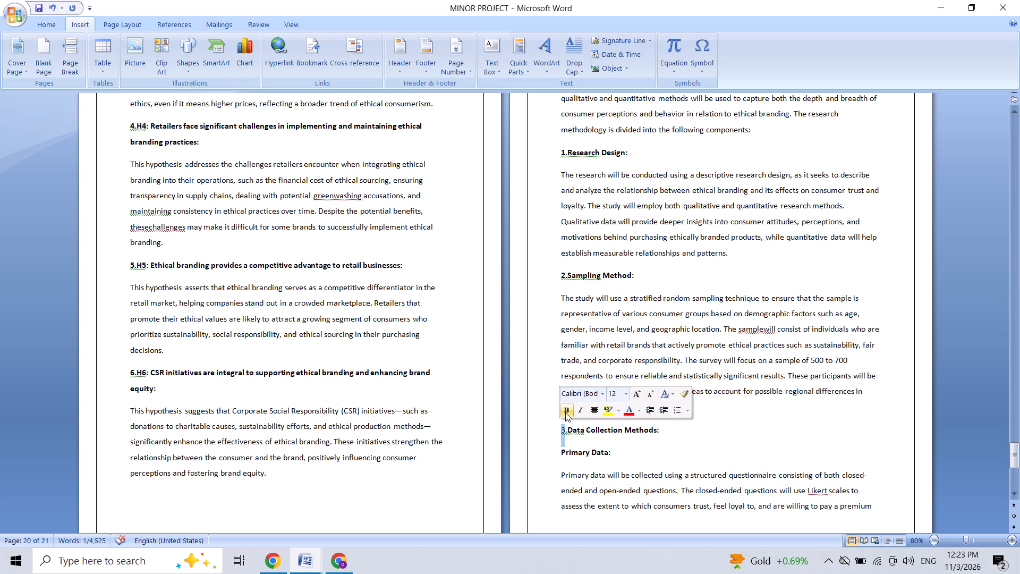
left_click(565, 412)
left_click(725, 455)
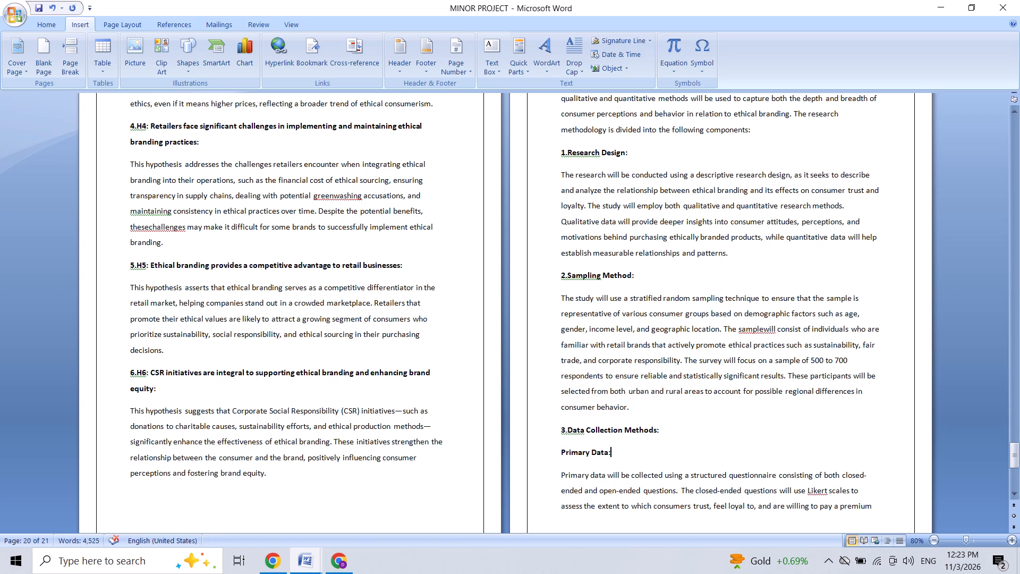
Turn the six questionnaire key areas, from "Awareness and perception" to "Challenges faced by consumers", into a bulleted list.
key("Down")
key("Down")
key("Down")
key("Down")
key("Down")
key("Down")
key("Down")
key("Down")
key("Down")
key("Down")
key("Down")
key("Down")
key("Down")
key("Down")
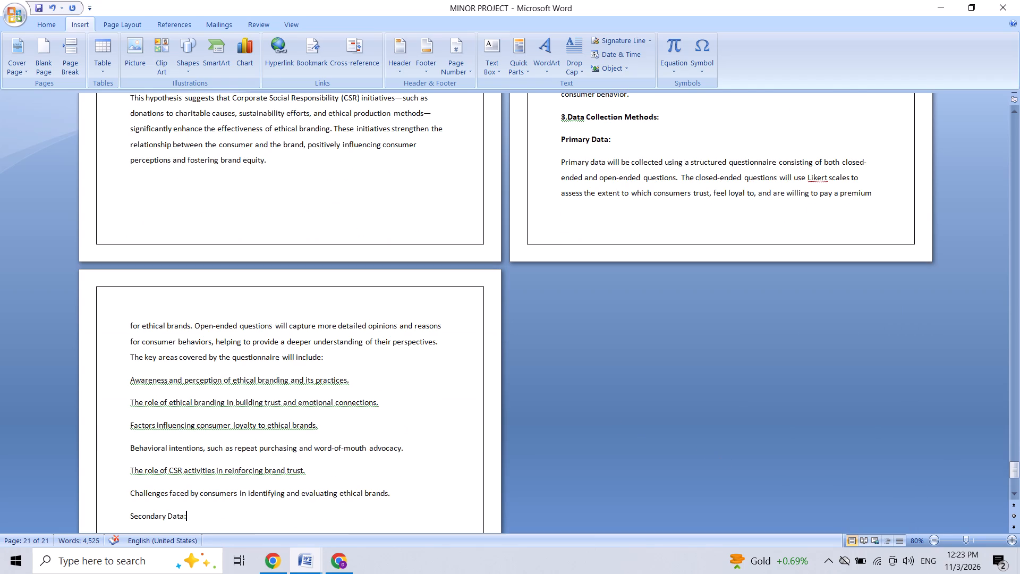
left_click_drag(130, 381, 238, 484)
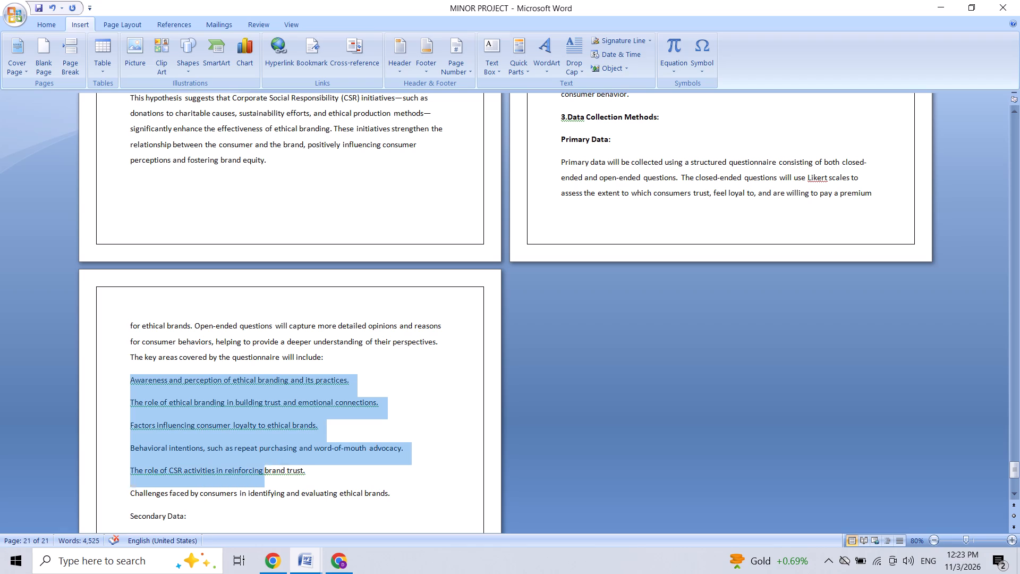
left_click_drag(238, 484, 382, 492)
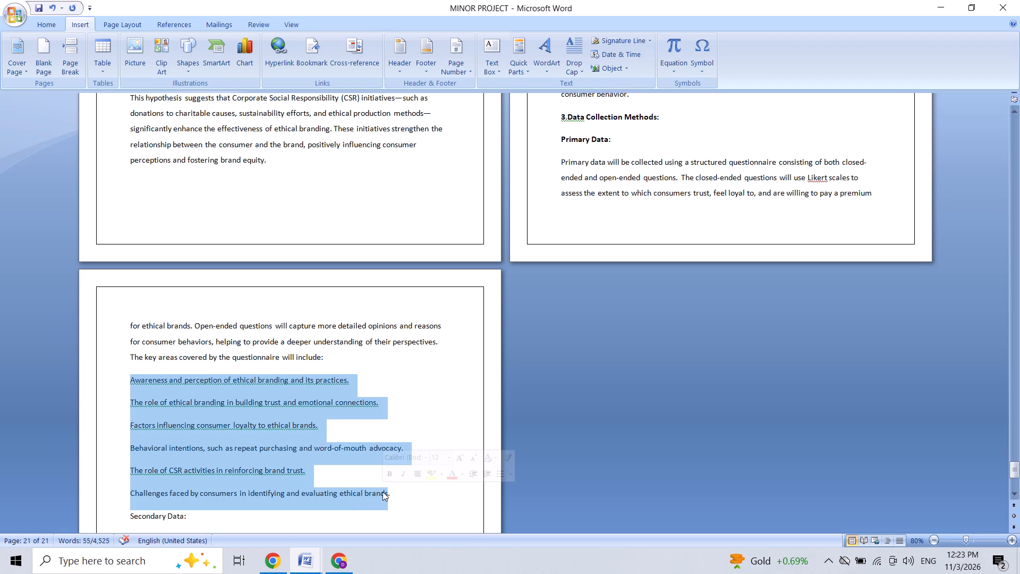
left_click(506, 478)
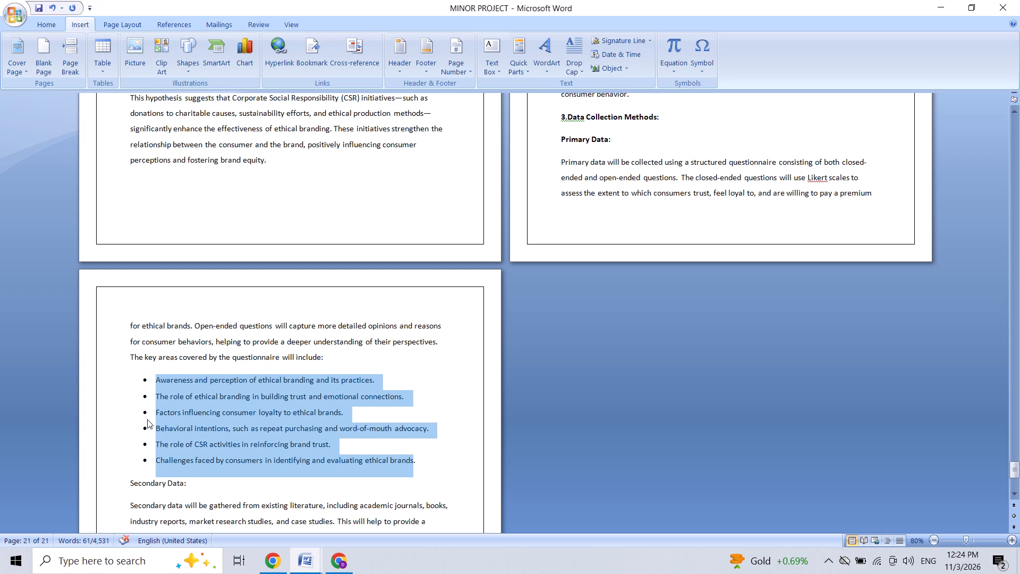
Make the subheading "Secondary Data:" below the bulleted list bold.
left_click(129, 478)
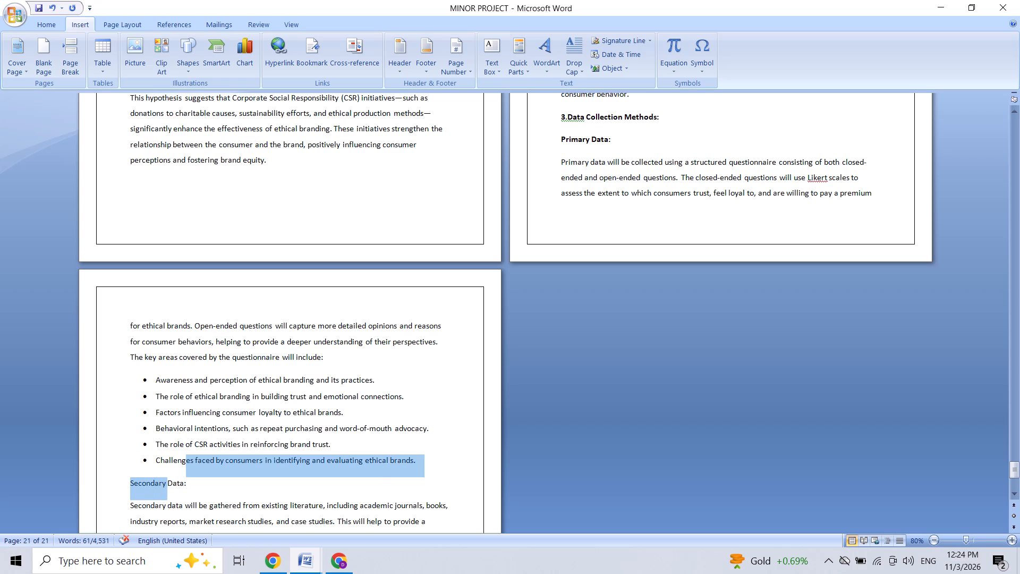
left_click(132, 476)
left_click(132, 483)
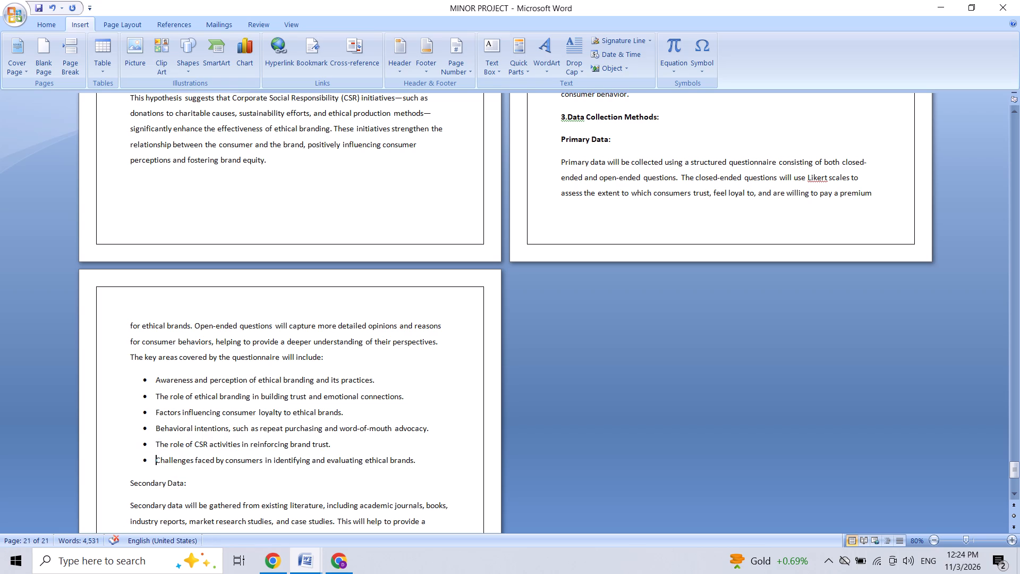
left_click(127, 483)
left_click_drag(128, 485, 140, 486)
left_click_drag(140, 486, 188, 483)
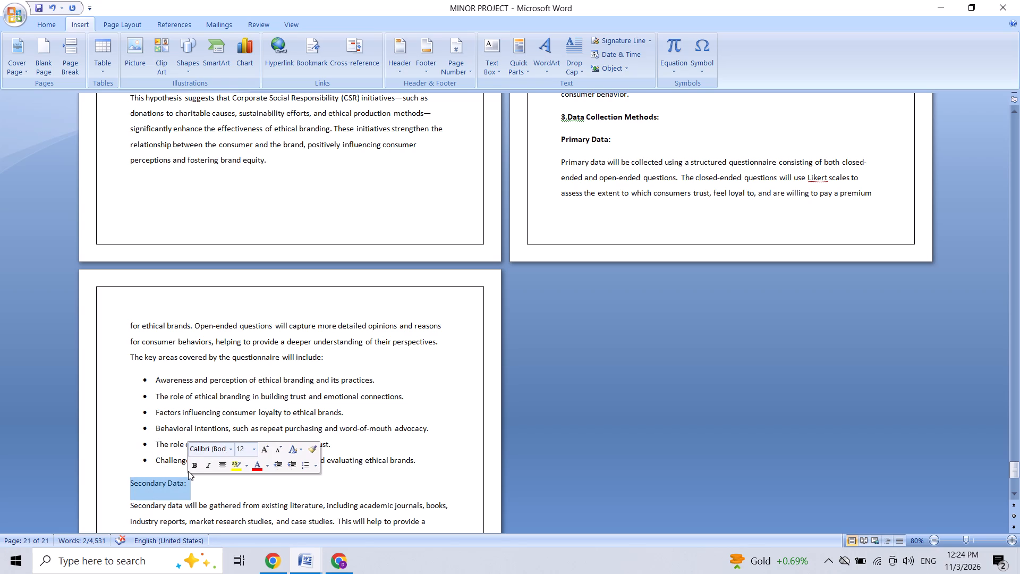
left_click(193, 470)
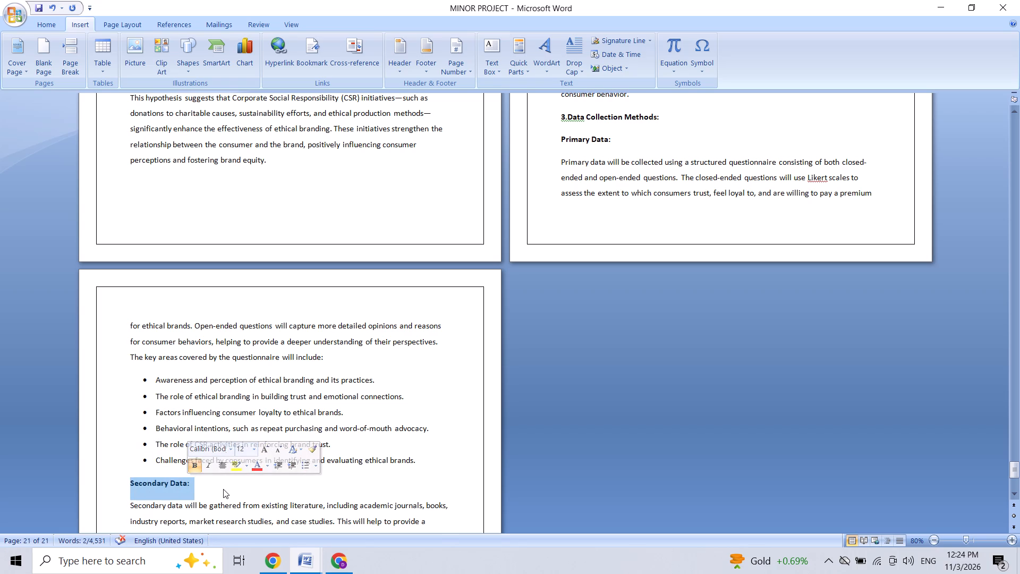
left_click(223, 489)
Read through the "Secondary Data:" paragraph and the data analysis text that follows it, down to "Descriptive Statistics:".
key("Down")
key("Down")
key("Down")
key("Down")
key("Down")
key("Down")
key("Down")
key("Down")
key("Down")
key("Down")
key("Down")
key("Down")
key("Down")
key("Down")
key("Down")
key("Down")
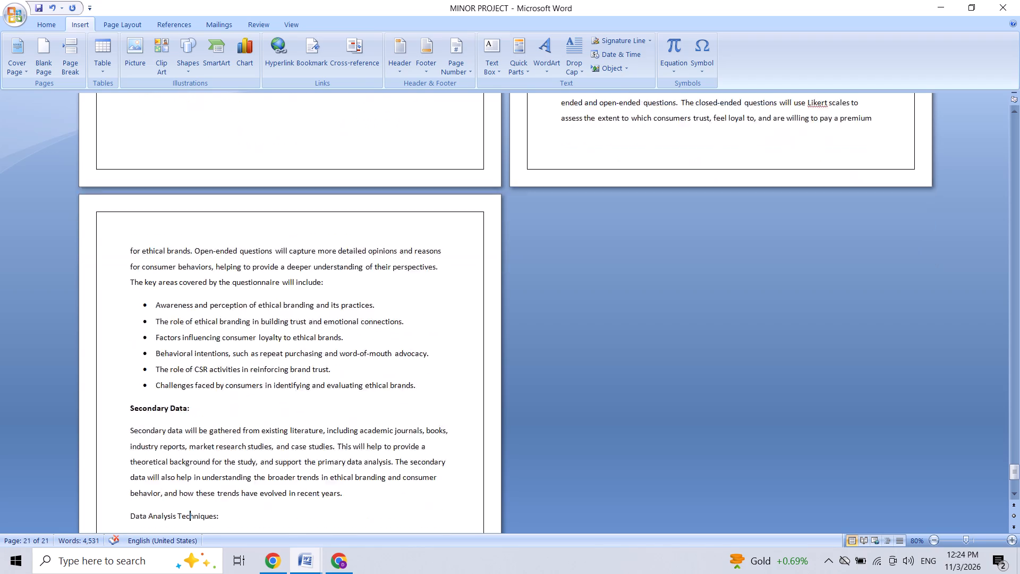
key("Down")
key("Down")
key("Down")
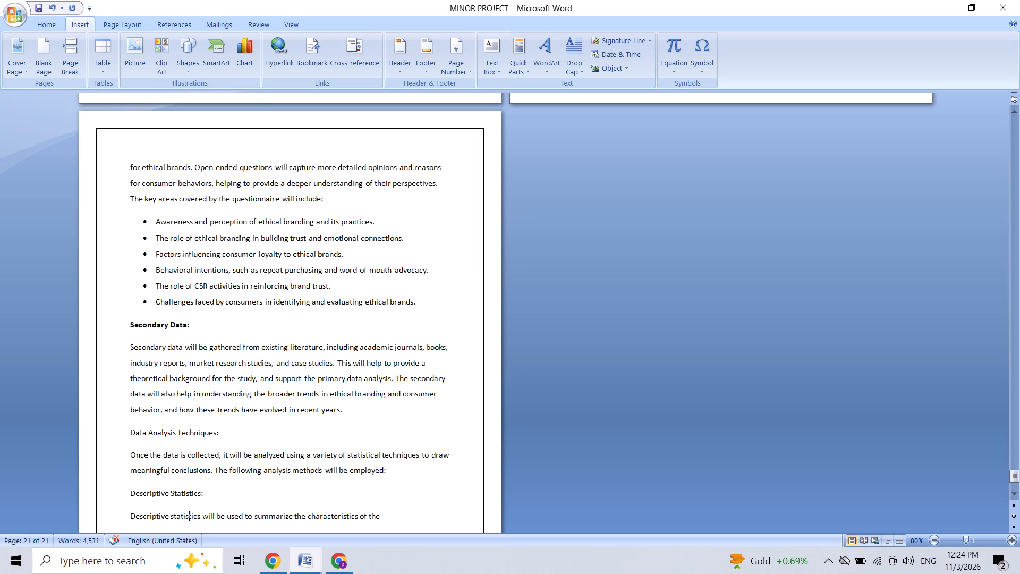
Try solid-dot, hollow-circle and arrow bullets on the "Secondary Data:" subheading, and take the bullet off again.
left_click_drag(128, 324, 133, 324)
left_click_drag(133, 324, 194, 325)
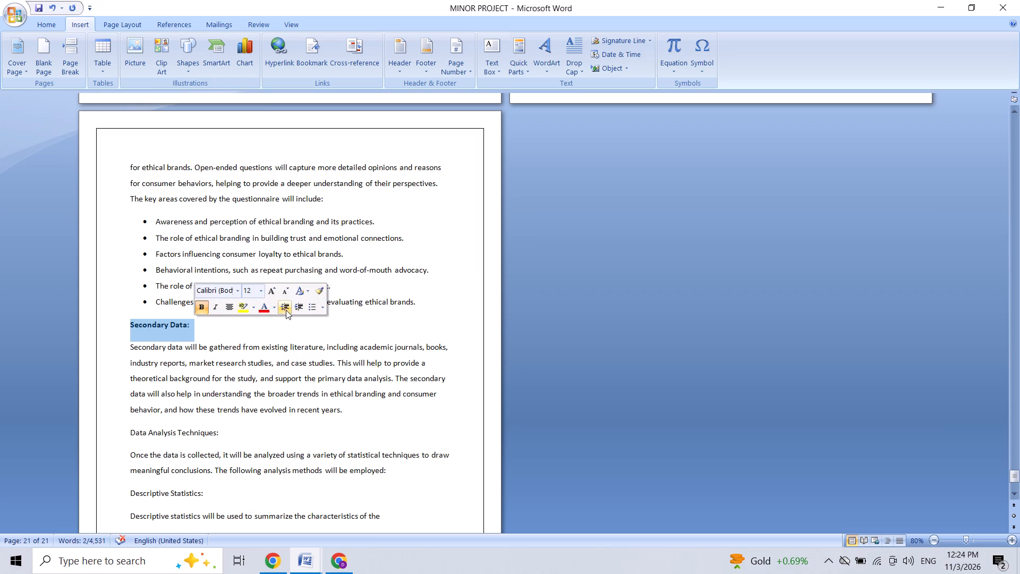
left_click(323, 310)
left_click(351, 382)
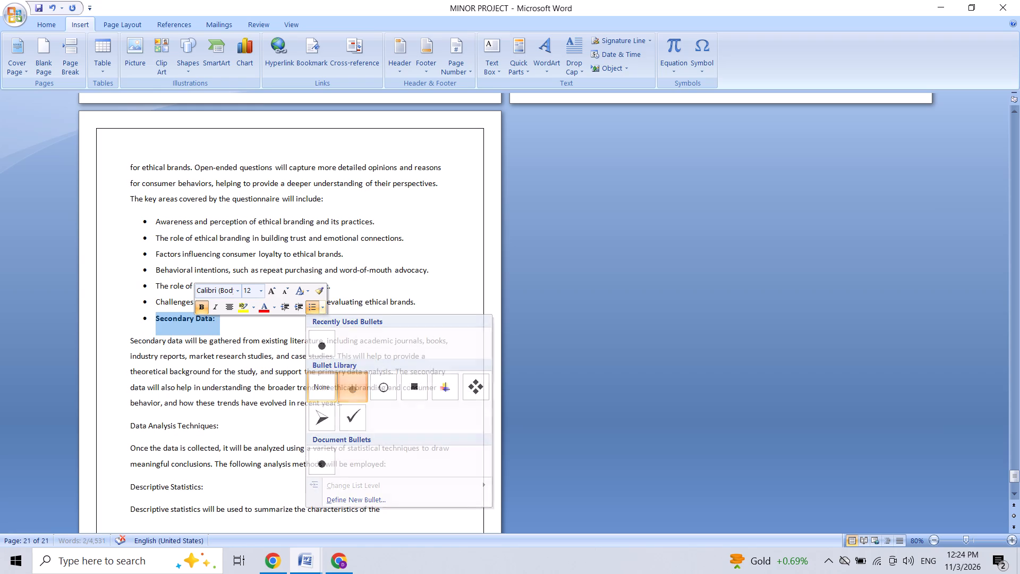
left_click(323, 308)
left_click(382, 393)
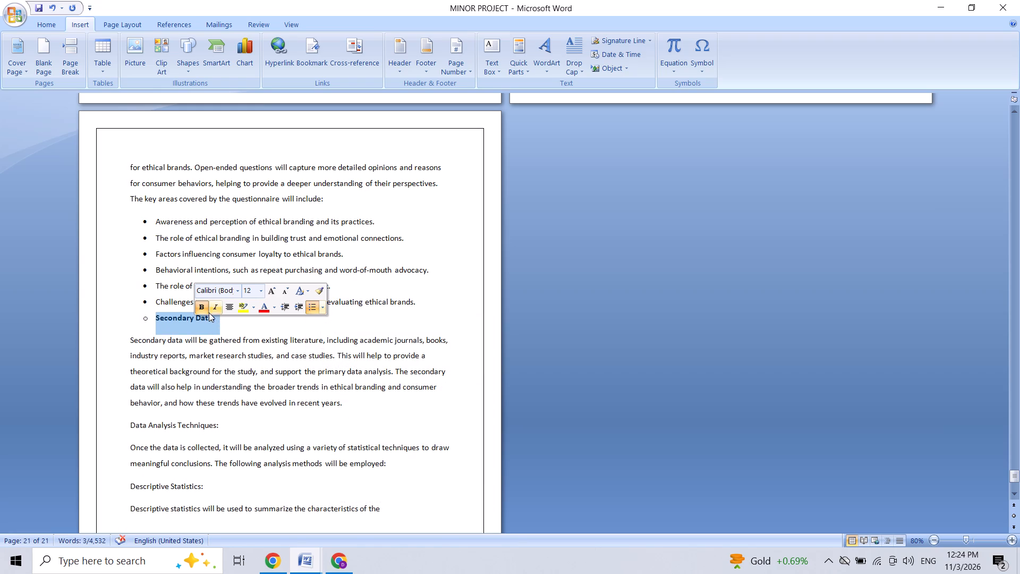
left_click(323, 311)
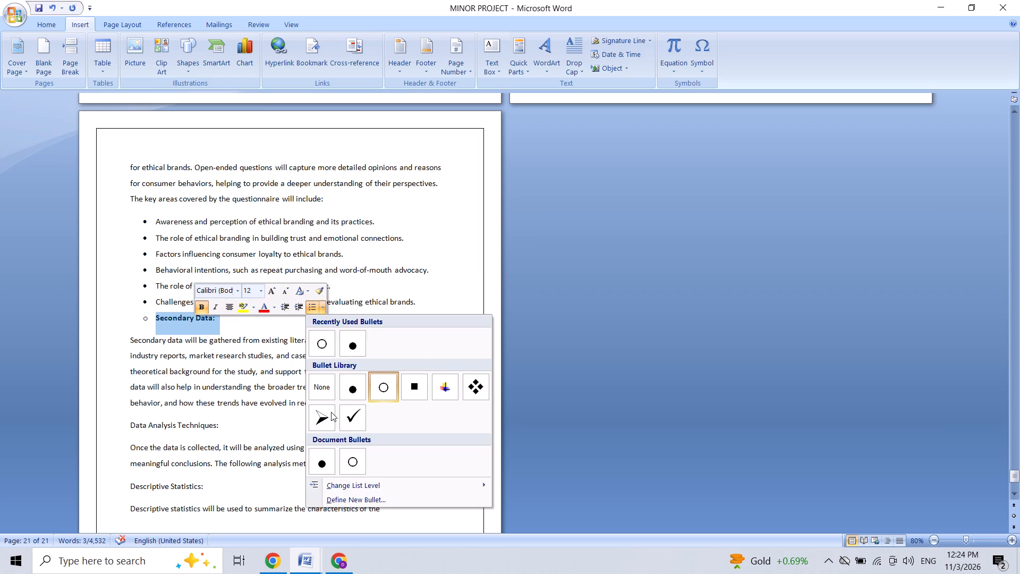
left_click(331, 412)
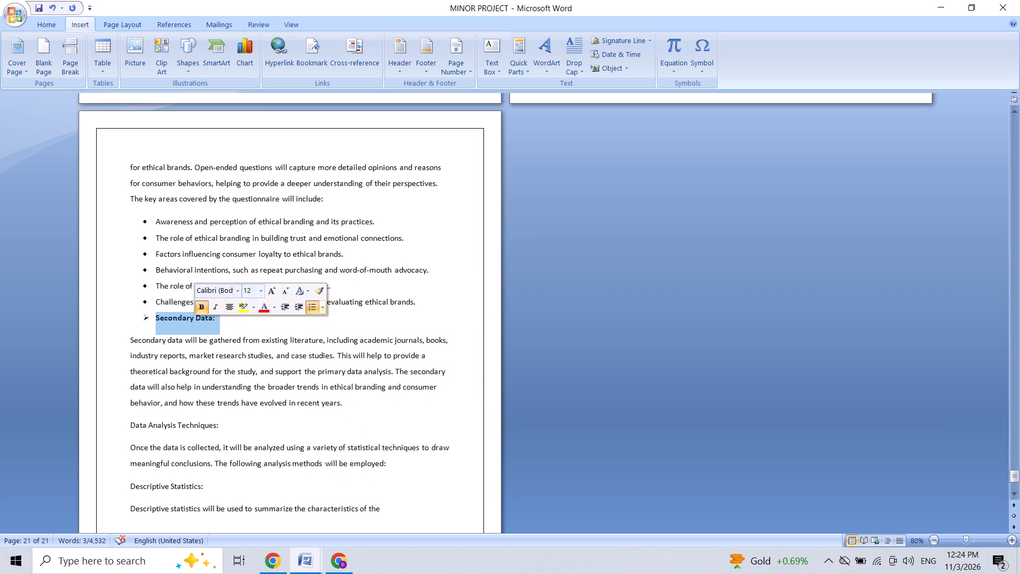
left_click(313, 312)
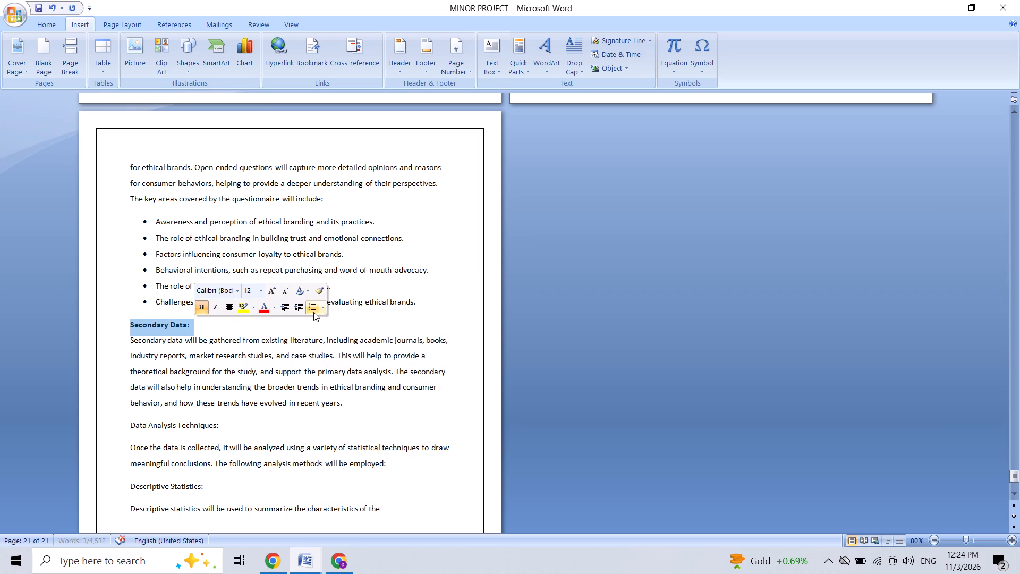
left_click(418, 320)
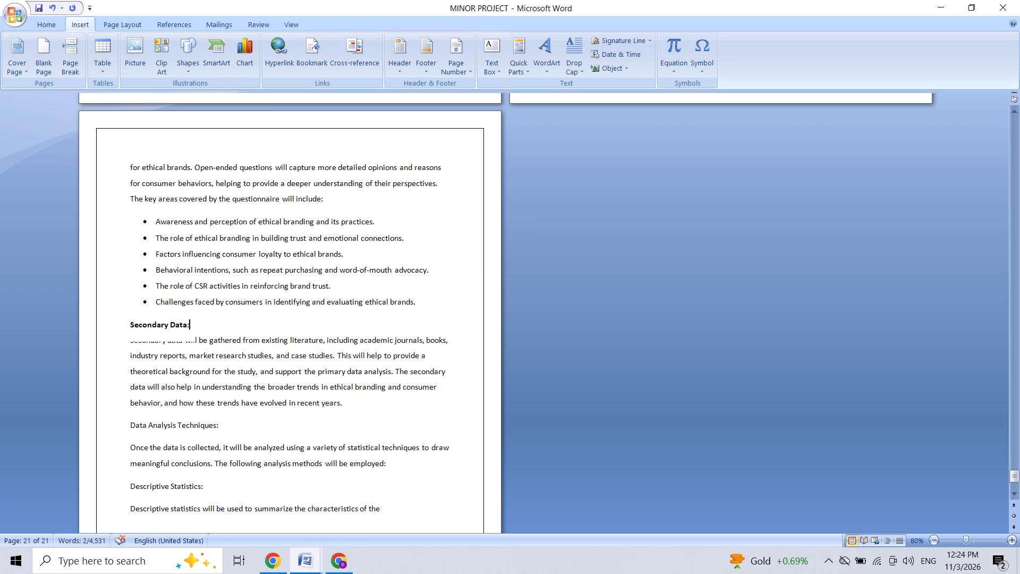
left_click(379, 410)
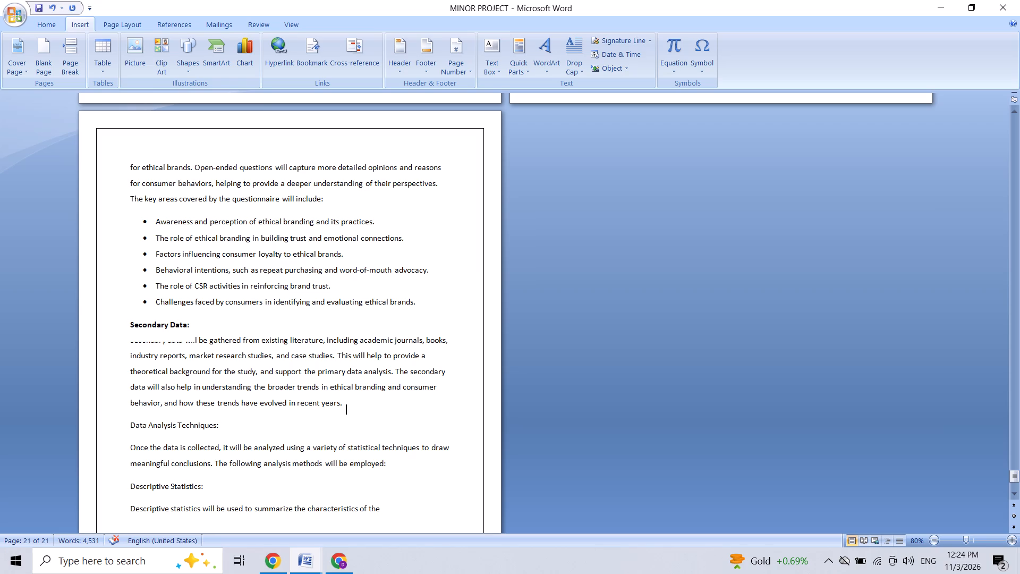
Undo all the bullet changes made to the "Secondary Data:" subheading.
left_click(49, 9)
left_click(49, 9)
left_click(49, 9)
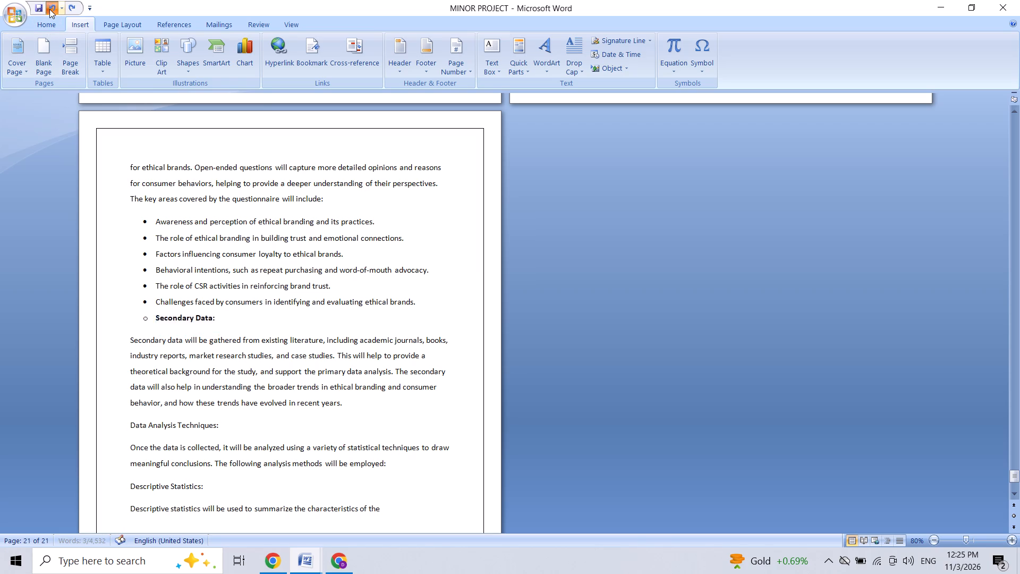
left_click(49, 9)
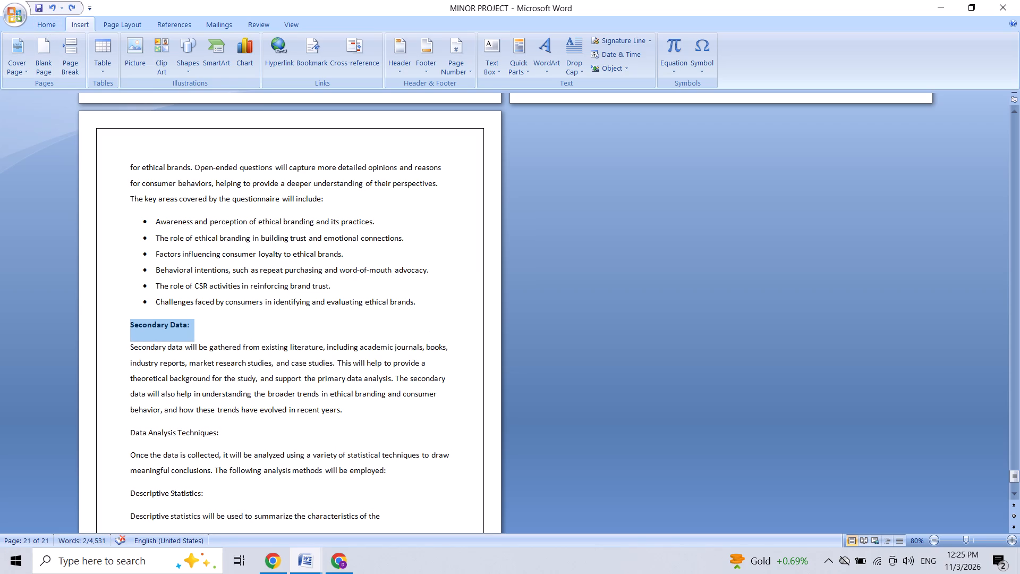
Make the subheading "Data Analysis Techniques:" below the secondary data paragraph bold.
key("Down")
key("Down")
key("Down")
key("Down")
key("Down")
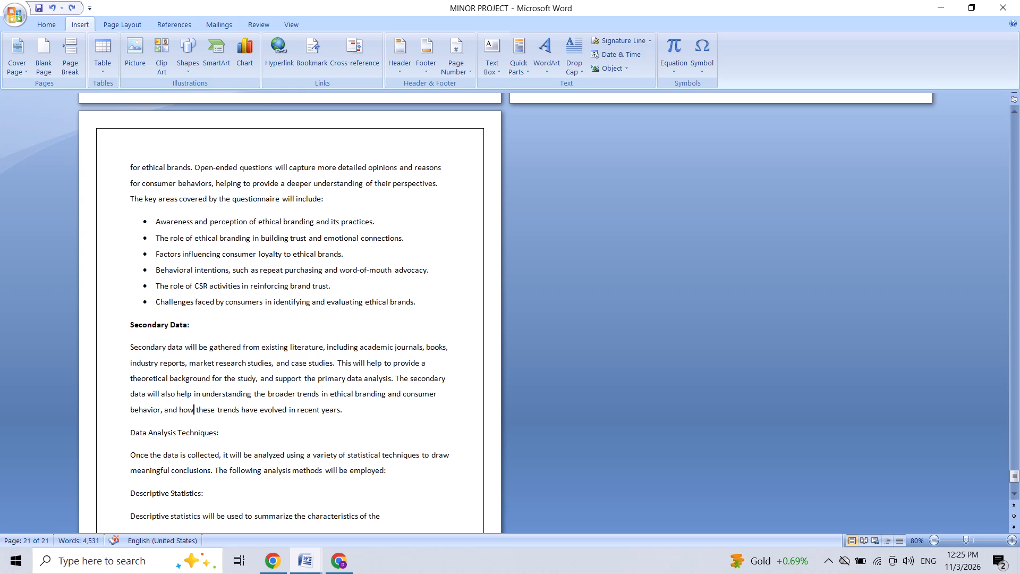
left_click(129, 434)
left_click_drag(129, 438, 133, 438)
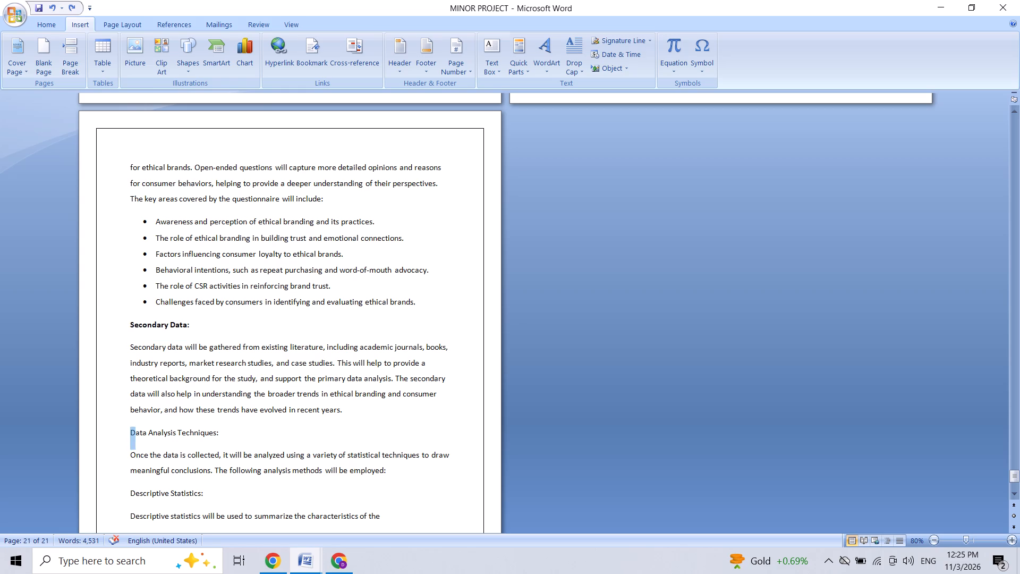
left_click_drag(133, 438, 224, 436)
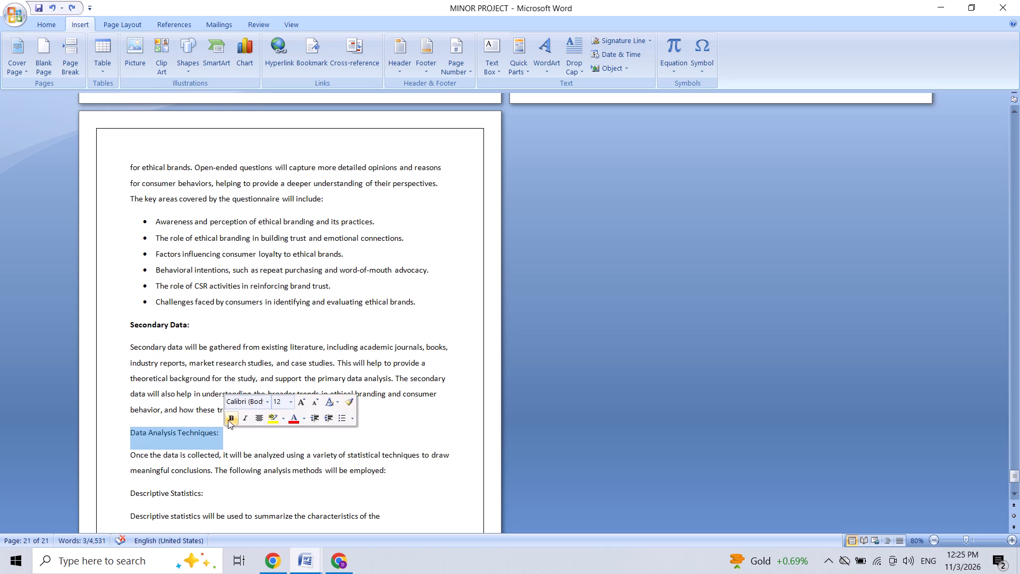
left_click(228, 420)
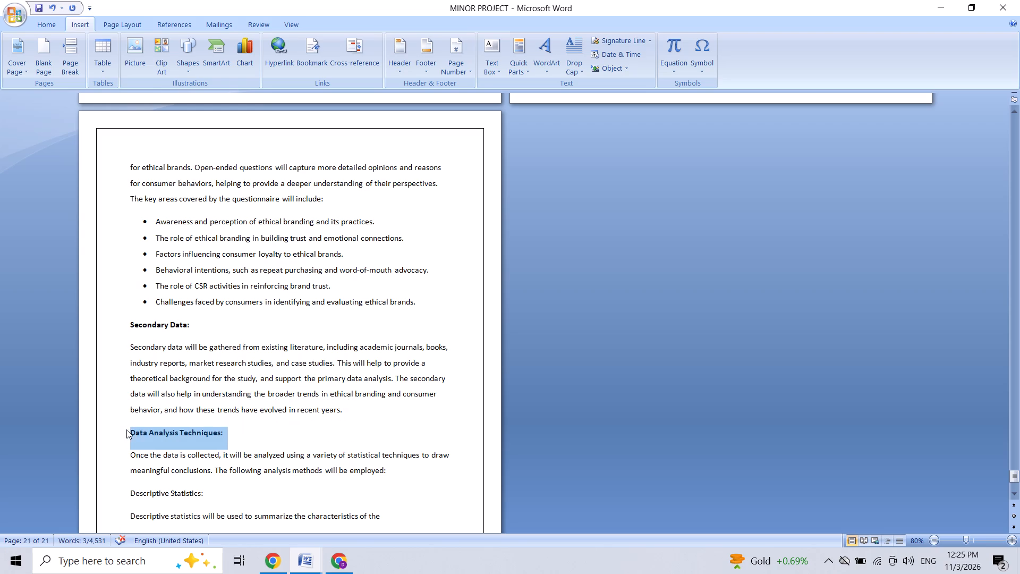
Number the "Data Analysis Techniques:" subheading by adding "4." directly before it.
left_click(115, 432)
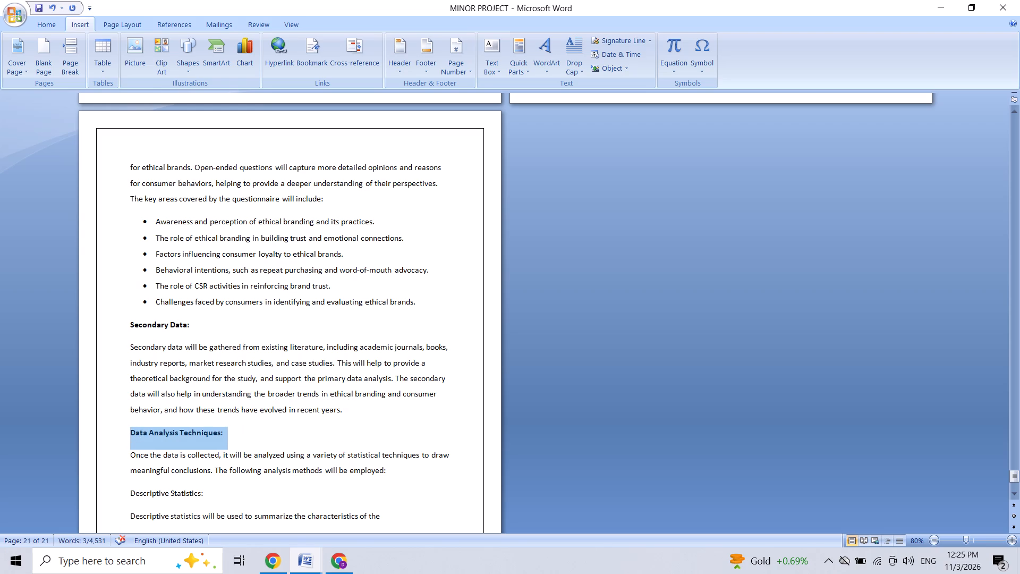
left_click_drag(115, 432, 120, 432)
left_click(120, 432)
double_click(120, 432)
double_click(280, 432)
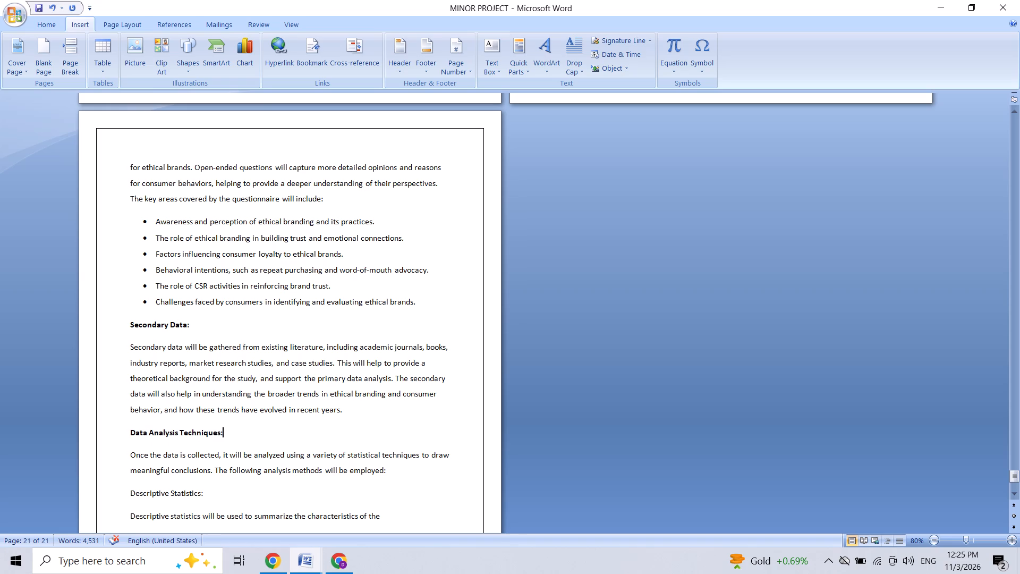
left_click(130, 434)
key("4")
key("period")
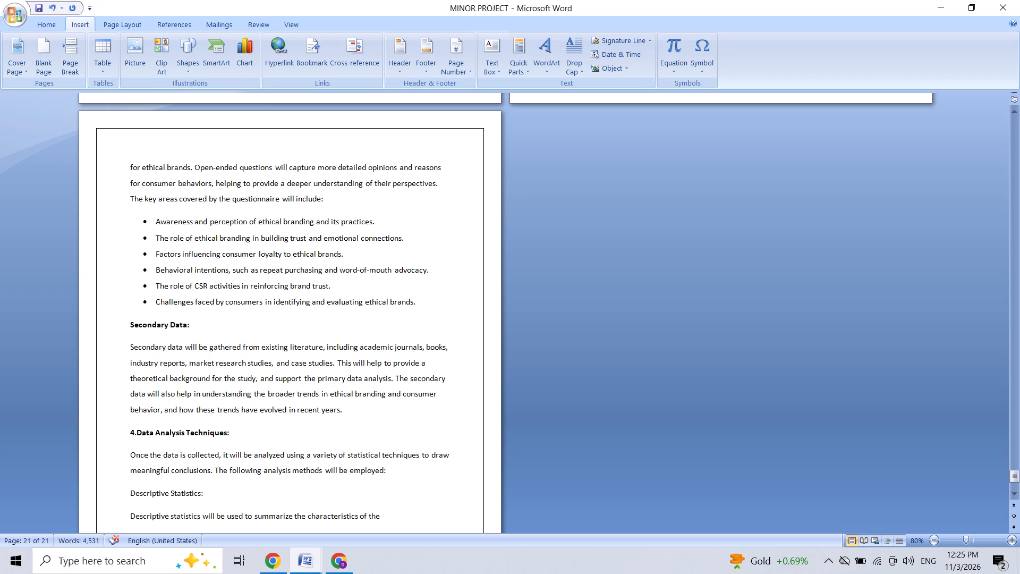
Make the subheading "Descriptive Statistics:" bold and turn it into a bulleted item.
left_click_drag(129, 494, 191, 494)
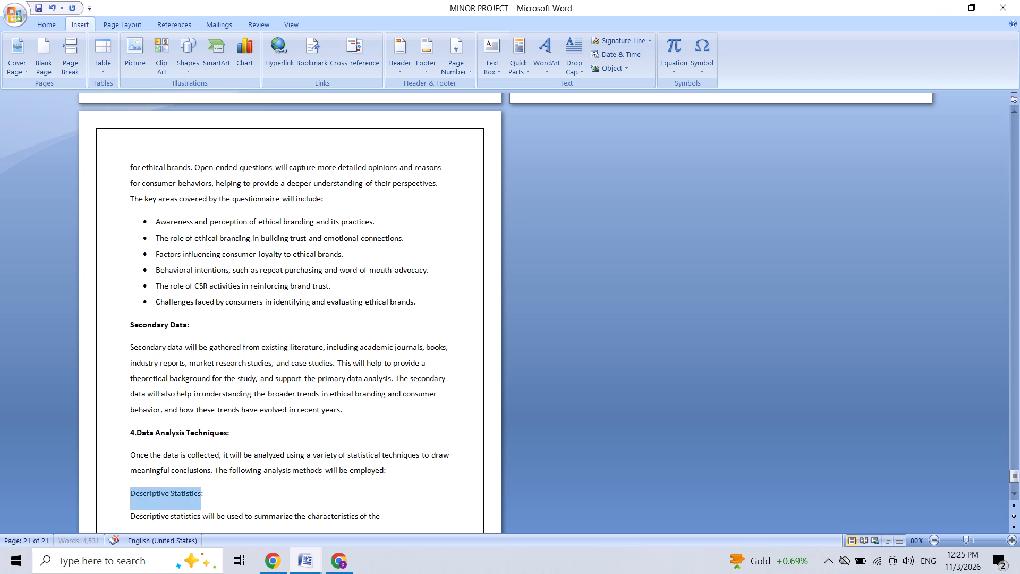
left_click_drag(191, 494, 202, 494)
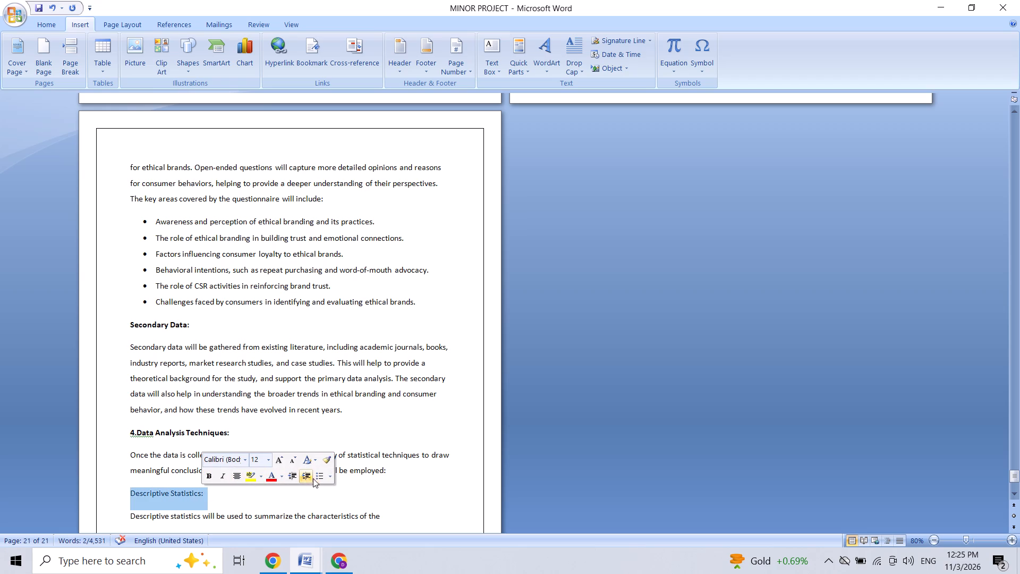
left_click(210, 477)
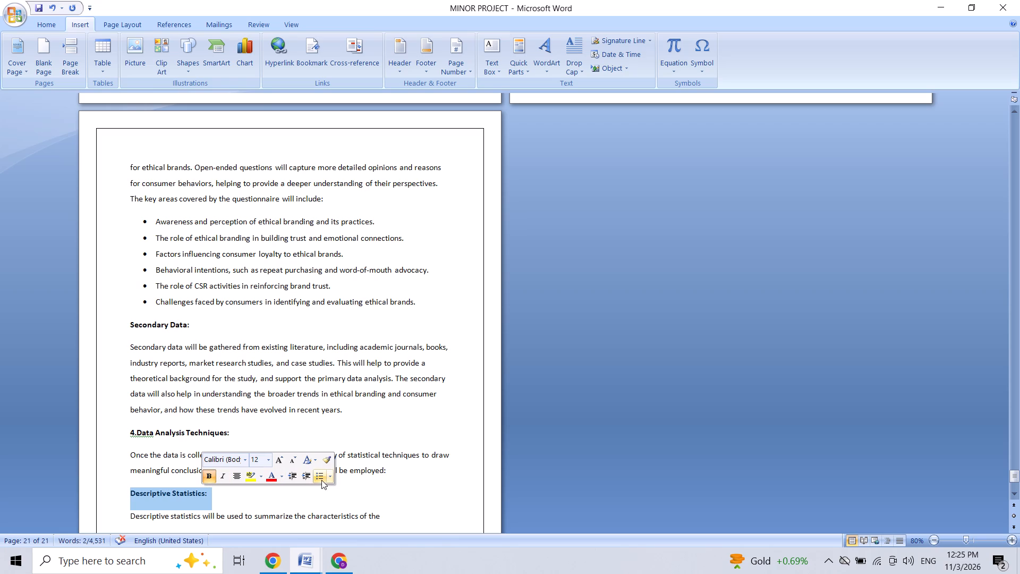
left_click(321, 480)
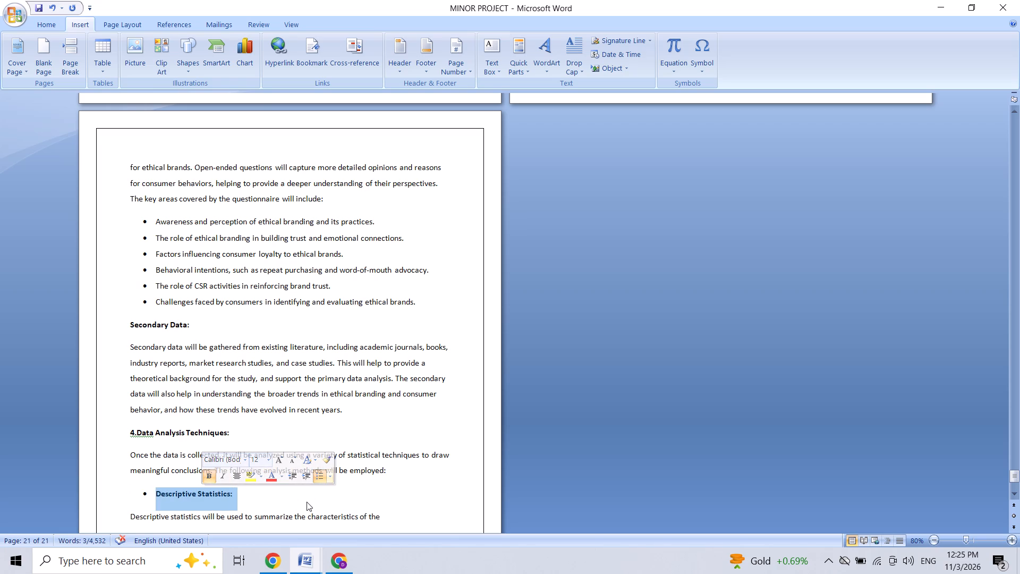
Look through the text below the "Descriptive Statistics:" subheading.
key("Down")
key("Down")
key("Down")
key("Down")
key("Down")
key("Down")
key("Down")
key("Down")
key("Down")
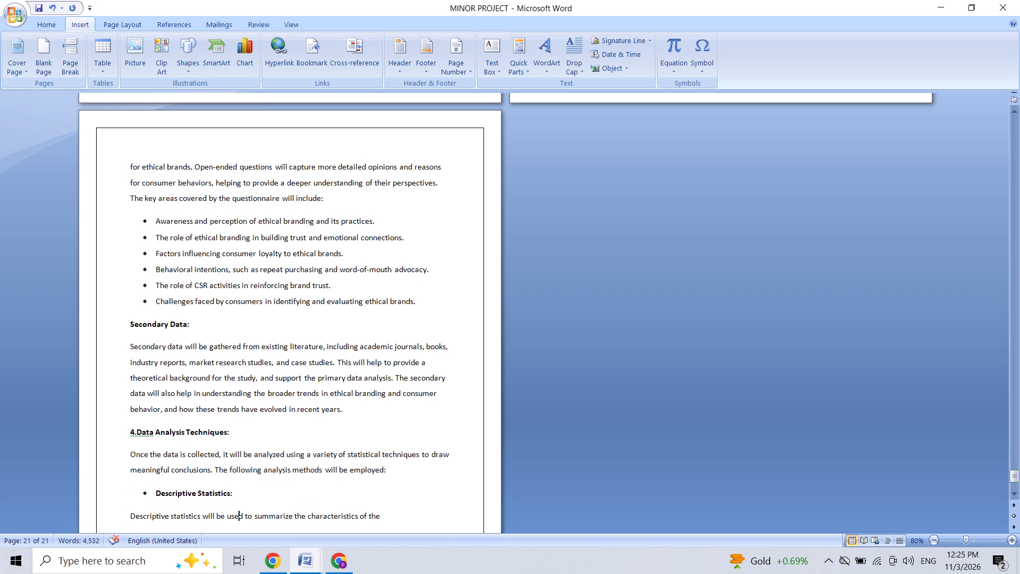
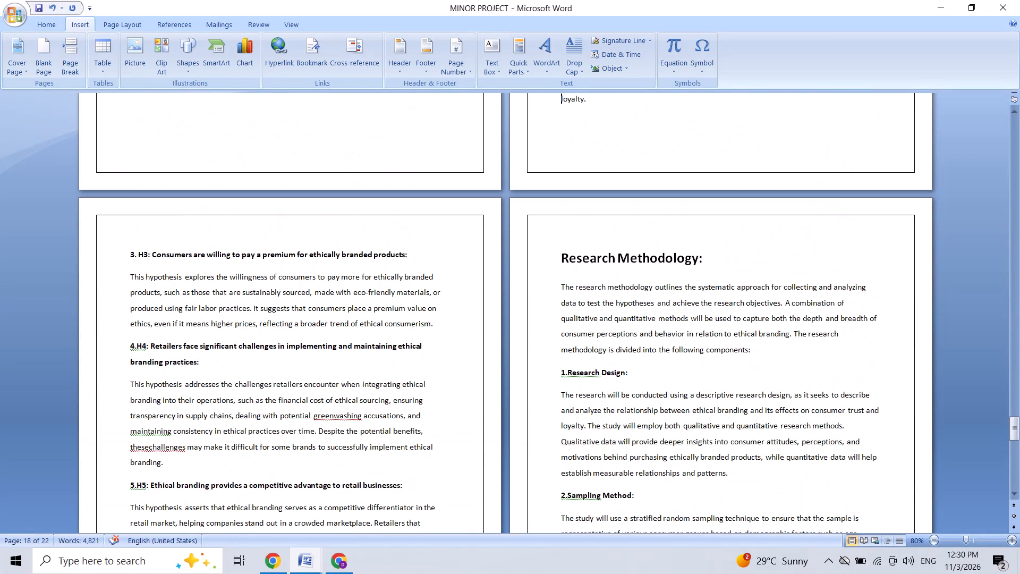
Look through the Research Methodology section down to the introductory sentence under "6. Ethical Considerations:".
key("Down")
key("Down")
key("Down")
key("Down")
key("Down")
key("Down")
key("Down")
key("Down")
key("Down")
key("Down")
key("Down")
key("Down")
key("Down")
key("Down")
key("Down")
key("Down")
key("Down")
key("Down")
key("Down")
key("Down")
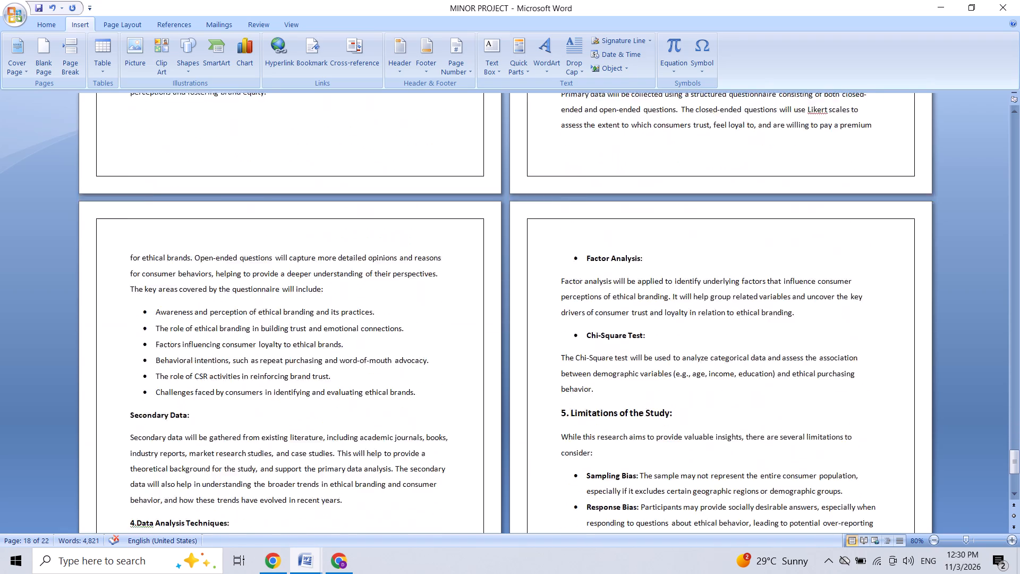
key("Down")
key("Down")
key("Down")
key("Down")
key("Down")
key("Down")
key("Down")
key("Down")
key("Down")
key("Down")
key("Down")
key("Down")
key("Down")
key("Down")
key("Down")
key("Down")
key("Down")
key("Down")
key("Down")
key("Down")
key("Down")
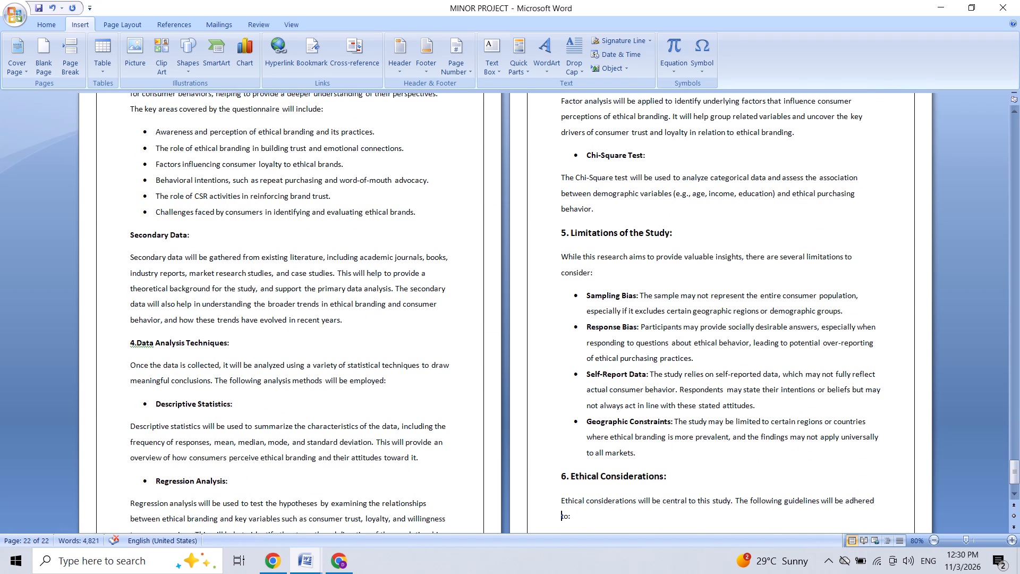
left_click(580, 524)
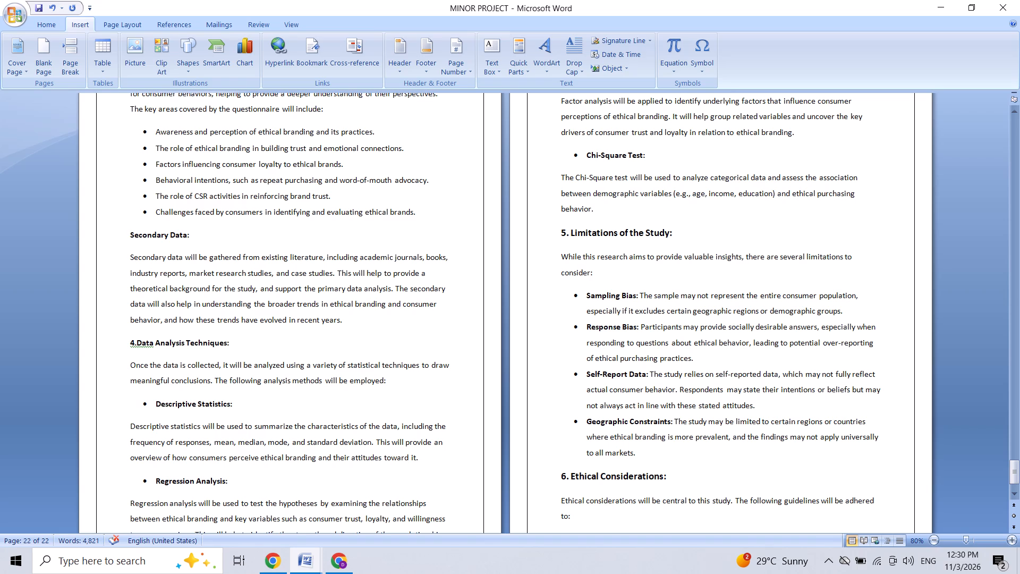
Move the "6. Ethical Considerations:" heading to the start of a new page by adding blank lines after the "Geographic Constraints" item.
left_click(639, 458)
key("Return")
key("Return")
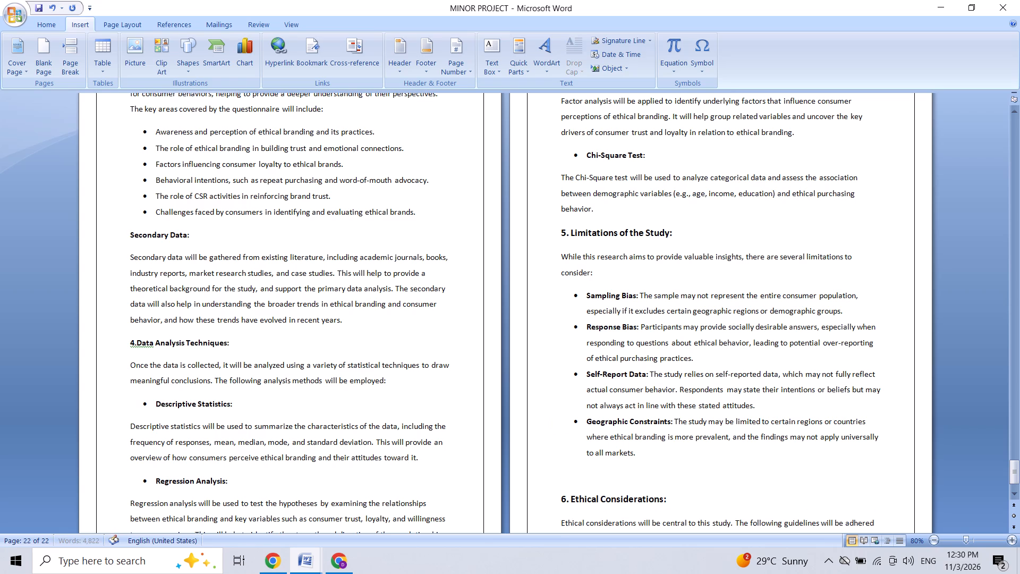
key("Return")
key("Return")
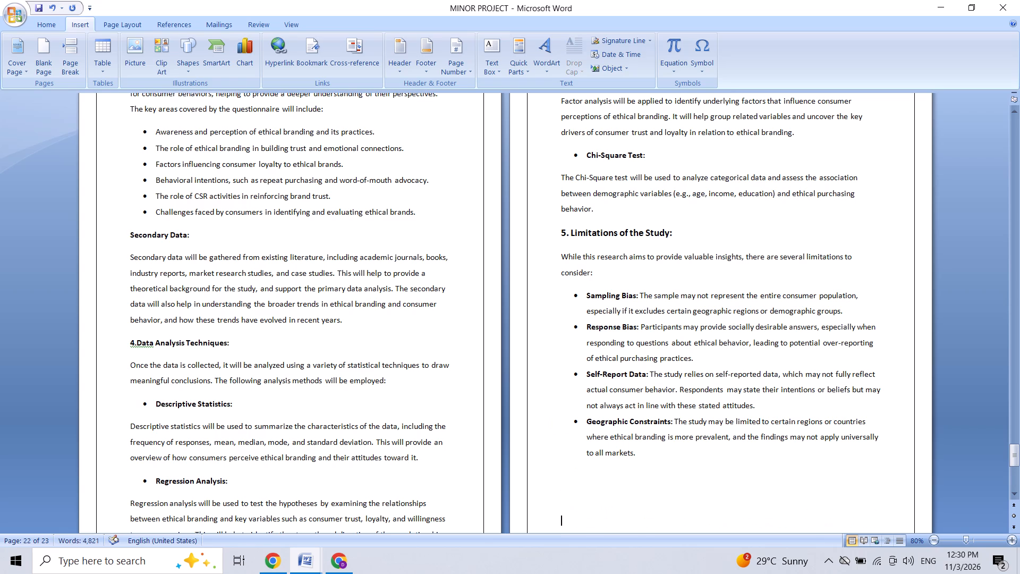
key("Return")
key("Return")
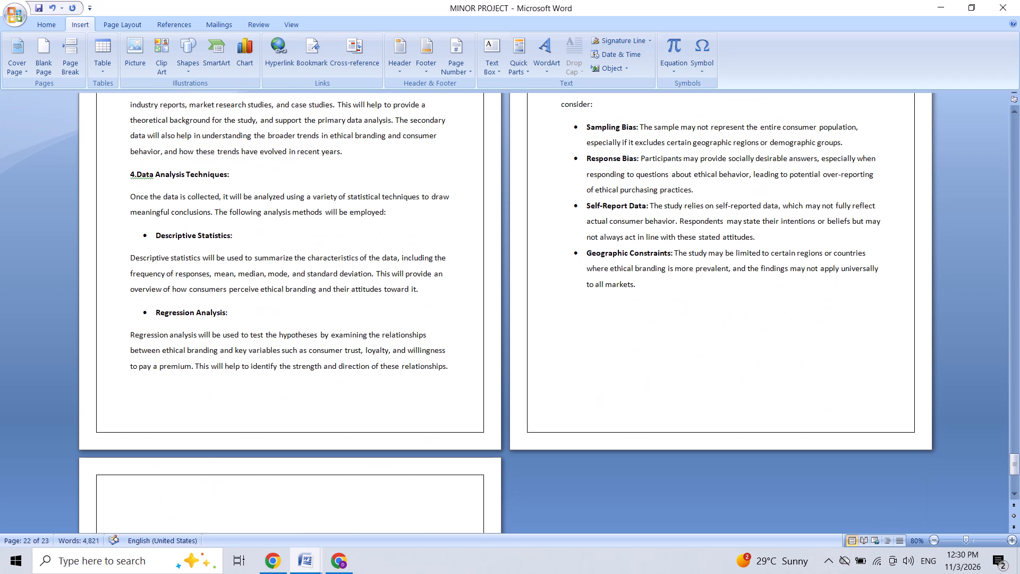
key("BackSpace")
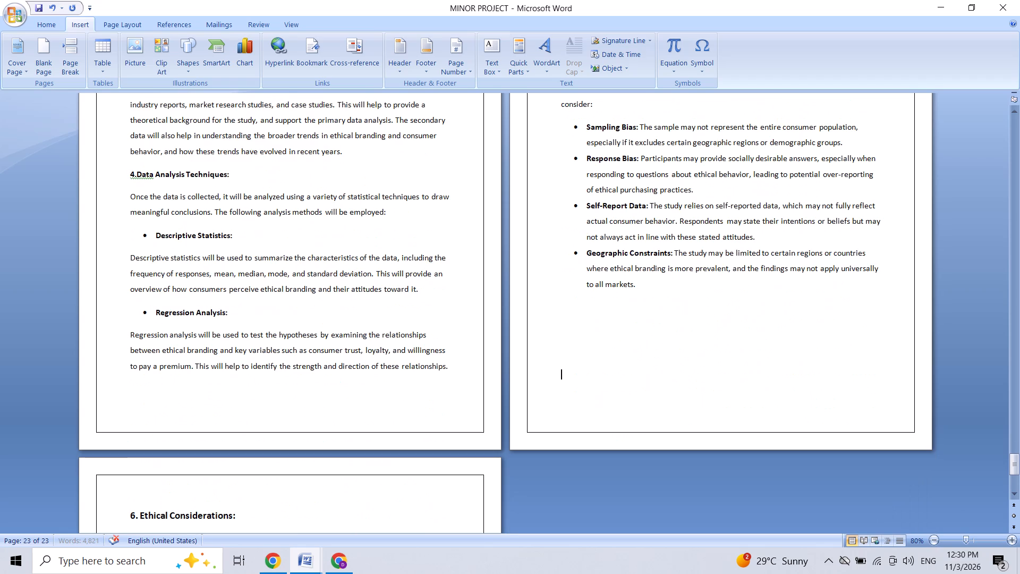
key("Down")
key("Down")
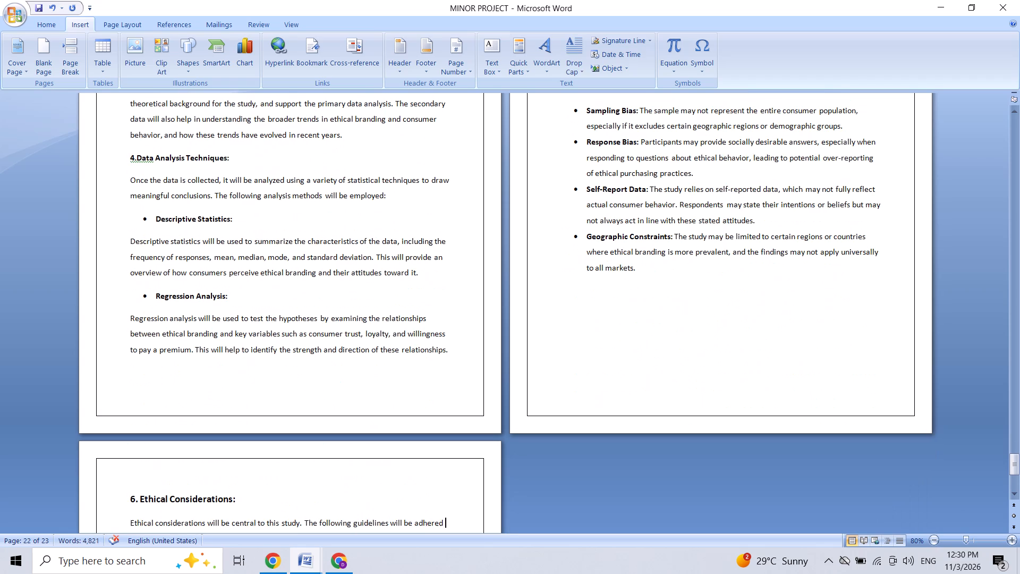
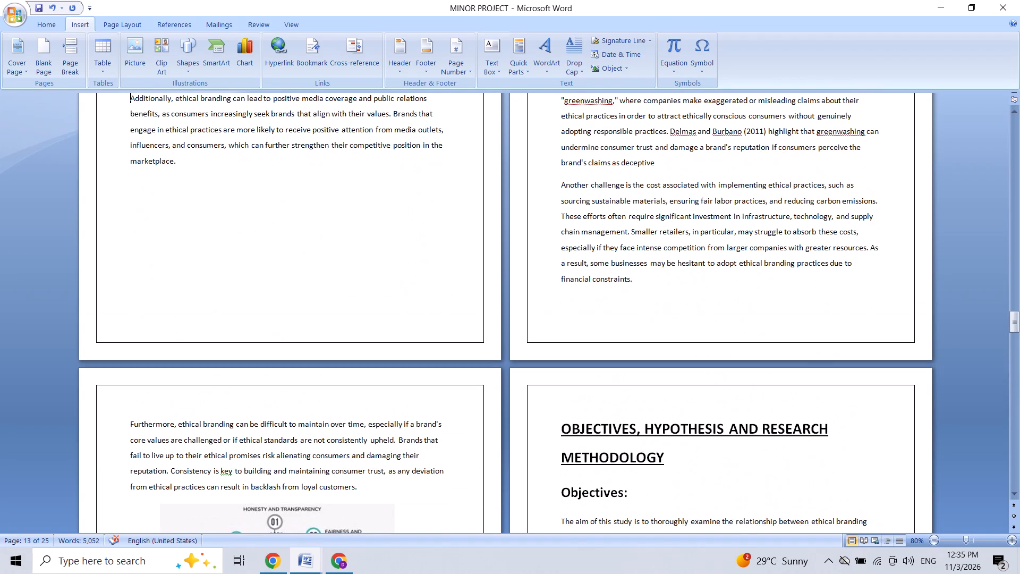
Paste the copied Data Analysis text onto the empty last page of the report.
left_click(776, 432)
left_click(44, 27)
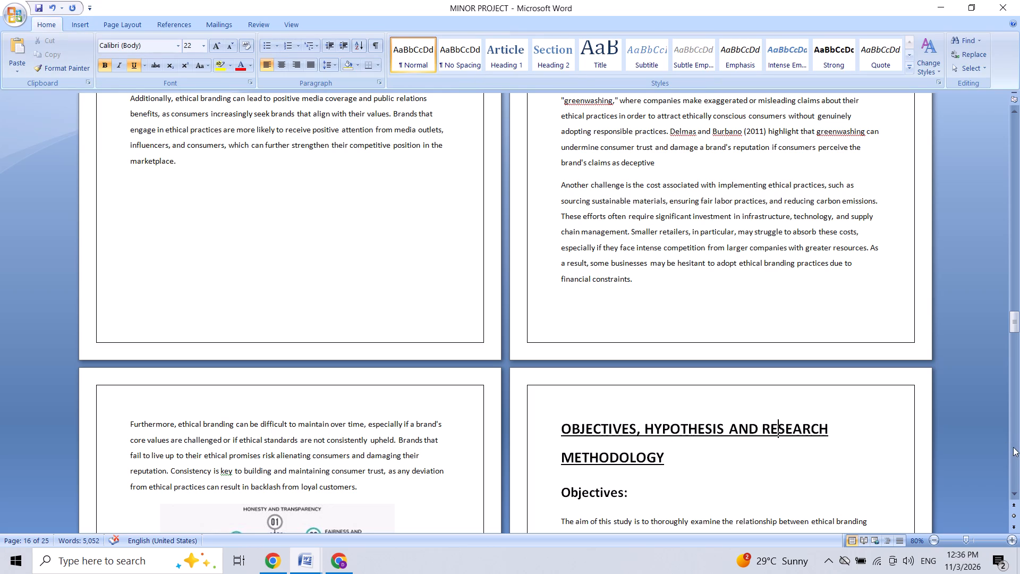
left_click(1017, 499)
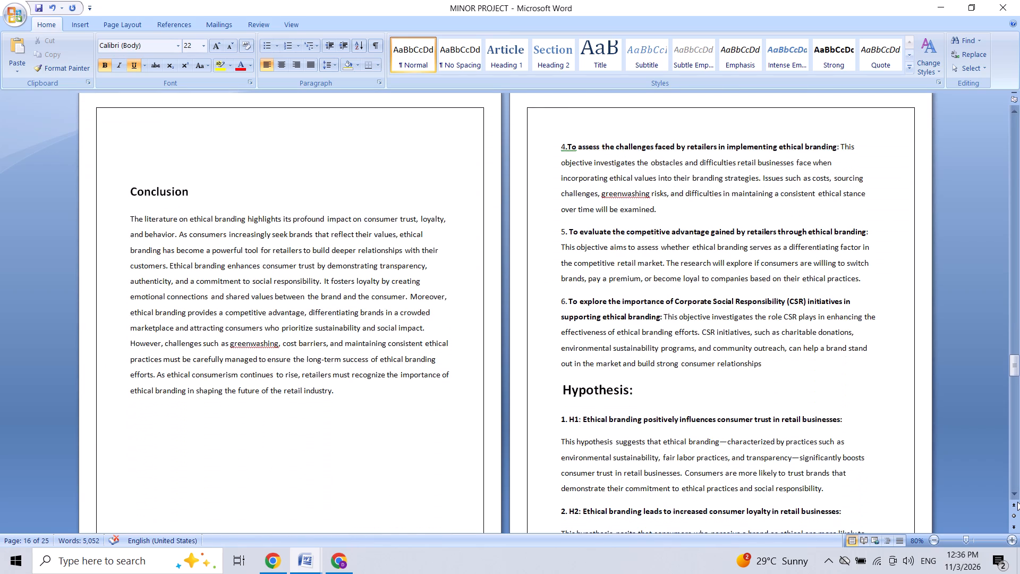
left_click_drag(1017, 498, 1017, 500)
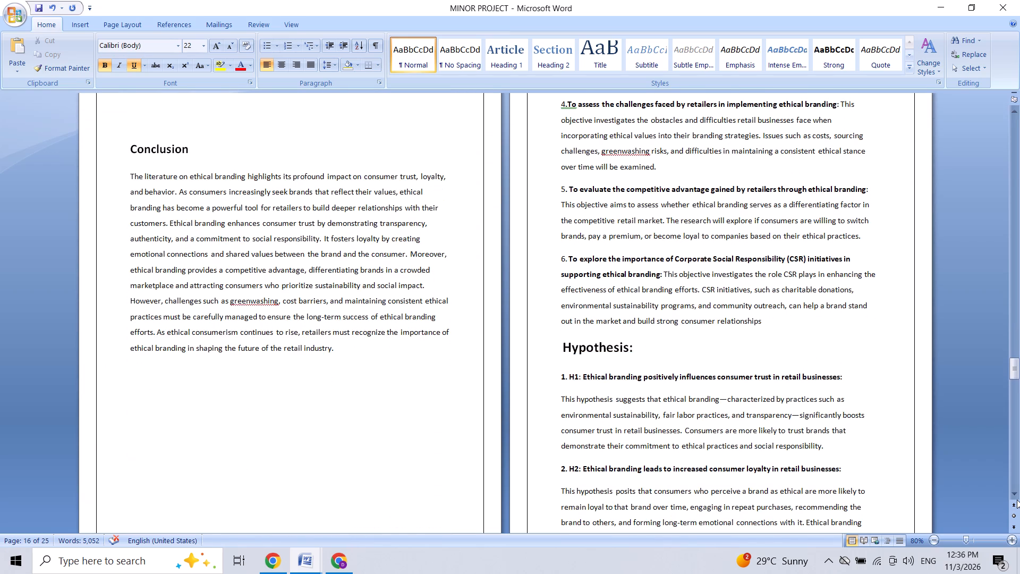
left_click_drag(1017, 500, 1007, 490)
left_click(1013, 494)
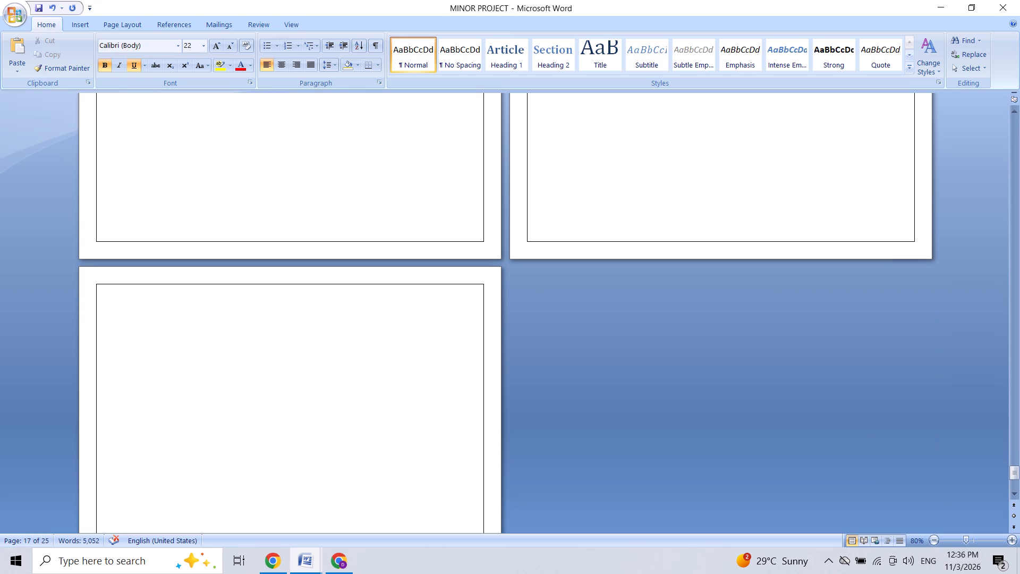
left_click(130, 297)
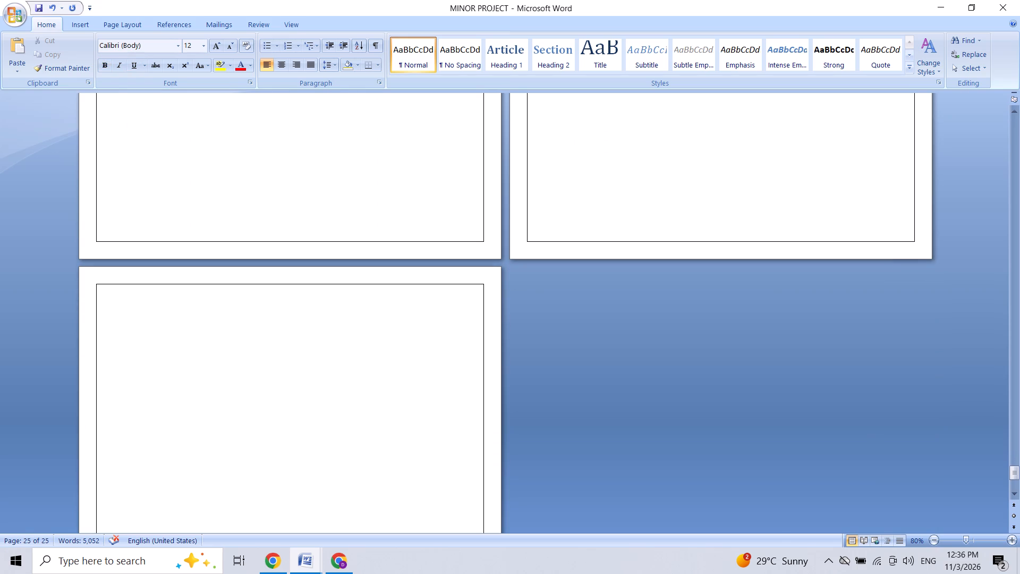
key("ctrl+v")
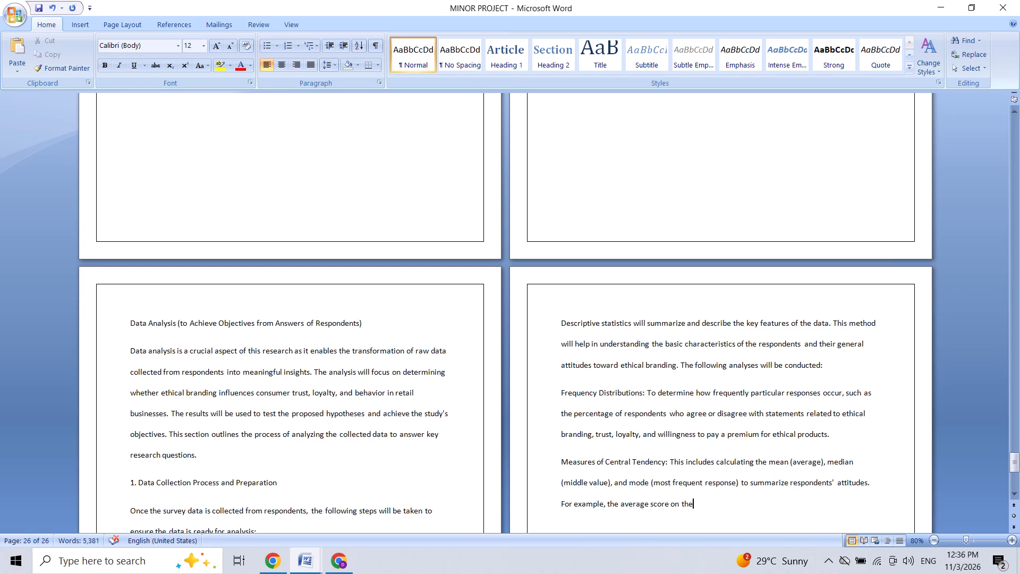
Format the heading "Data Analysis (to Achieve Objectives from Answers of Respondents)" as bold, underlined, size 22, with 1.5 line spacing.
left_click_drag(131, 320, 141, 321)
left_click_drag(141, 321, 364, 315)
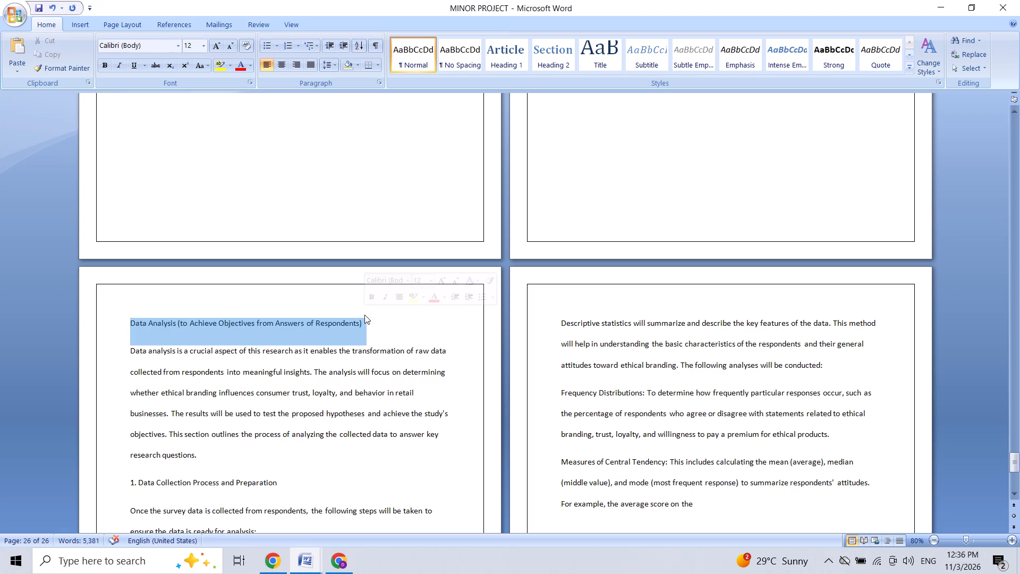
left_click(373, 300)
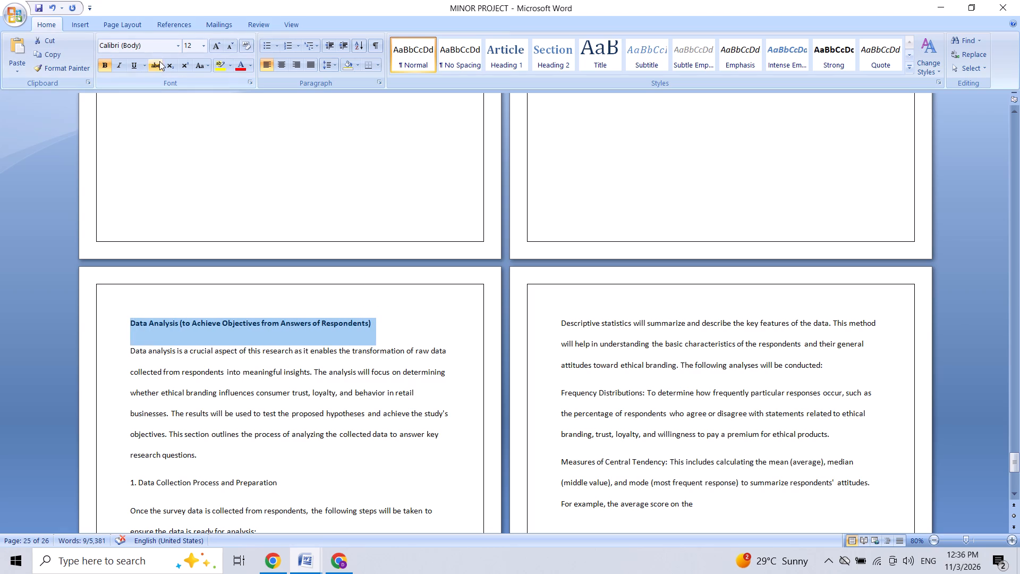
left_click(130, 64)
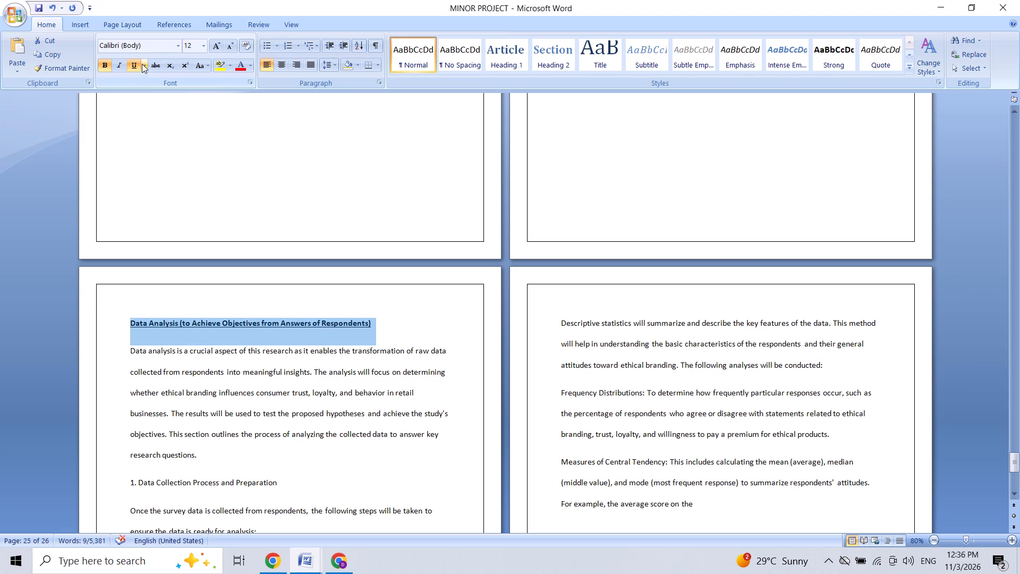
triple_click(215, 46)
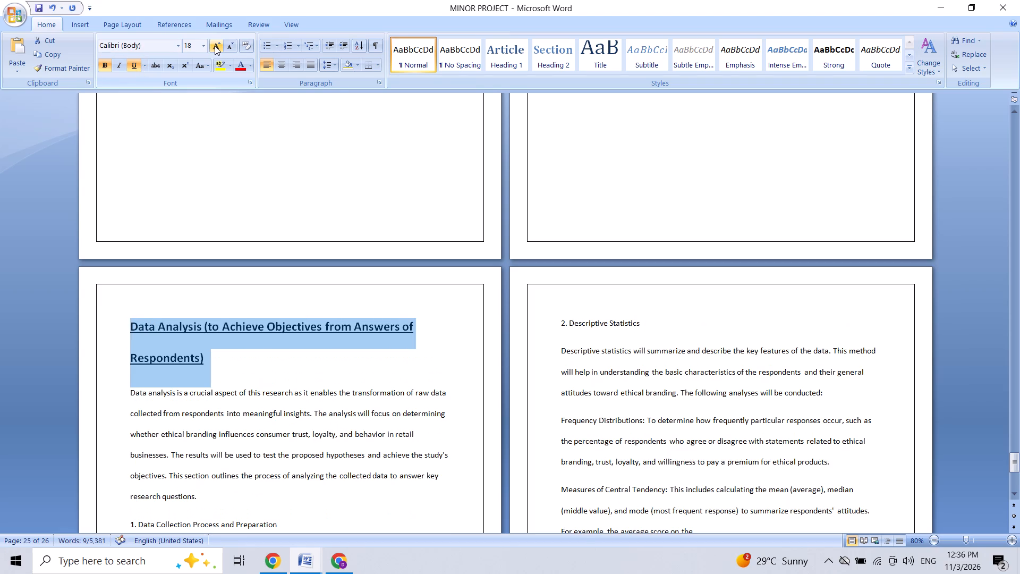
left_click(215, 46)
left_click(215, 46)
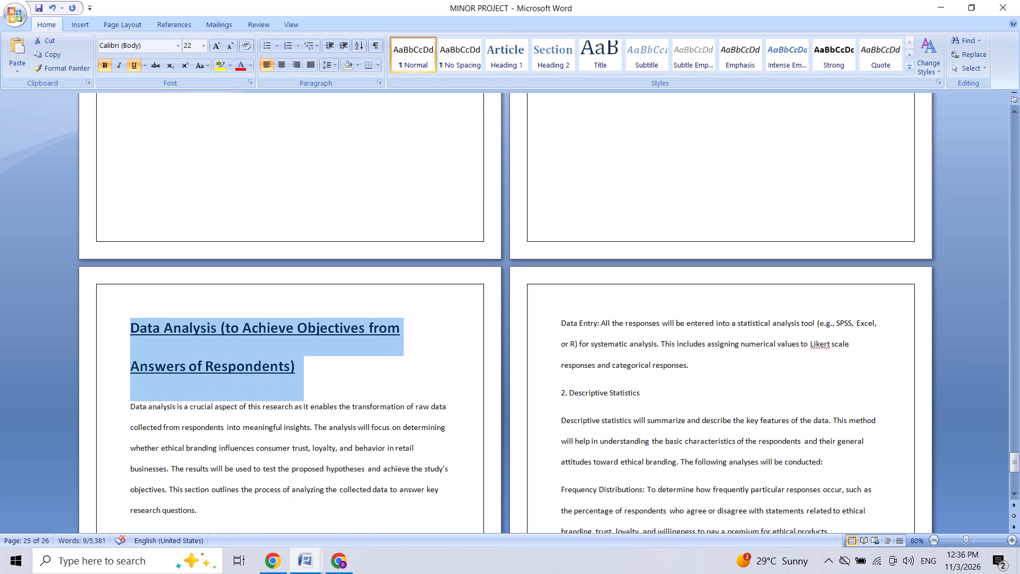
left_click(328, 64)
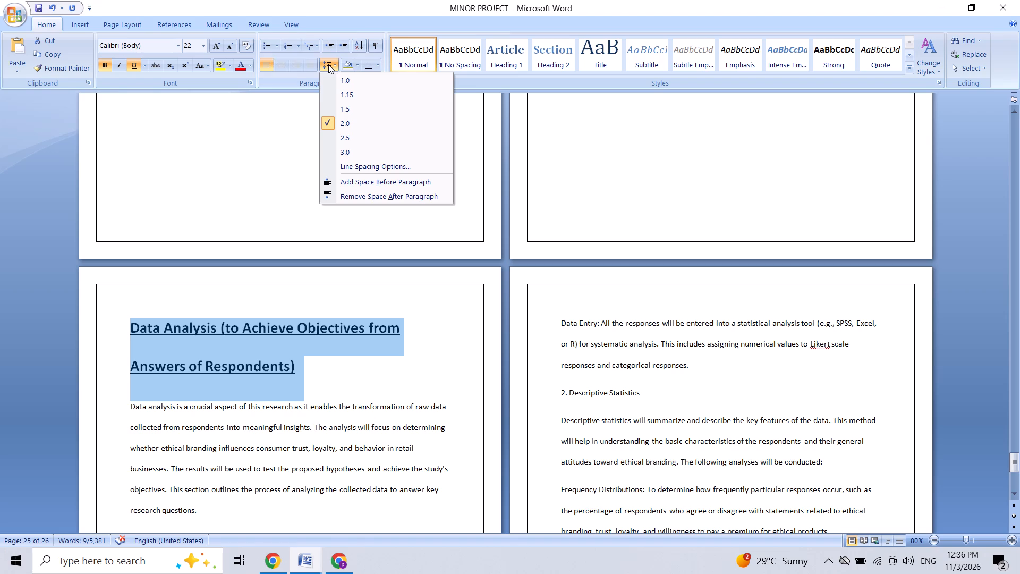
left_click(331, 105)
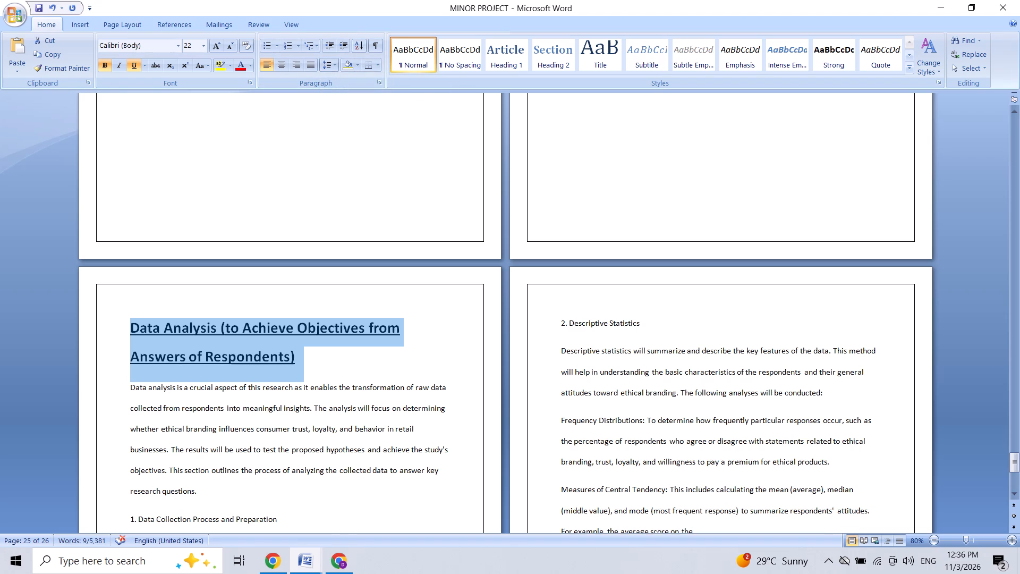
left_click(415, 339)
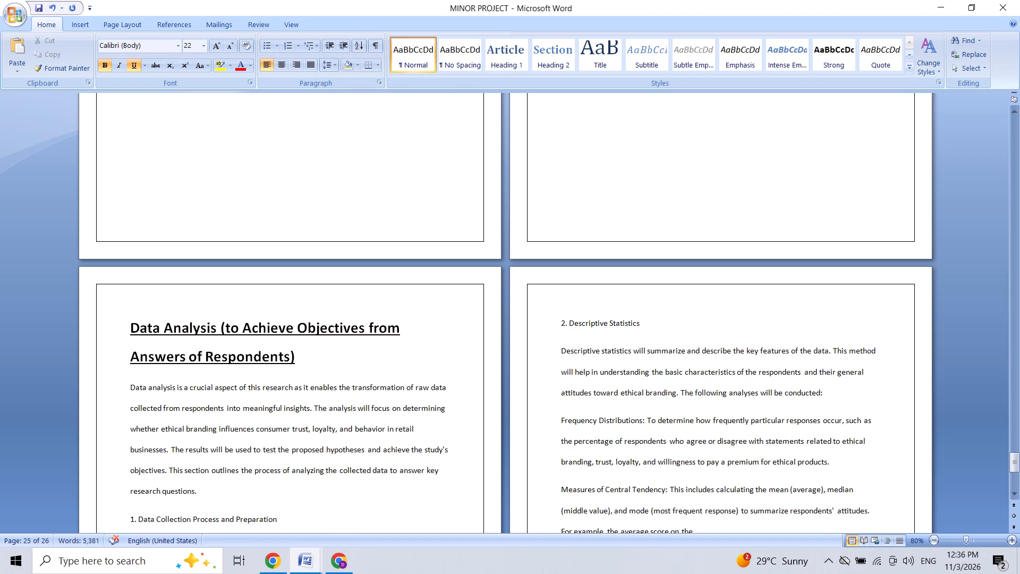
Make the subheading "1. Data Collection Process and Preparation" bold at font size 14.
key("Down")
key("Down")
key("Down")
key("Down")
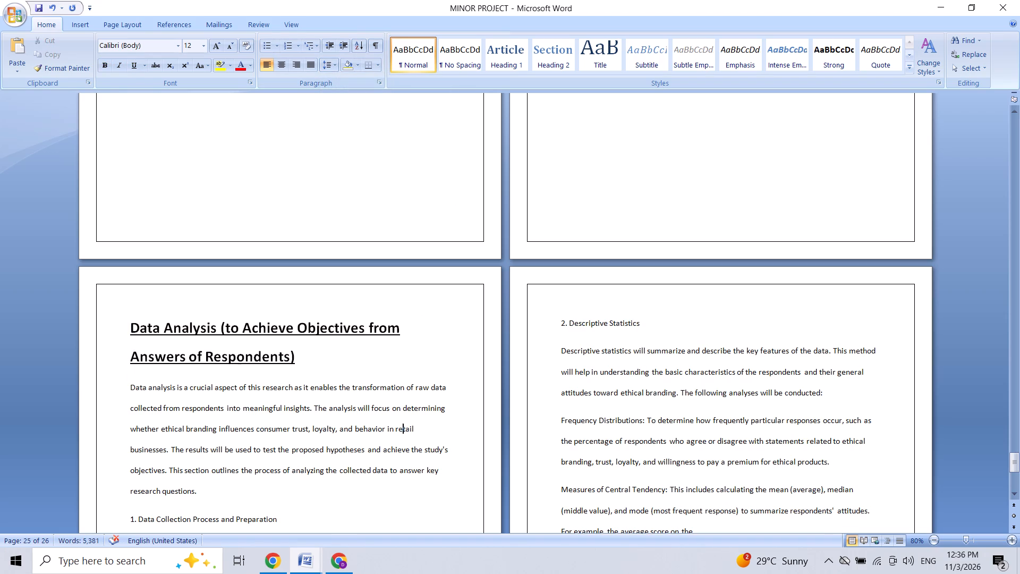
key("Down")
key("Down")
key("Down")
key("Down")
key("Down")
key("Down")
key("Down")
key("Down")
key("Down")
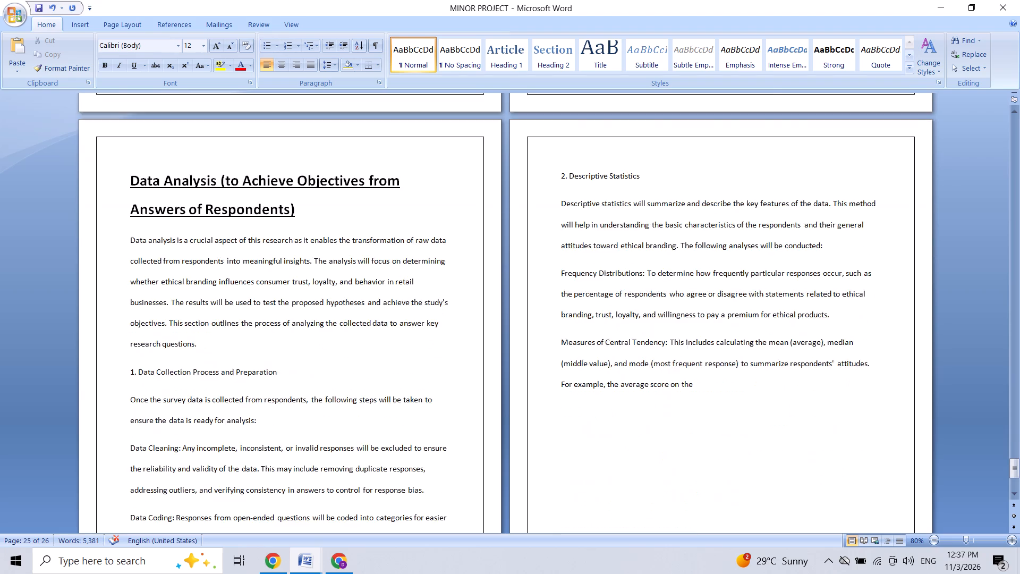
key("Down")
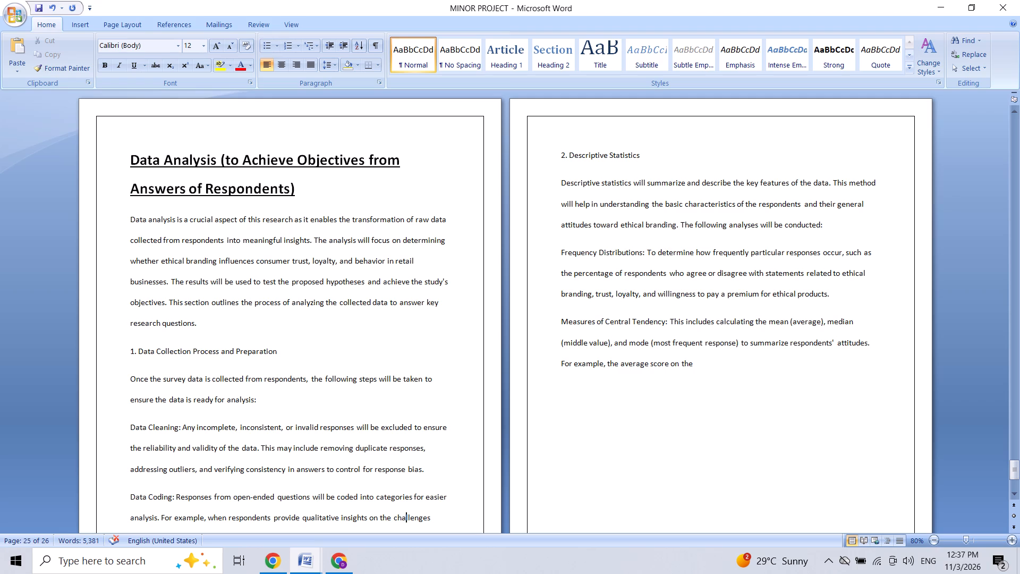
left_click_drag(129, 353, 244, 350)
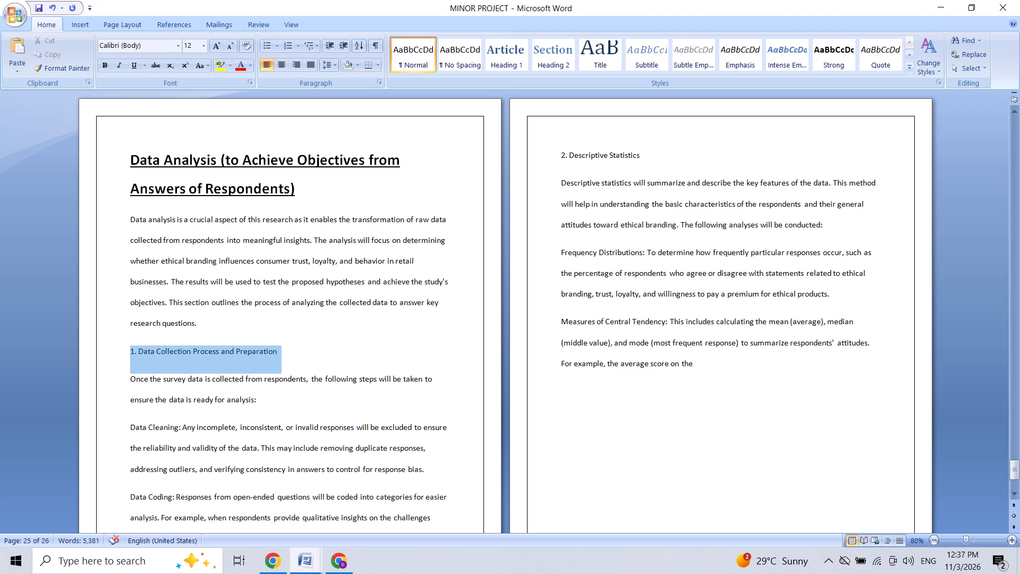
left_click_drag(244, 350, 269, 350)
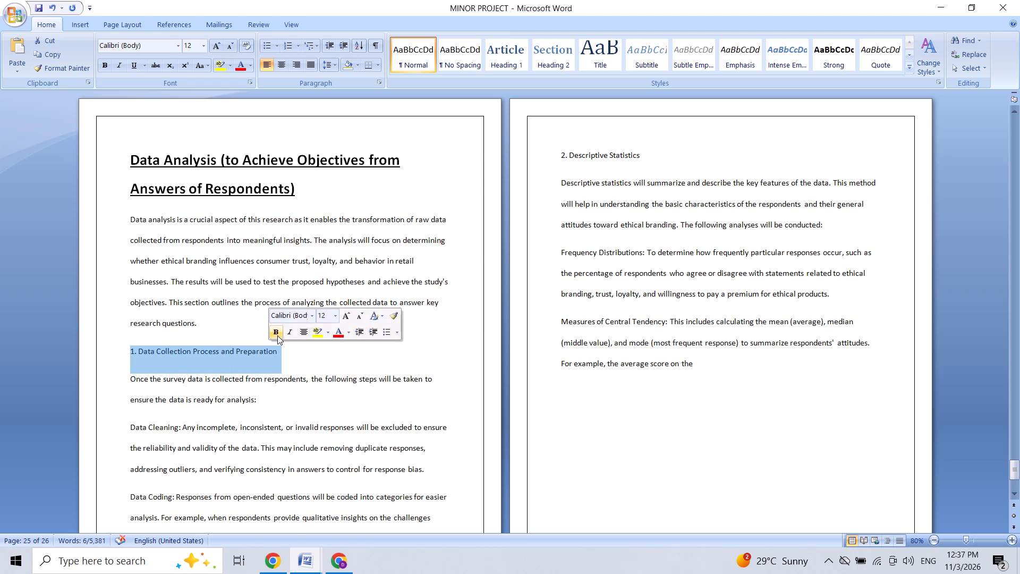
left_click(277, 335)
left_click(345, 315)
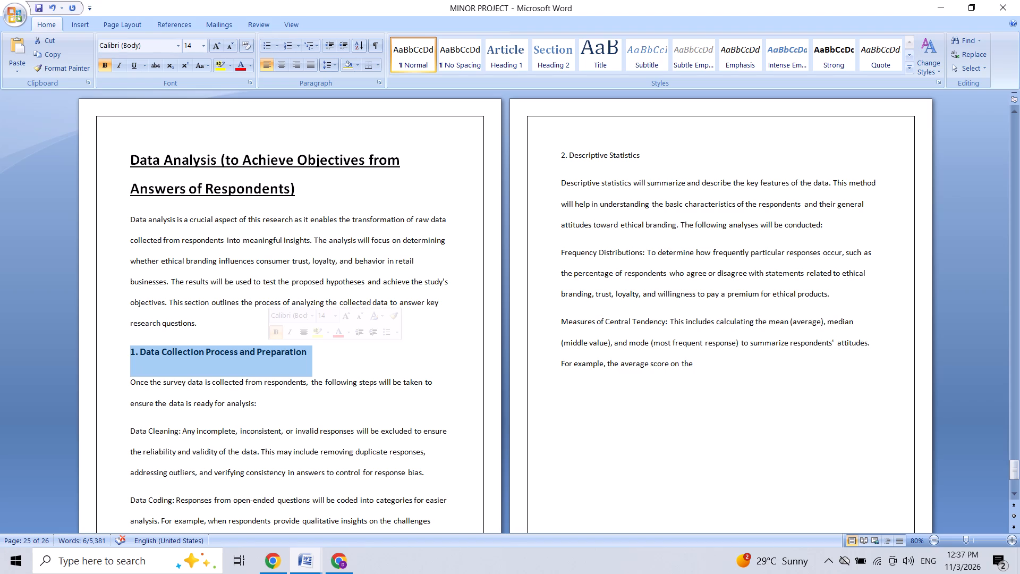
Bold the "Data Cleaning:" and "Data Coding:" labels and turn both paragraphs into bulleted items.
left_click(129, 427)
left_click_drag(129, 427, 130, 427)
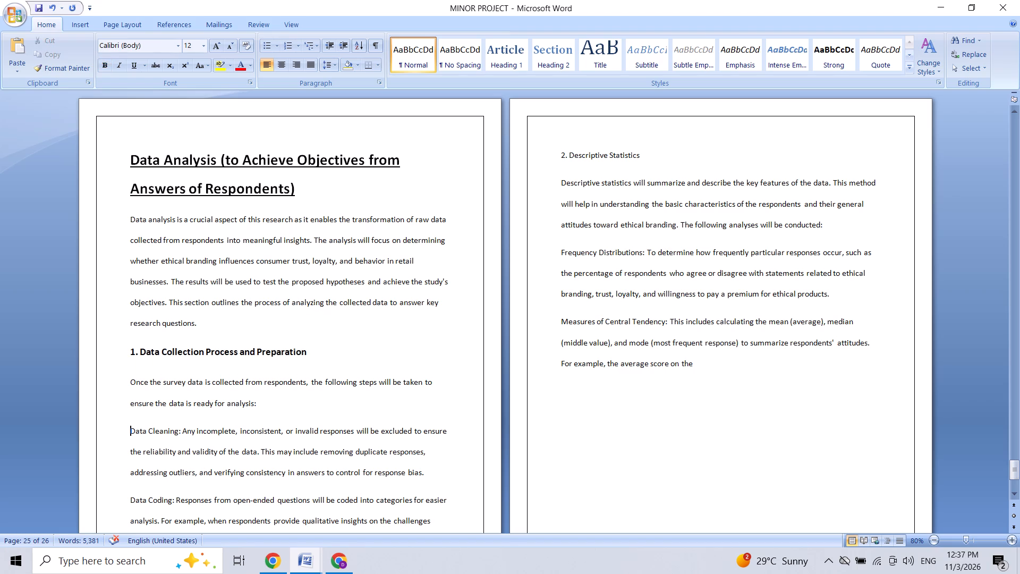
left_click_drag(130, 427, 180, 434)
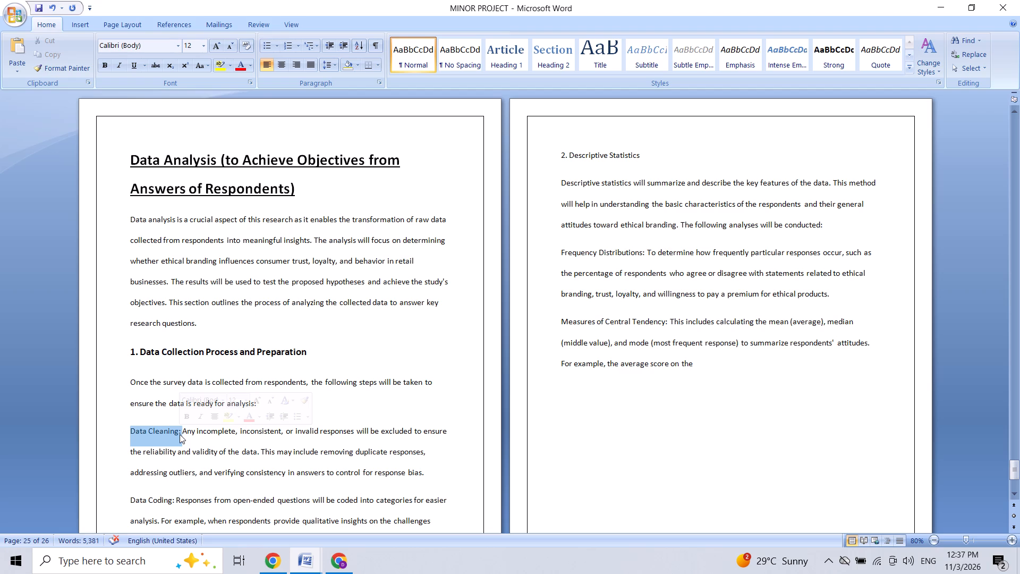
left_click(184, 423)
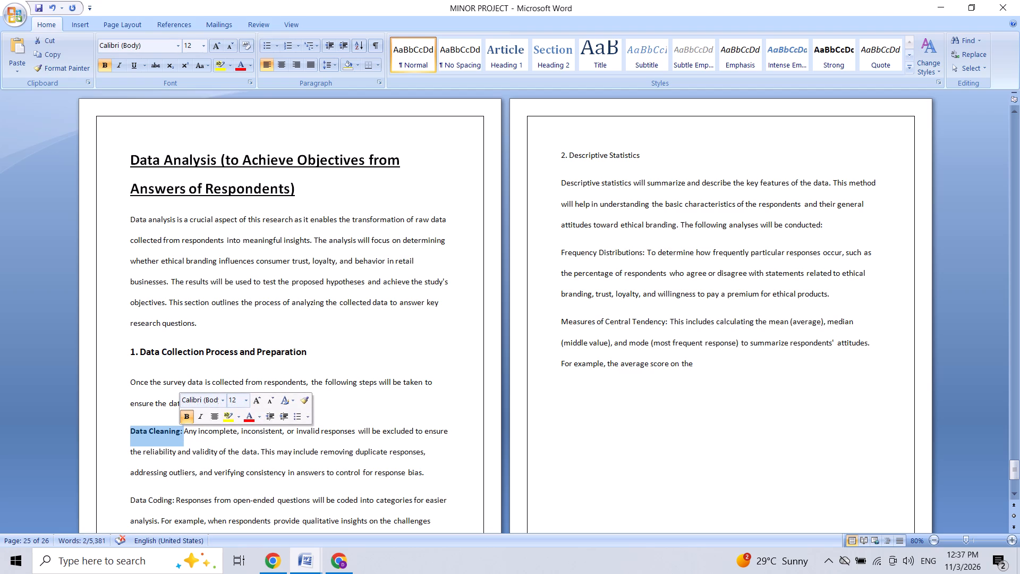
left_click(298, 418)
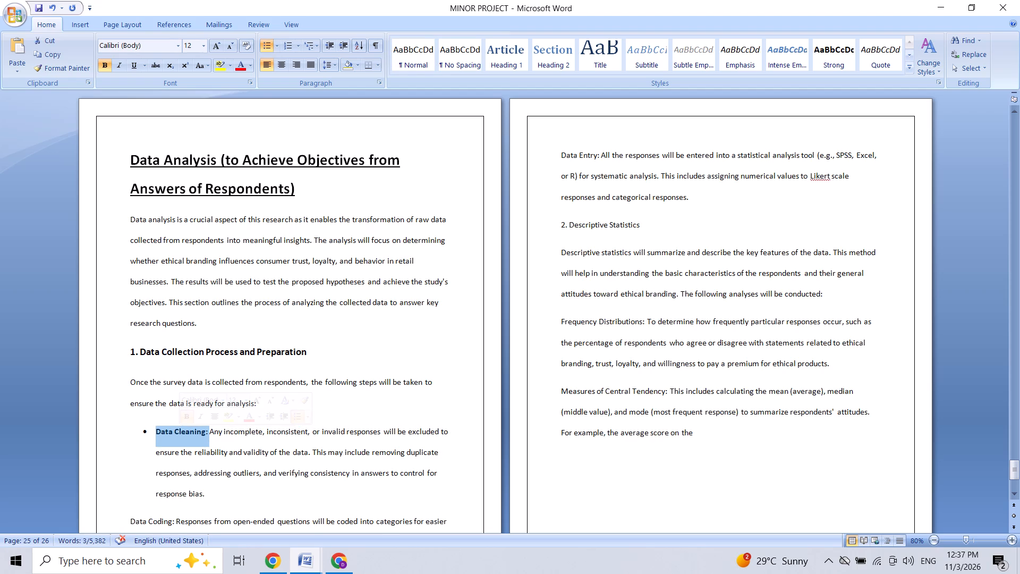
left_click_drag(129, 521, 174, 521)
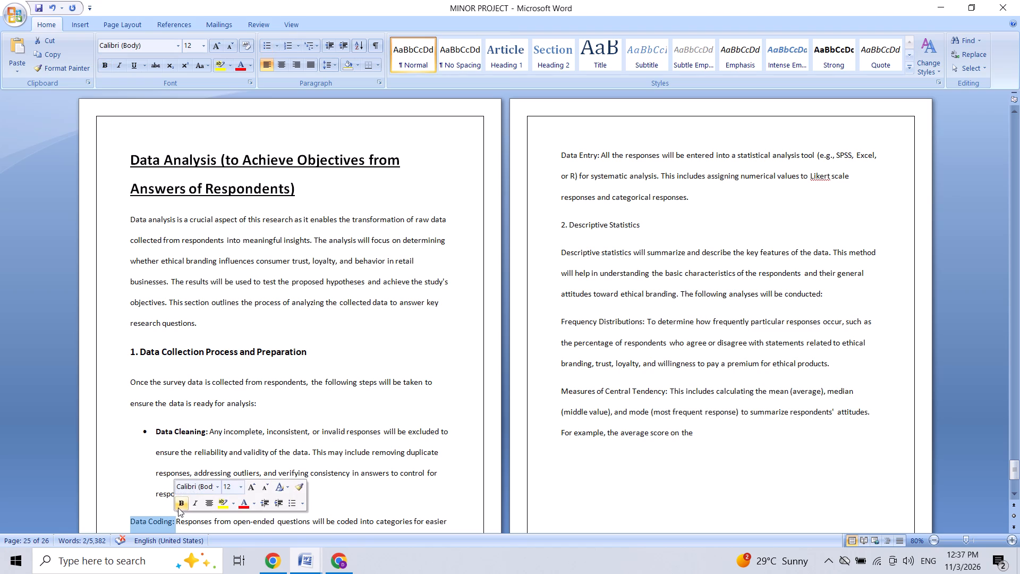
left_click(178, 508)
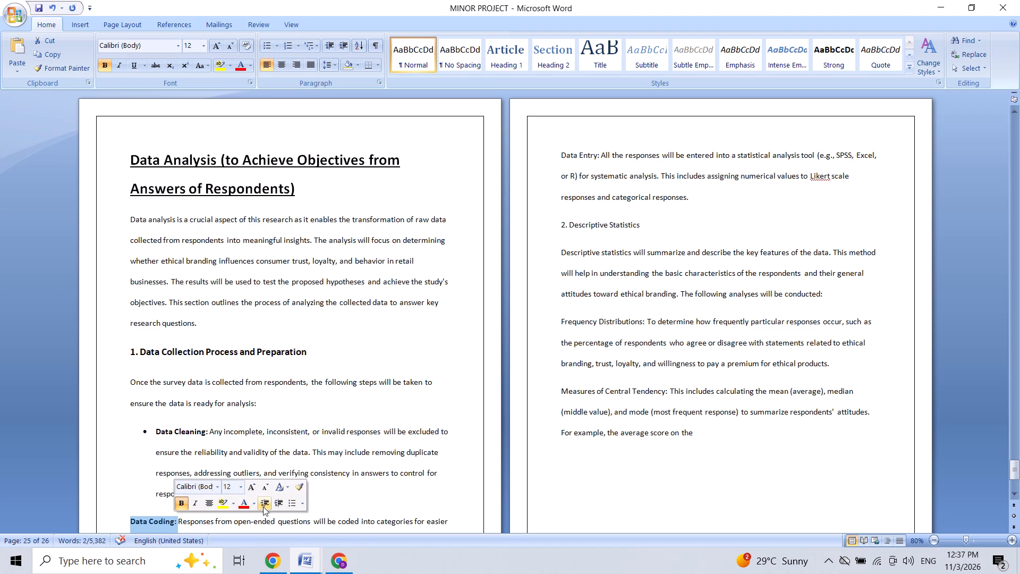
left_click(295, 502)
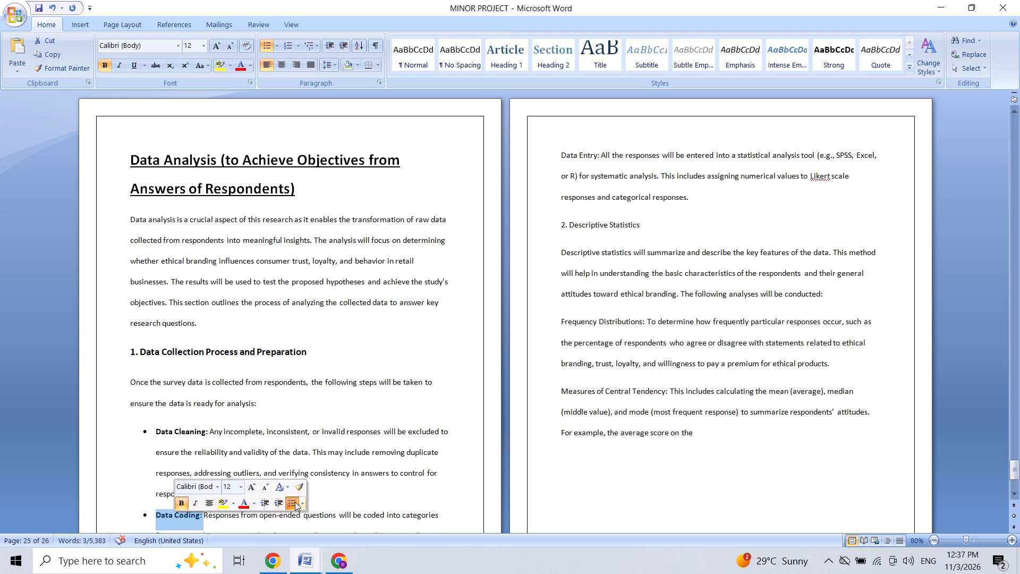
Look over the Data Analysis pages from the "Data Coding" item through the "2. Descriptive Statistics" text.
key("Down")
key("Down")
key("Down")
key("Down")
key("Down")
key("Down")
key("Down")
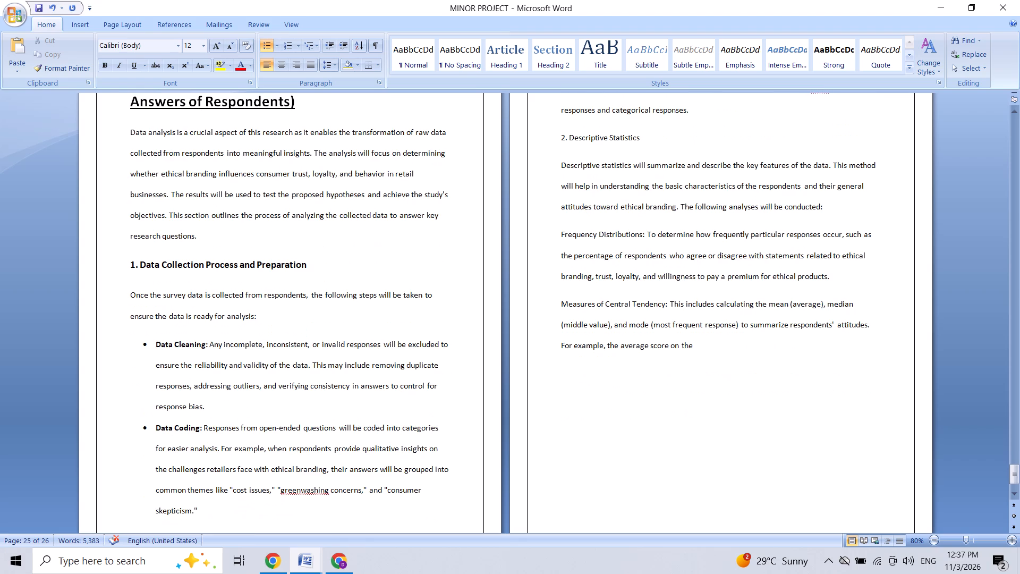
key("Down")
key("Down")
key("Down")
key("Down")
key("Down")
key("Down")
key("Down")
key("Down")
key("Down")
key("Down")
key("Down")
key("Down")
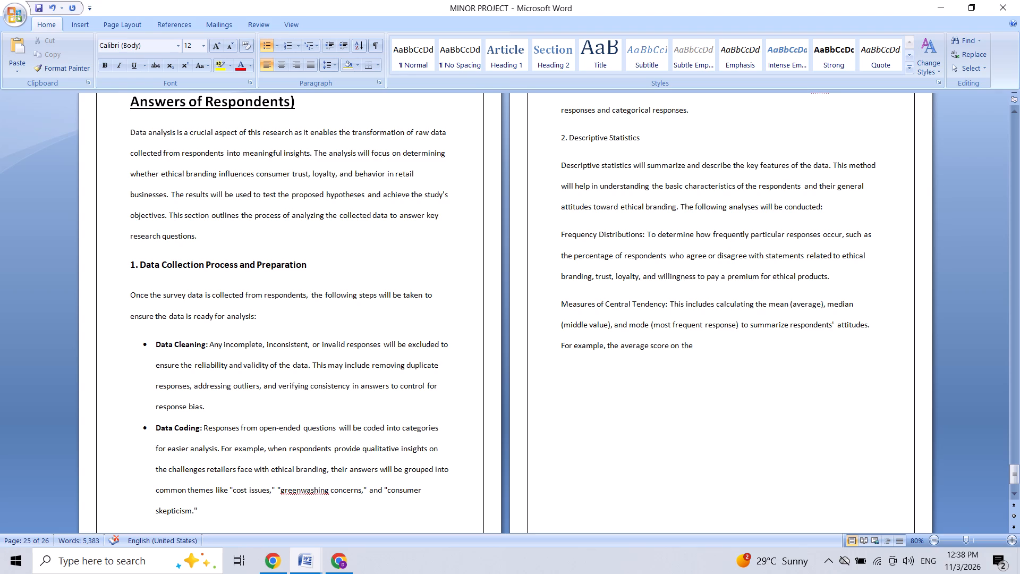
key("Down")
key("Down")
key("Down")
key("Down")
key("Down")
key("Down")
key("Down")
key("Down")
key("Down")
triple_click(1019, 112)
triple_click(1019, 112)
double_click(1019, 112)
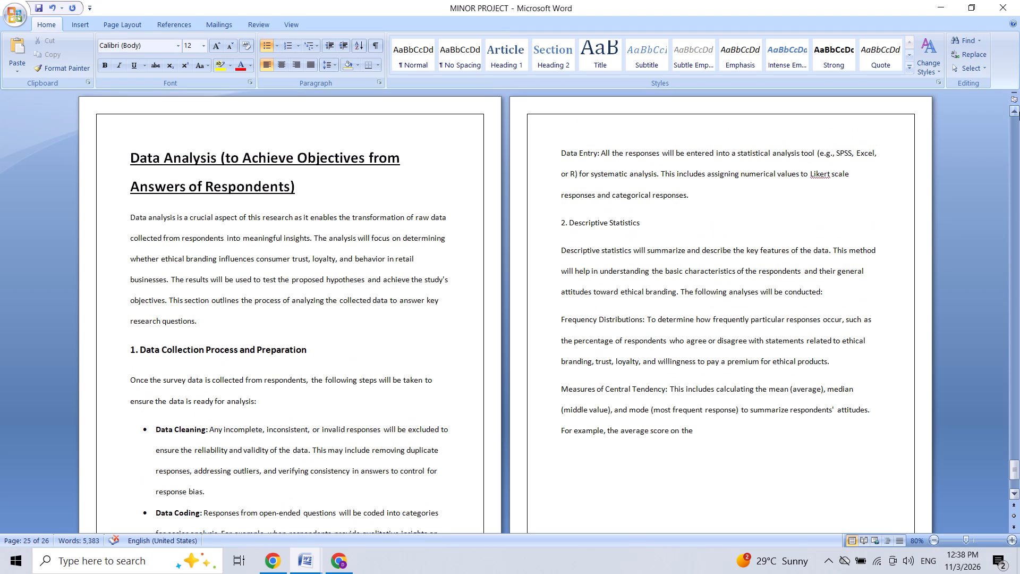
Bold the "Data Entry:" label and turn its paragraph into a bulleted item.
left_click(562, 153)
left_click_drag(560, 153, 567, 153)
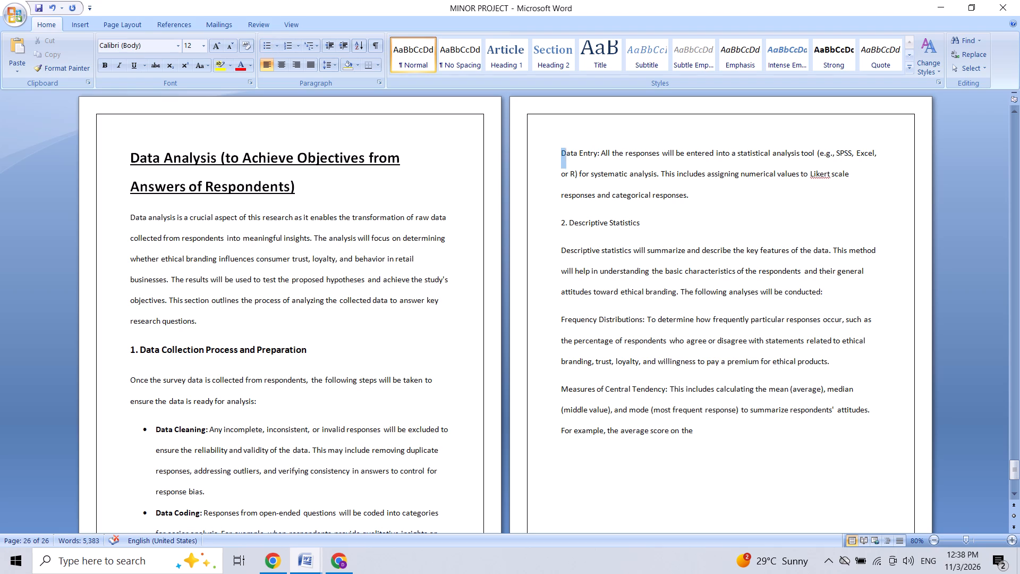
left_click_drag(567, 153, 598, 154)
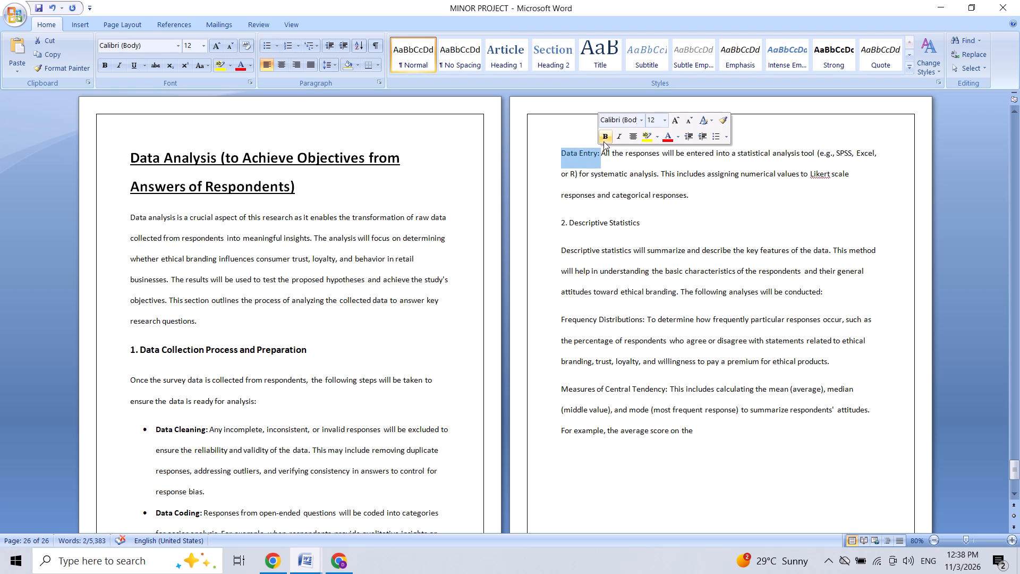
left_click(603, 141)
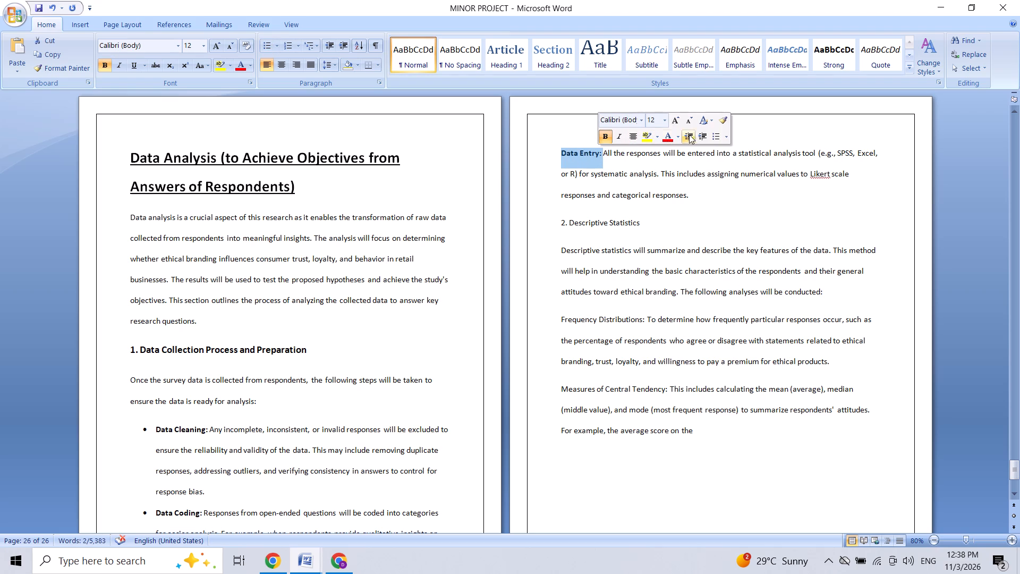
left_click(716, 138)
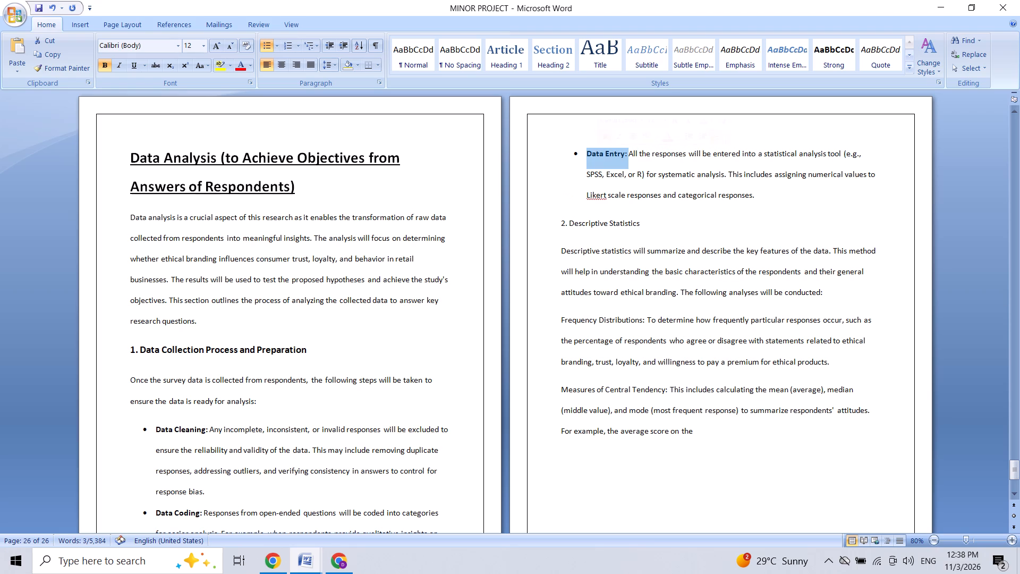
Make the subheading "2. Descriptive Statistics" bold at font size 14.
left_click_drag(558, 225, 598, 225)
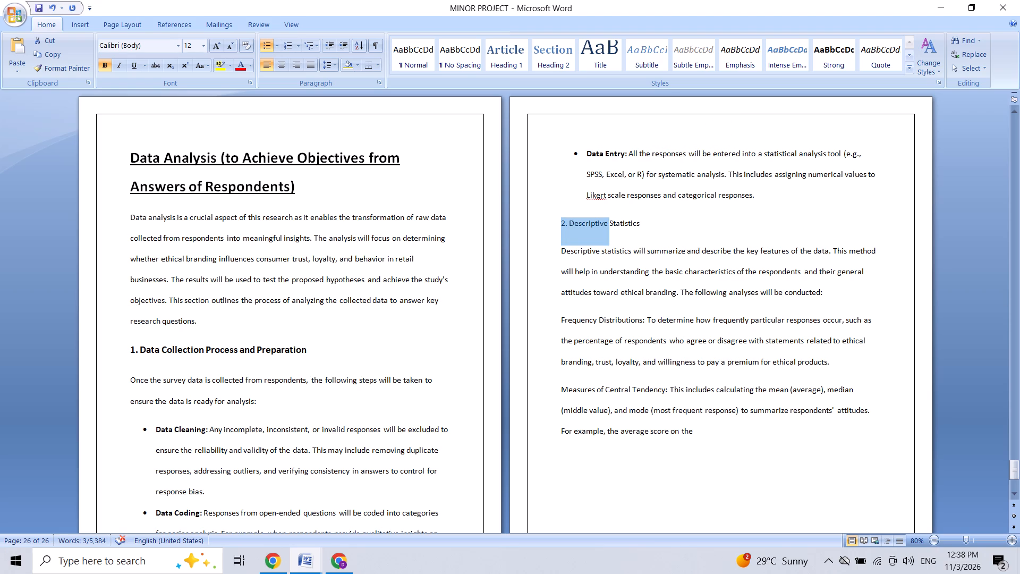
left_click_drag(598, 225, 641, 223)
left_click(646, 207)
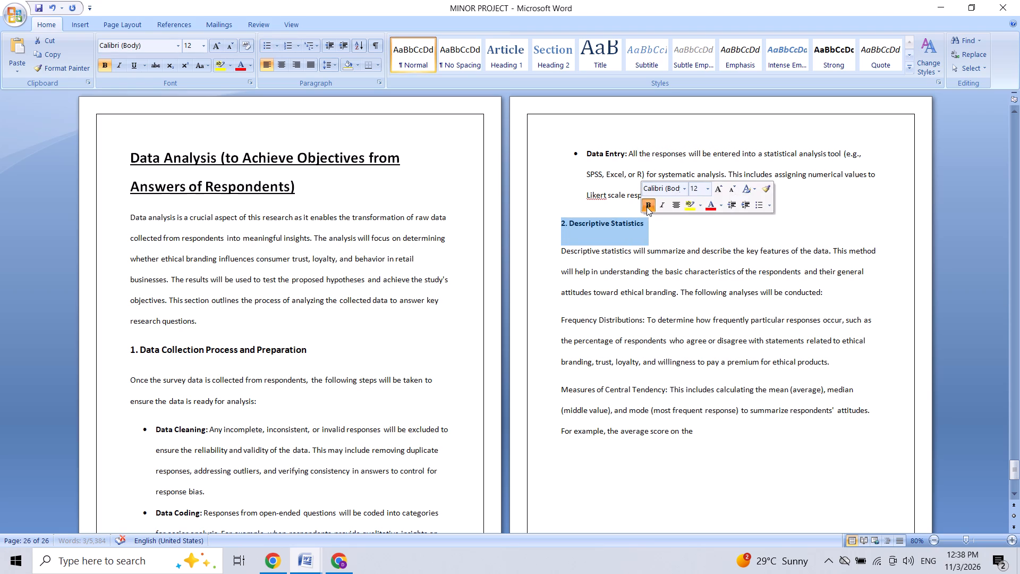
left_click(718, 186)
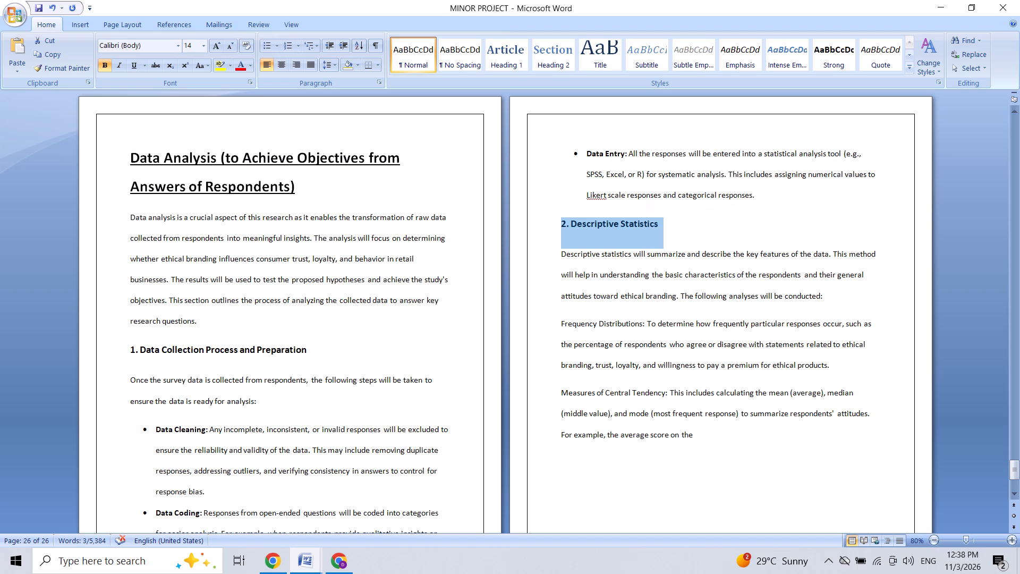
Bold the "Frequency Distributions:" label and turn its paragraph into a bulleted item.
left_click_drag(607, 281, 571, 328)
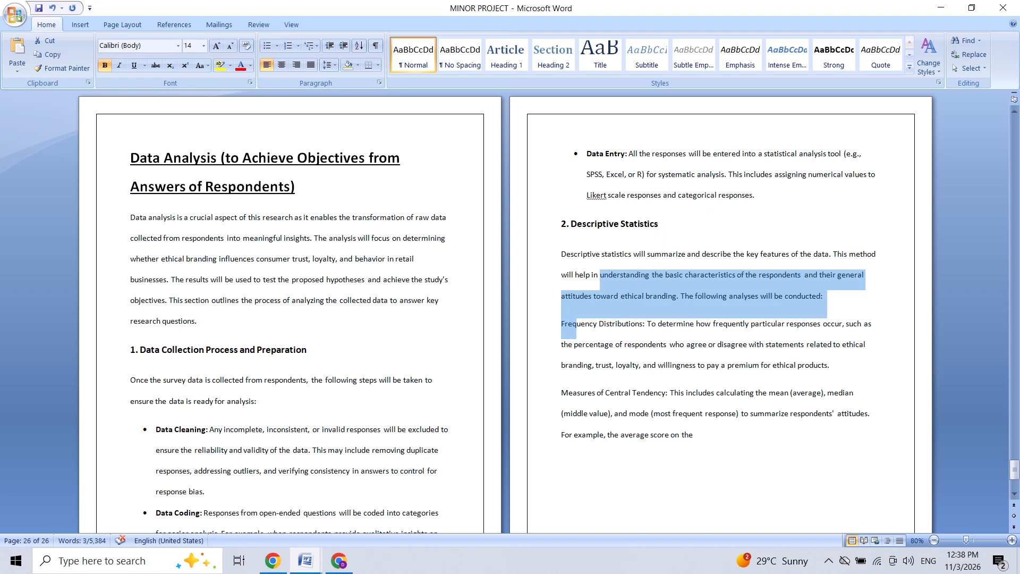
left_click_drag(571, 328, 571, 330)
left_click(543, 331)
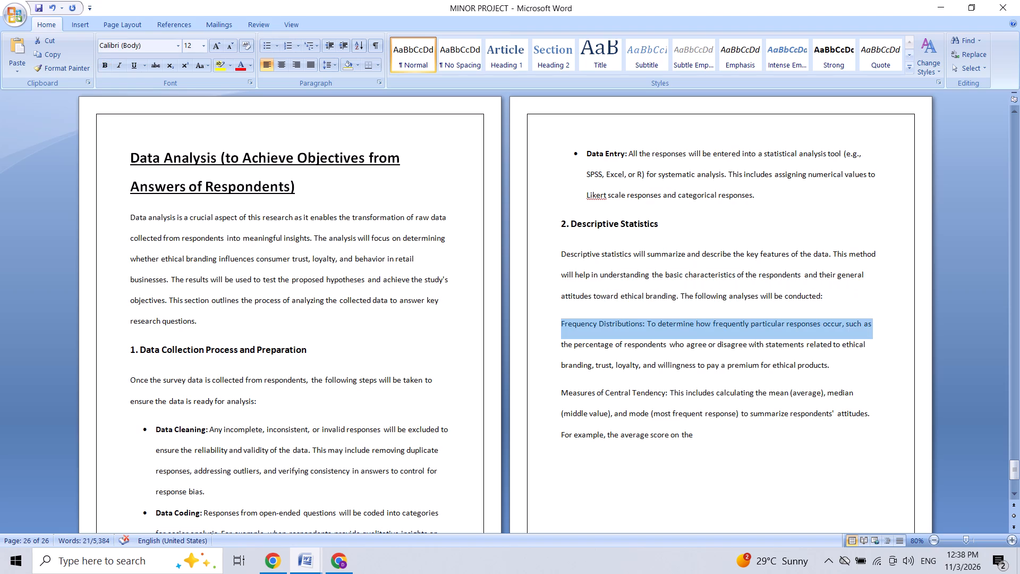
left_click(553, 328)
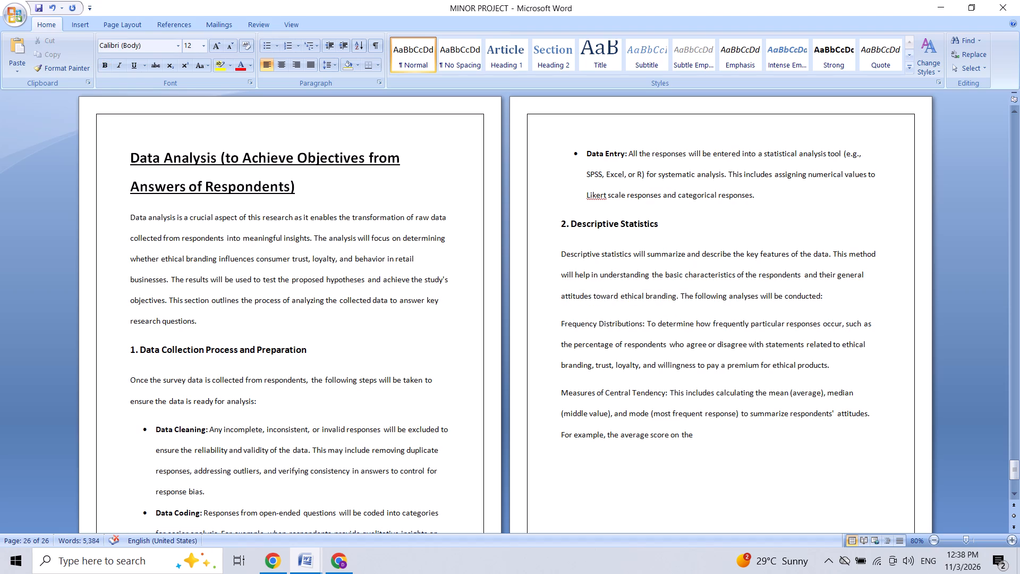
left_click(563, 324)
left_click_drag(561, 324, 628, 323)
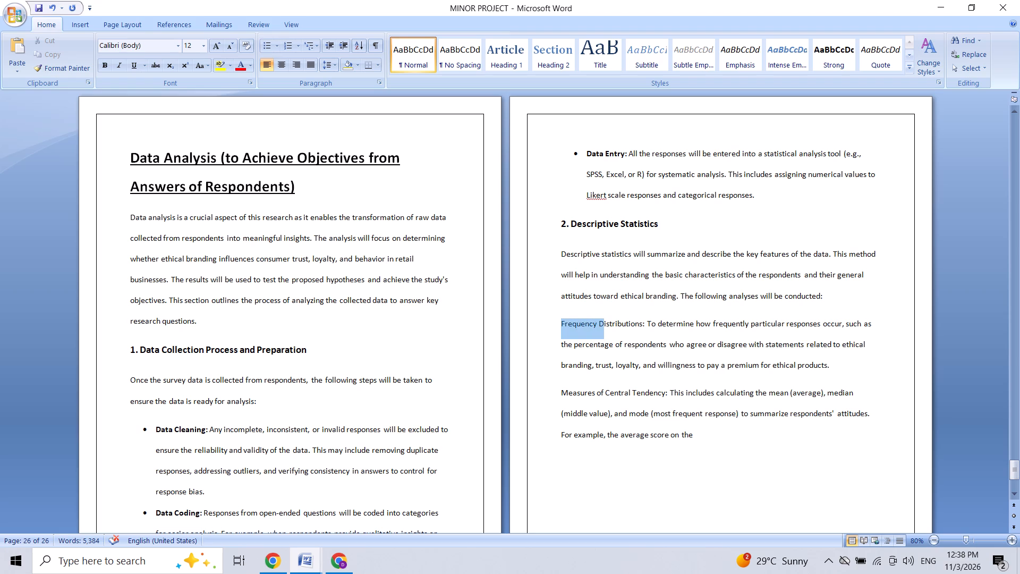
left_click_drag(628, 323, 644, 324)
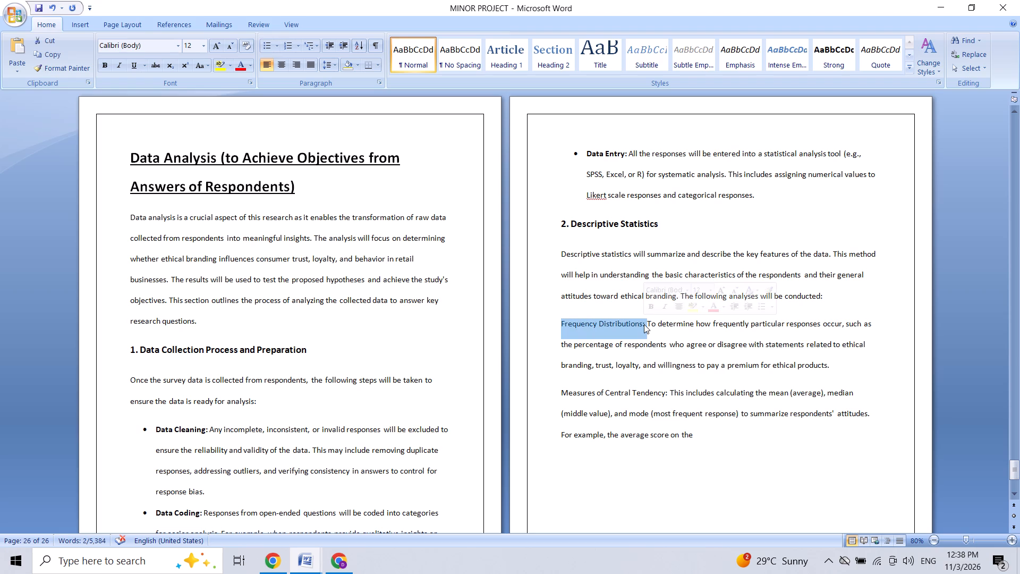
left_click(653, 307)
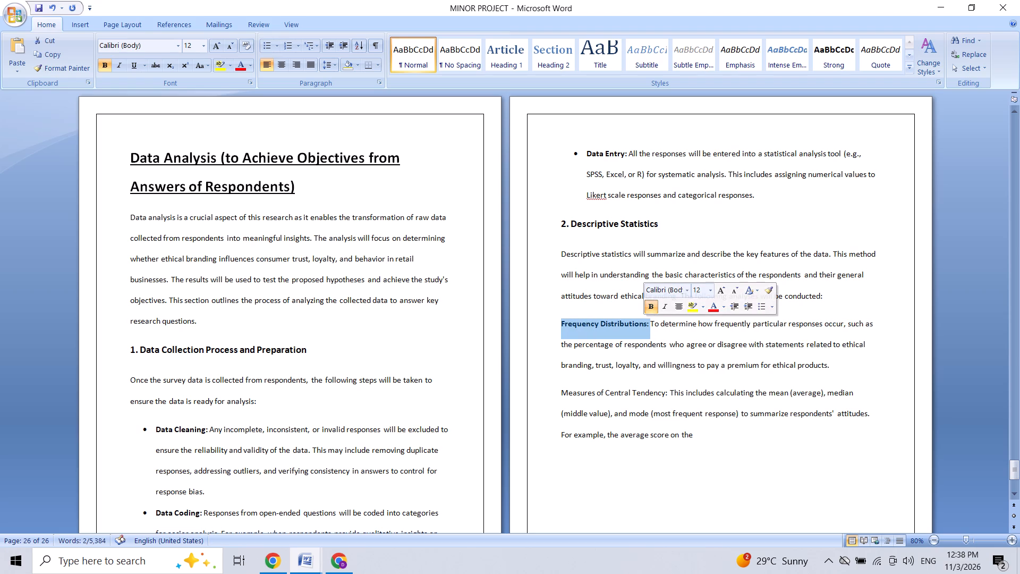
left_click(764, 308)
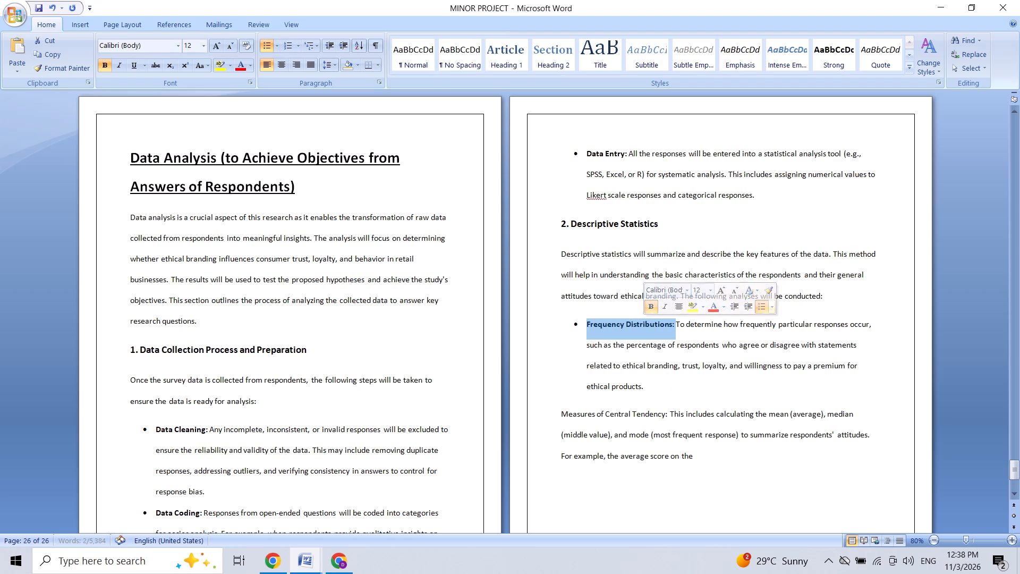
Bold the "Measures of Central Tendency:" label at the start of its paragraph.
left_click_drag(560, 415, 664, 416)
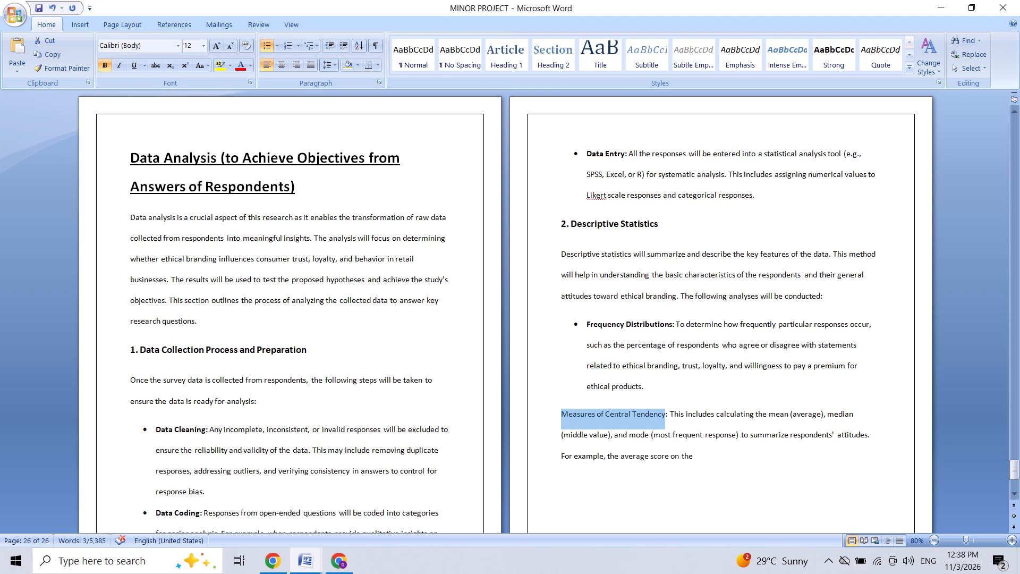
left_click_drag(664, 416, 667, 416)
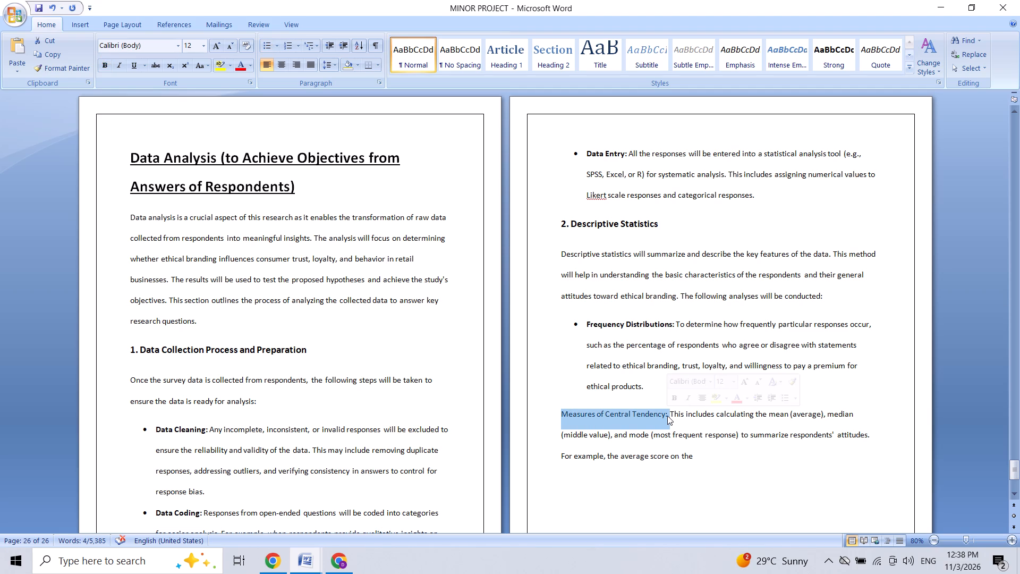
left_click(673, 399)
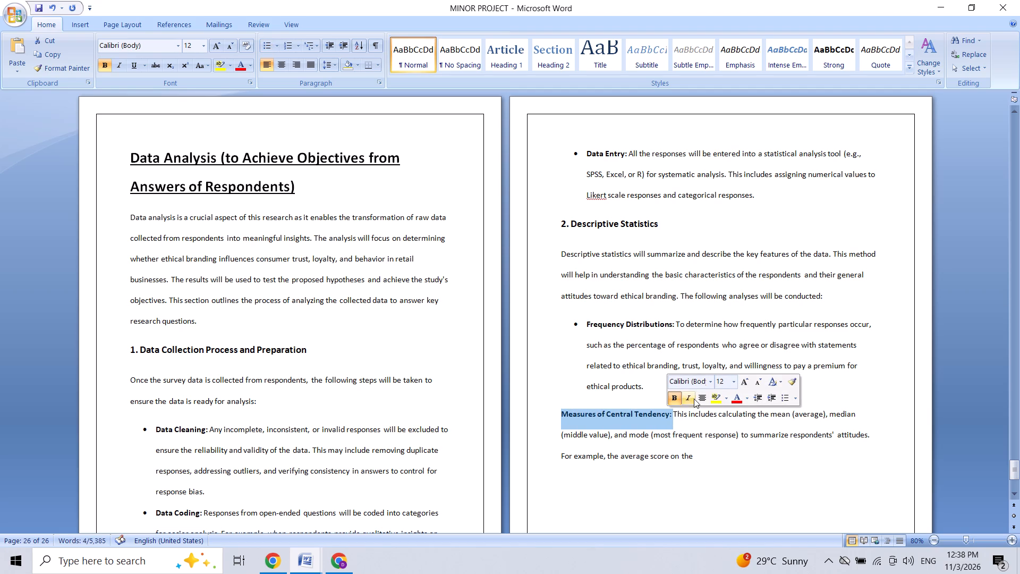
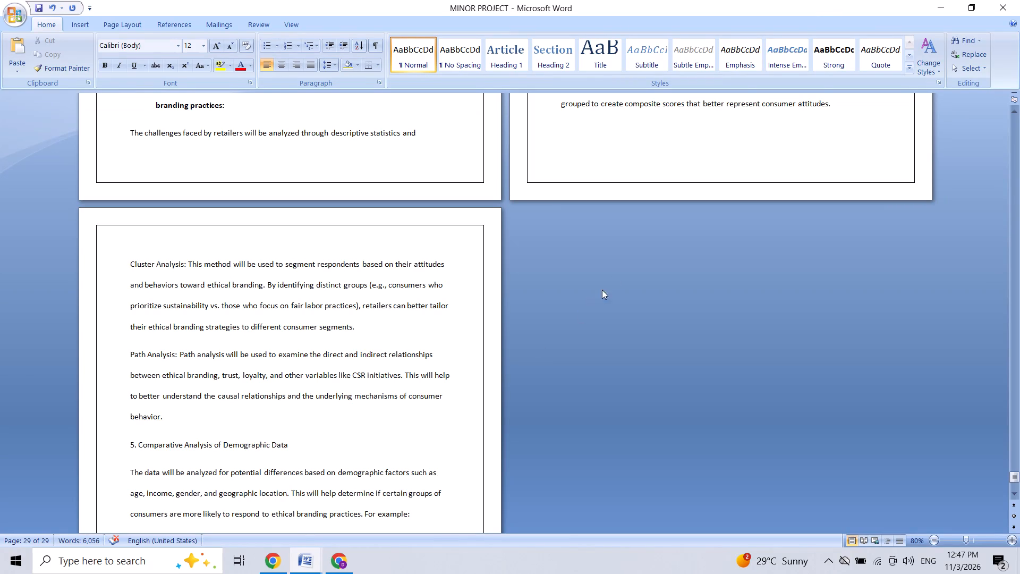
Bold the "H5: Ethical branding provides a competitive advantage to retail businesses:" line and turn it into a bulleted item.
left_click(812, 138)
key("Up")
key("Up")
key("Up")
key("Up")
key("Up")
key("Up")
key("Up")
key("Up")
key("Up")
key("Up")
key("Up")
key("Up")
key("Up")
key("Up")
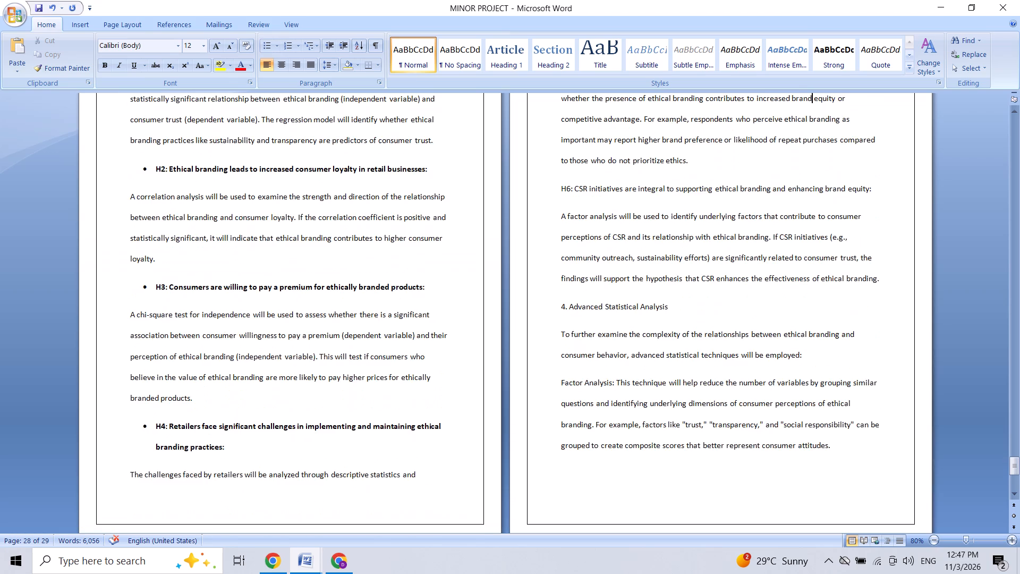
key("Up")
key("Up")
key("Up")
key("Up")
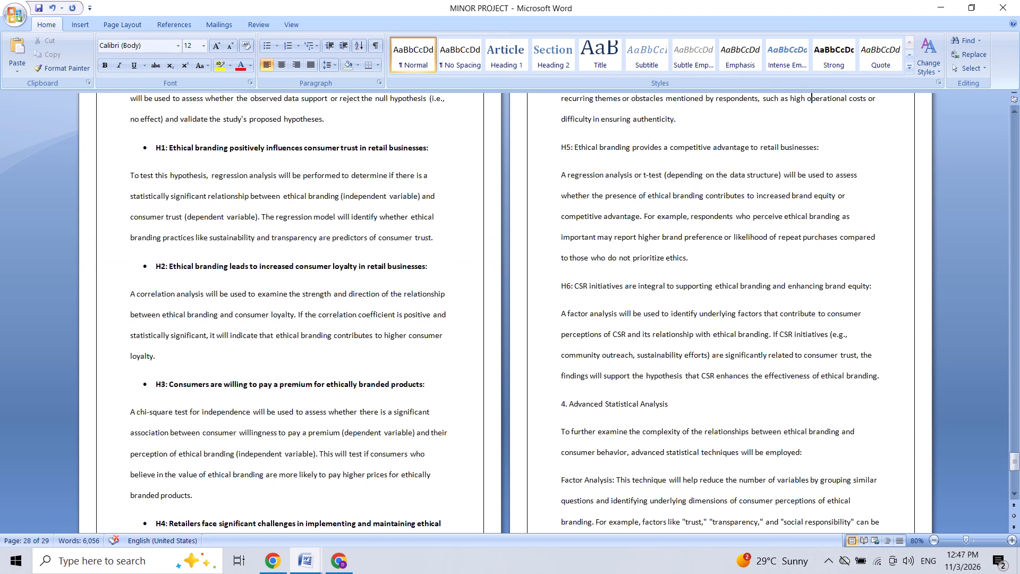
left_click_drag(562, 149, 819, 161)
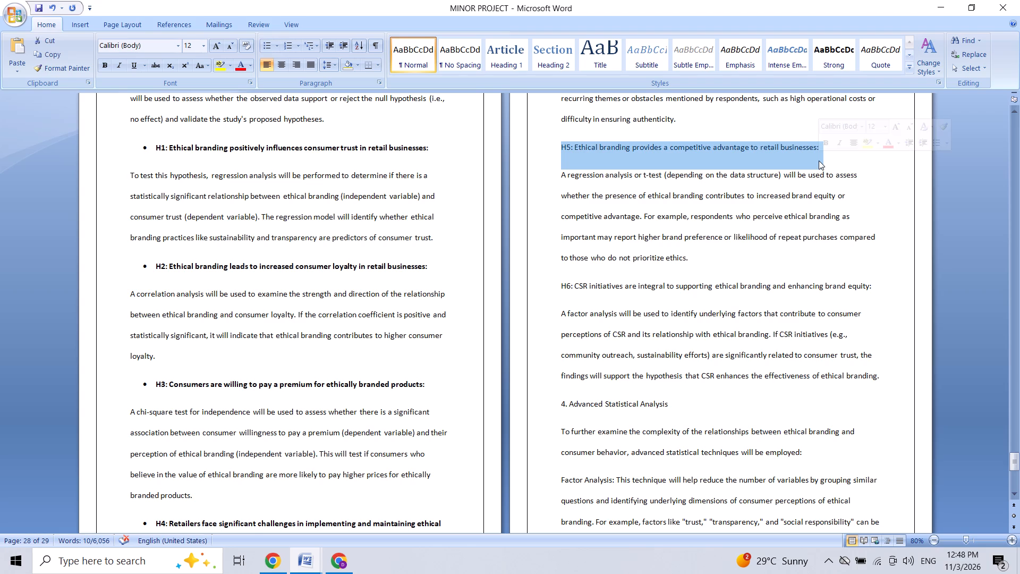
left_click(822, 141)
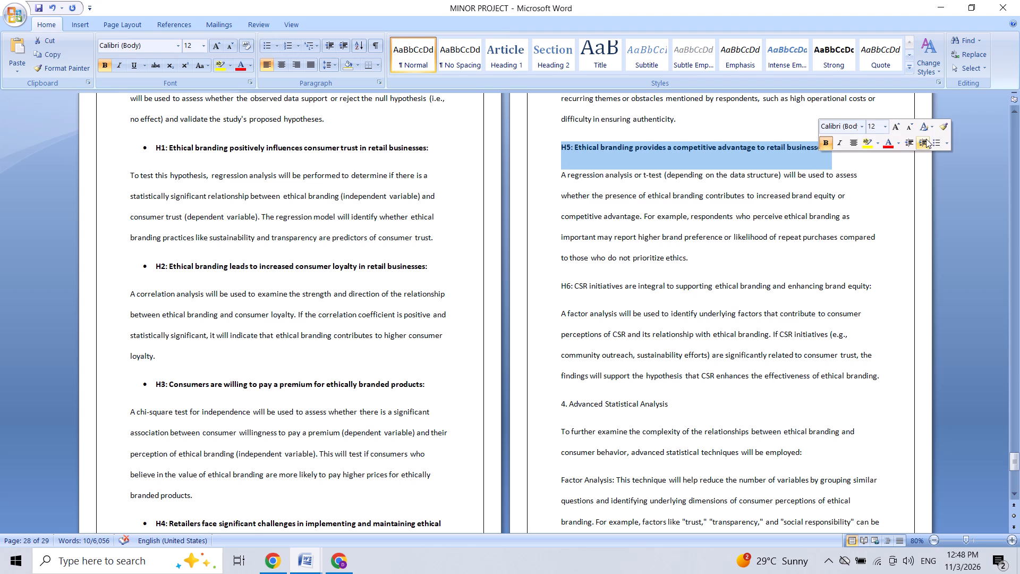
left_click(933, 139)
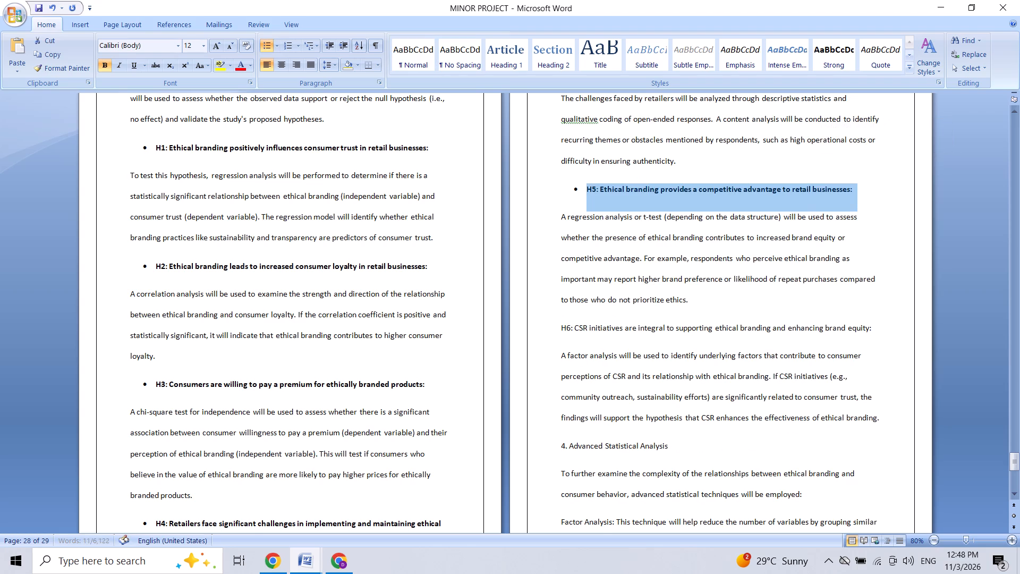
Bold the "H6: CSR initiatives are integral to supporting ethical branding and enhancing brand equity:" line and make it a bulleted item.
right_click_drag(562, 327, 579, 329)
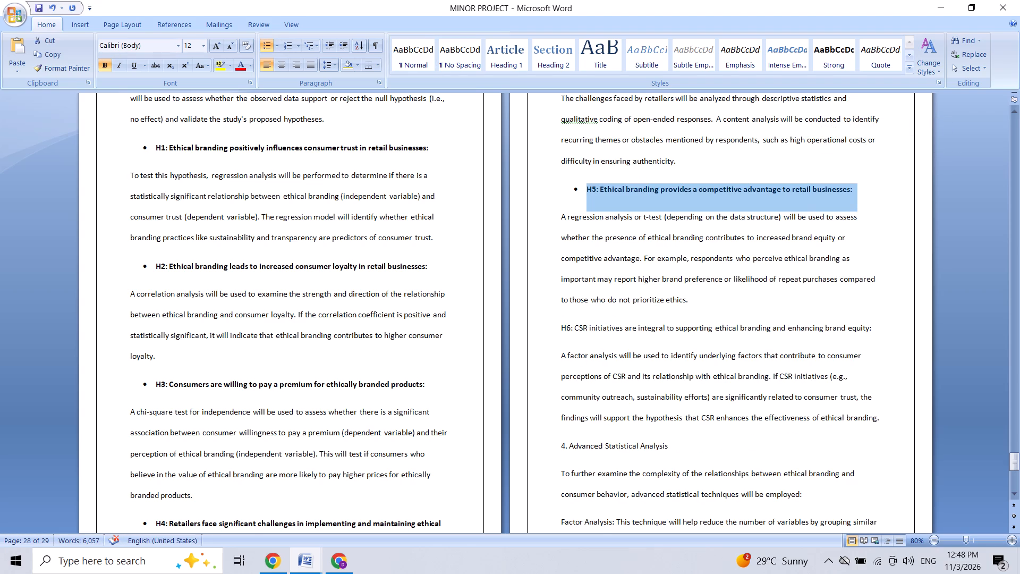
right_click_drag(579, 329, 587, 329)
left_click(561, 323)
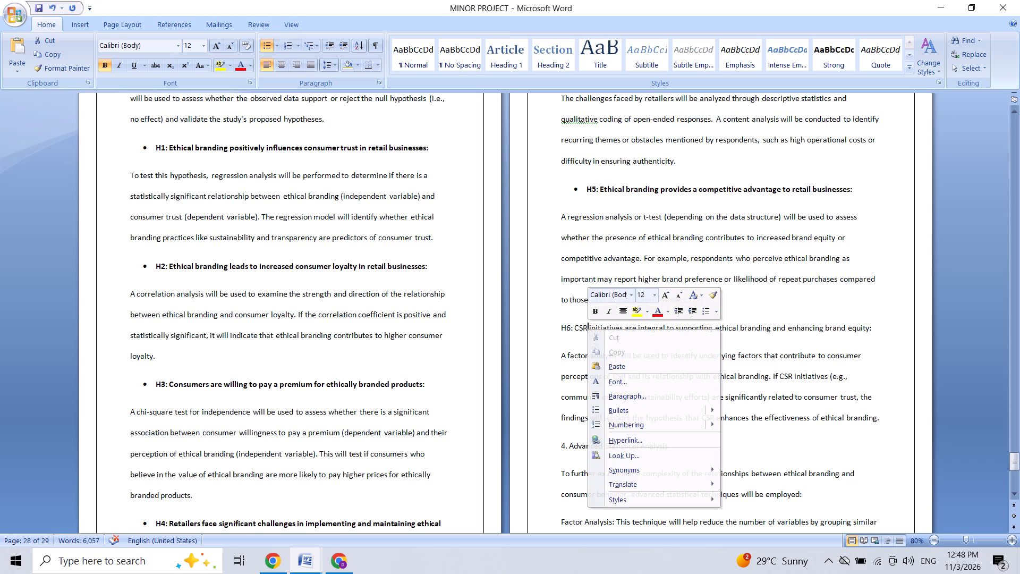
left_click(561, 323)
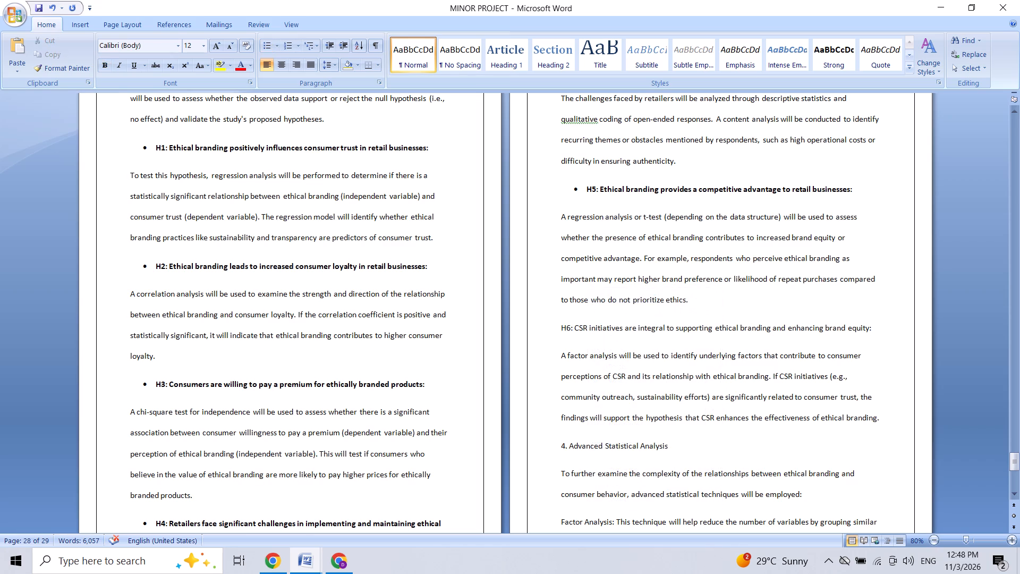
left_click_drag(561, 323, 787, 325)
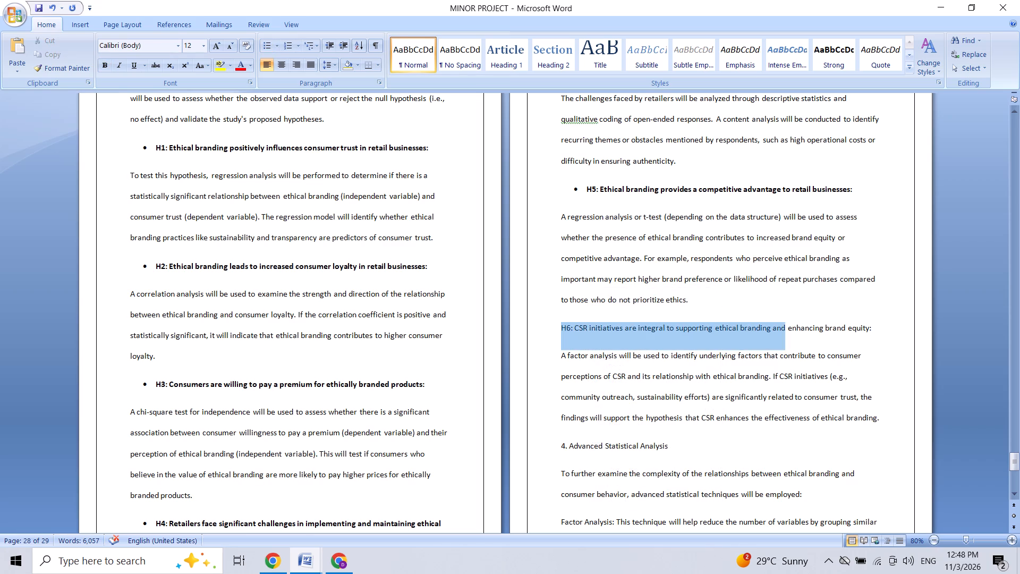
left_click_drag(787, 325, 883, 338)
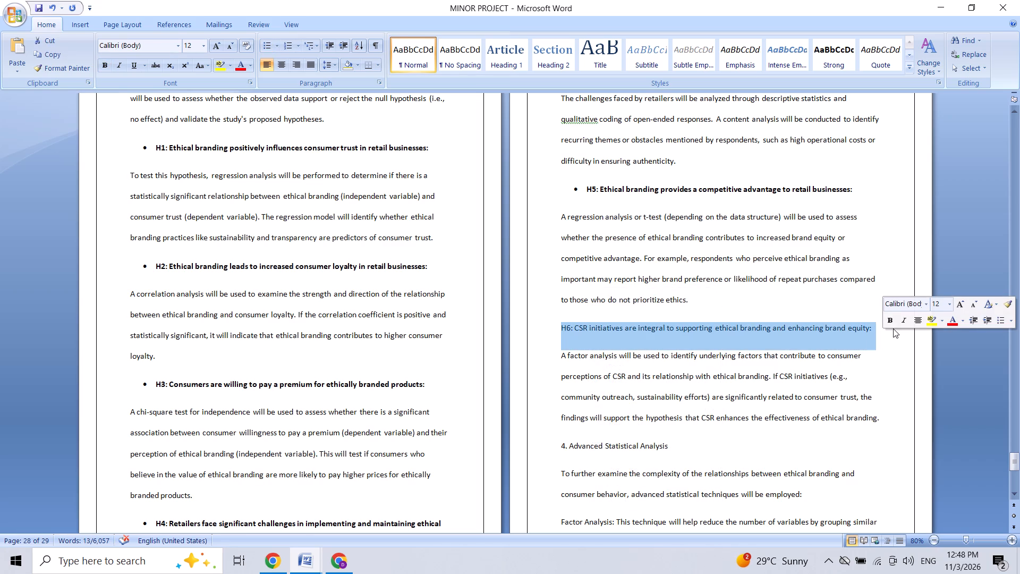
left_click(889, 324)
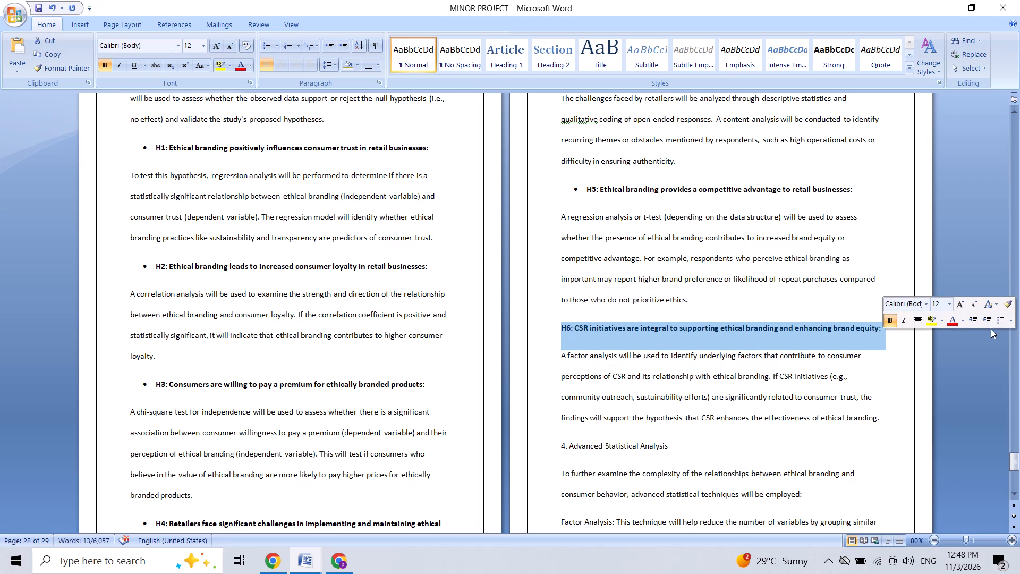
left_click(997, 324)
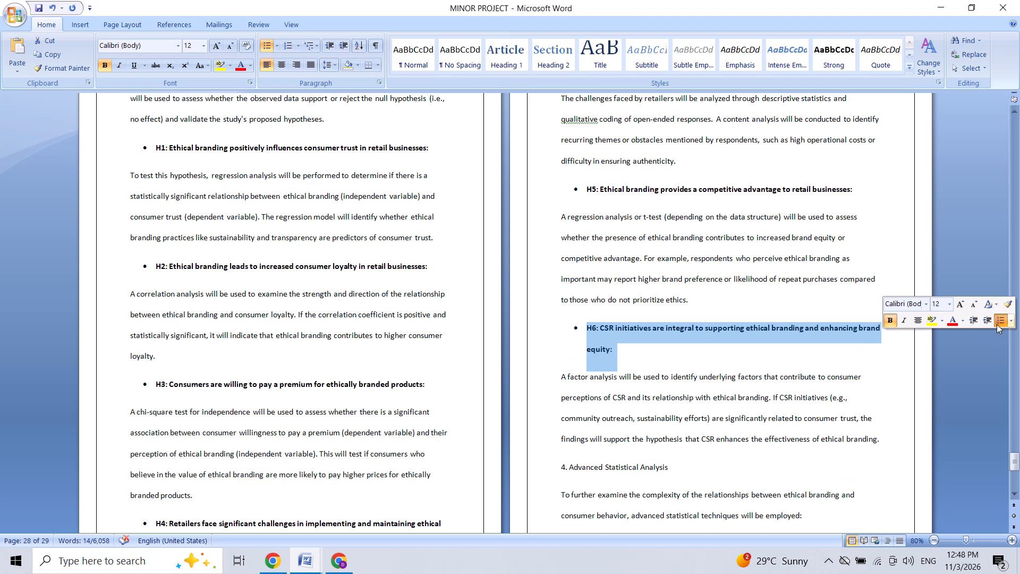
Make the subheading "4. Advanced Statistical Analysis" bold at font size 14.
key("Down")
key("Down")
key("Down")
key("Down")
key("Down")
key("Down")
key("Down")
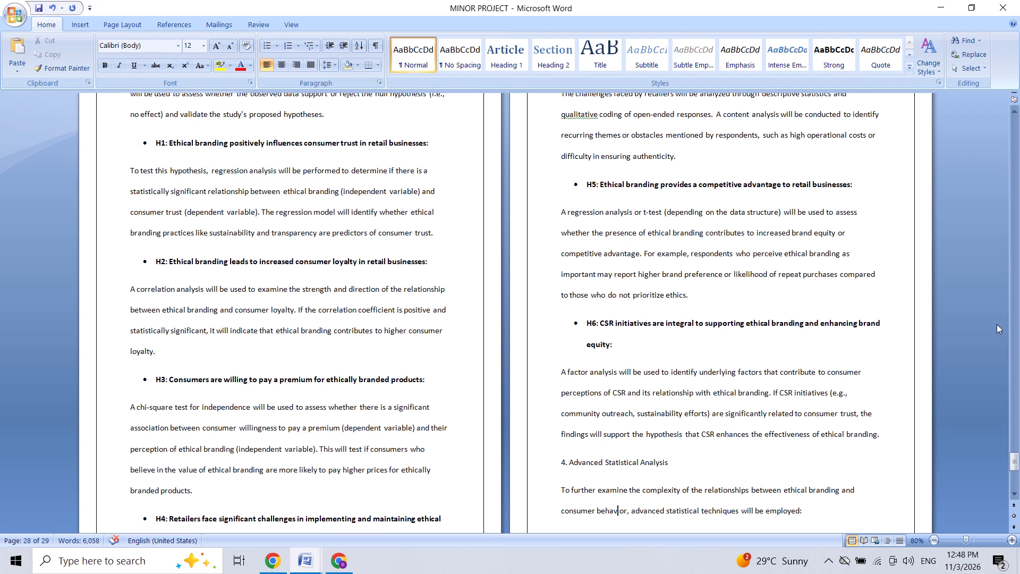
key("Down")
key("Down")
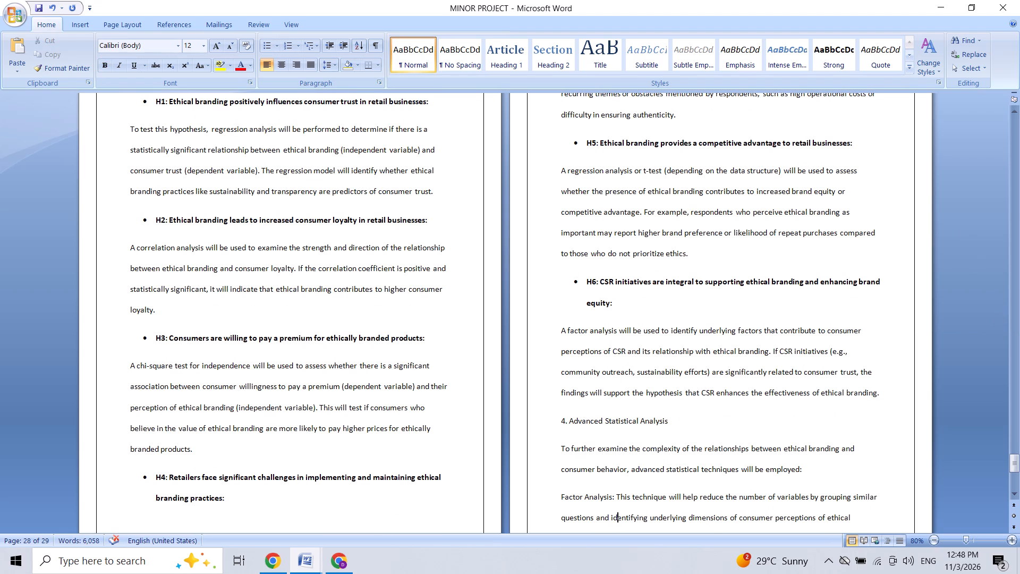
left_click_drag(559, 418, 569, 421)
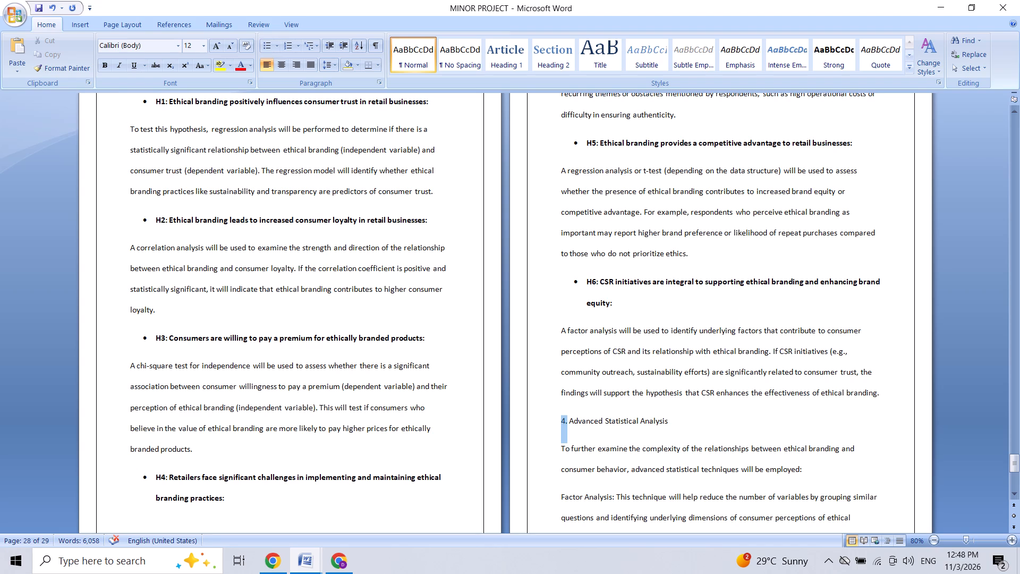
left_click_drag(569, 421, 655, 418)
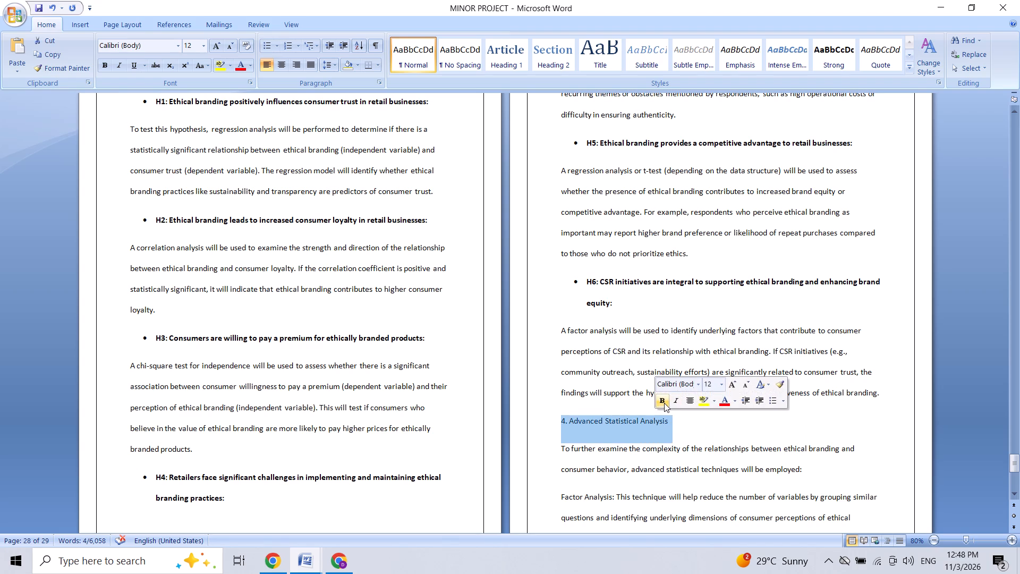
left_click(662, 403)
left_click(734, 385)
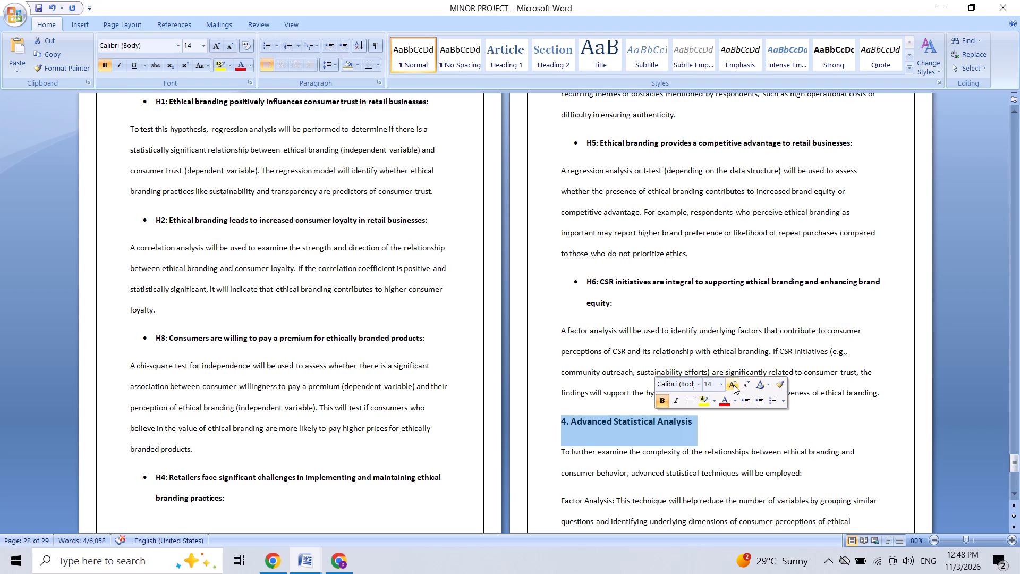
Bold the "Factor Analysis" label and turn its paragraph into a bulleted item.
key("Down")
key("Down")
key("Down")
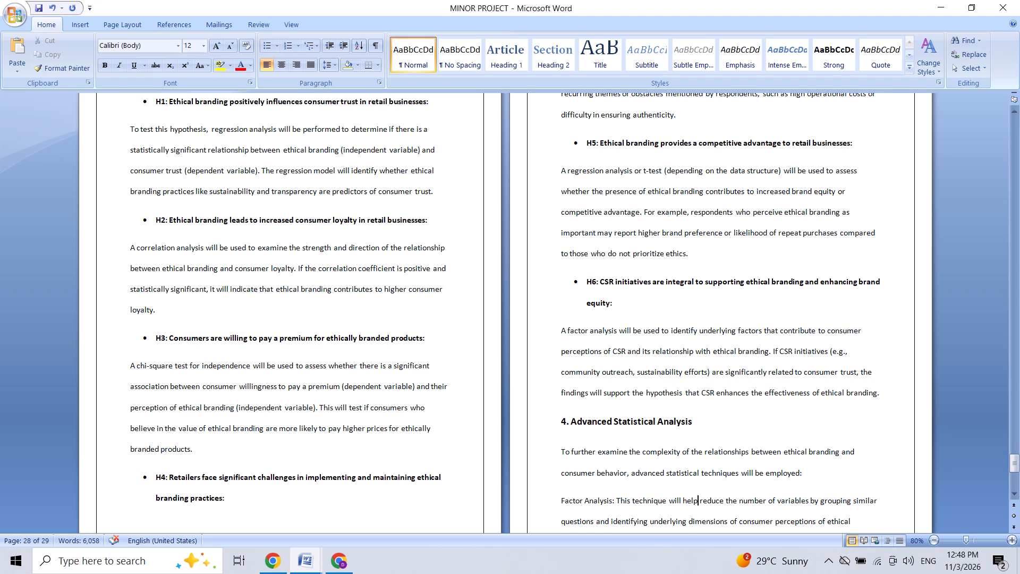
key("Down")
key("Down")
key("Down")
key("Down")
key("Down")
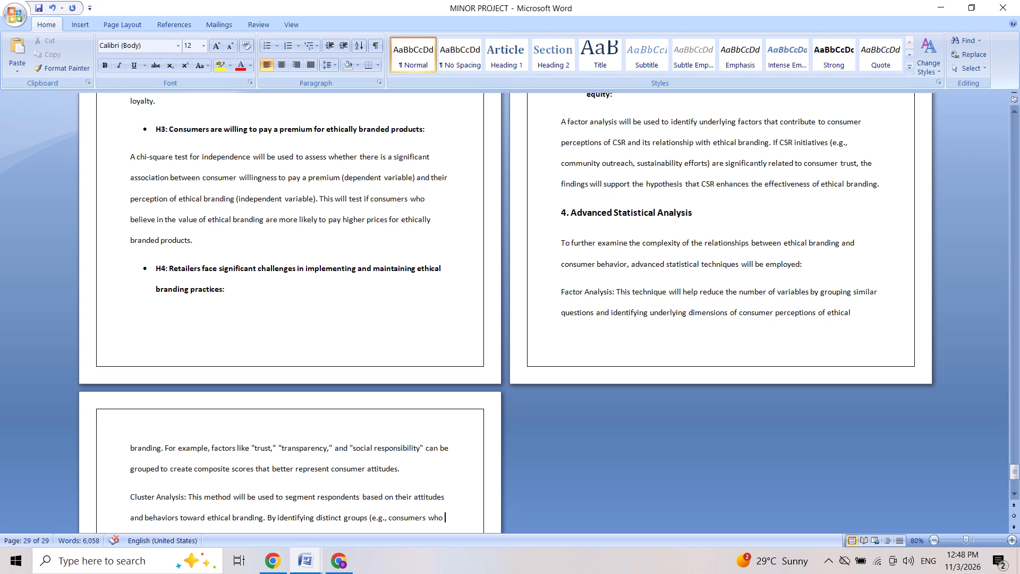
left_click_drag(562, 291, 613, 290)
left_click(616, 275)
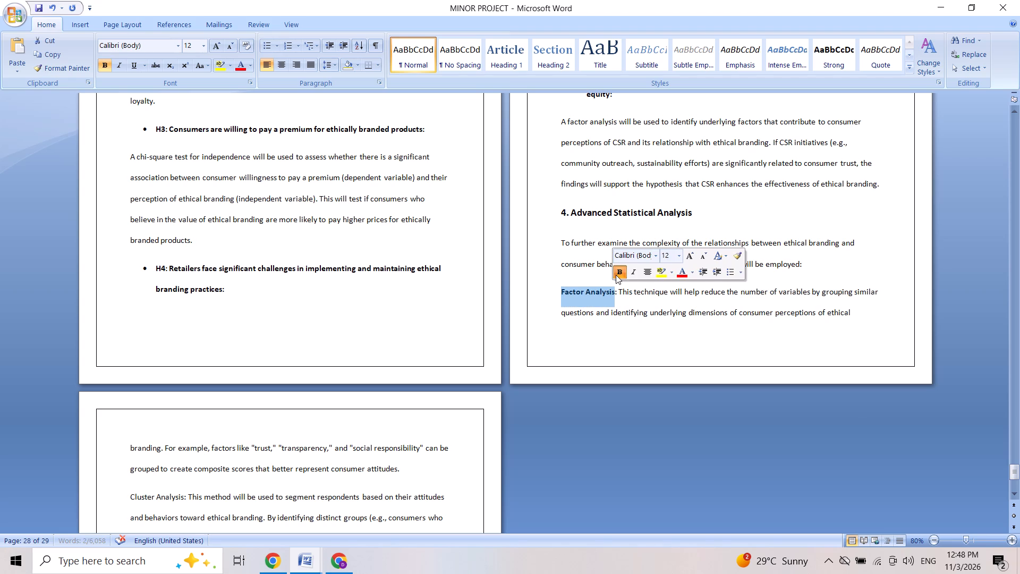
left_click(728, 269)
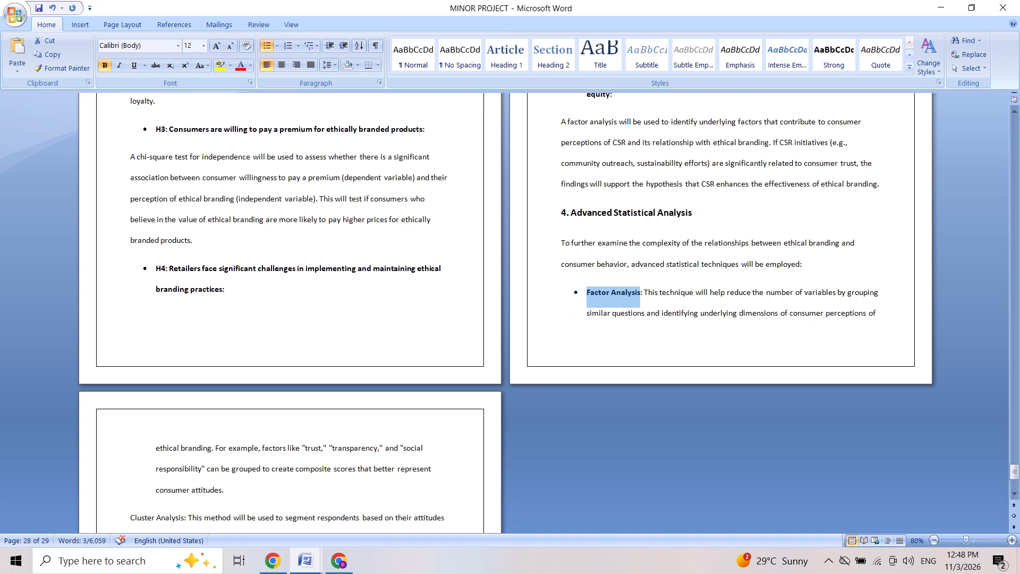
Bold the "Cluster Analysis" label and turn its paragraph into a bulleted item.
key("Down")
key("Down")
key("Down")
key("Down")
key("Down")
key("Down")
key("Down")
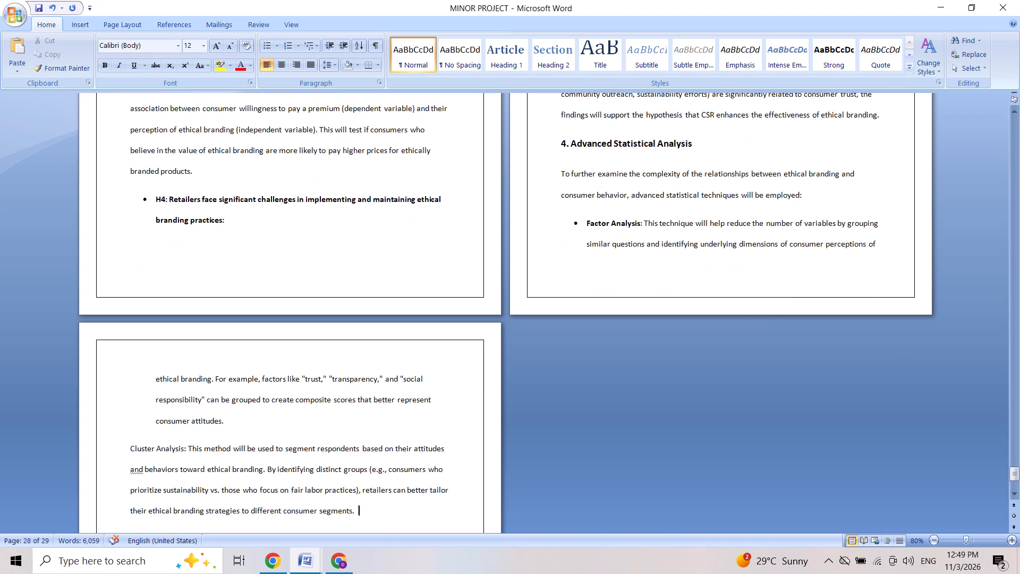
key("Down")
key("Down")
key("Down")
key("Down")
key("Down")
key("Down")
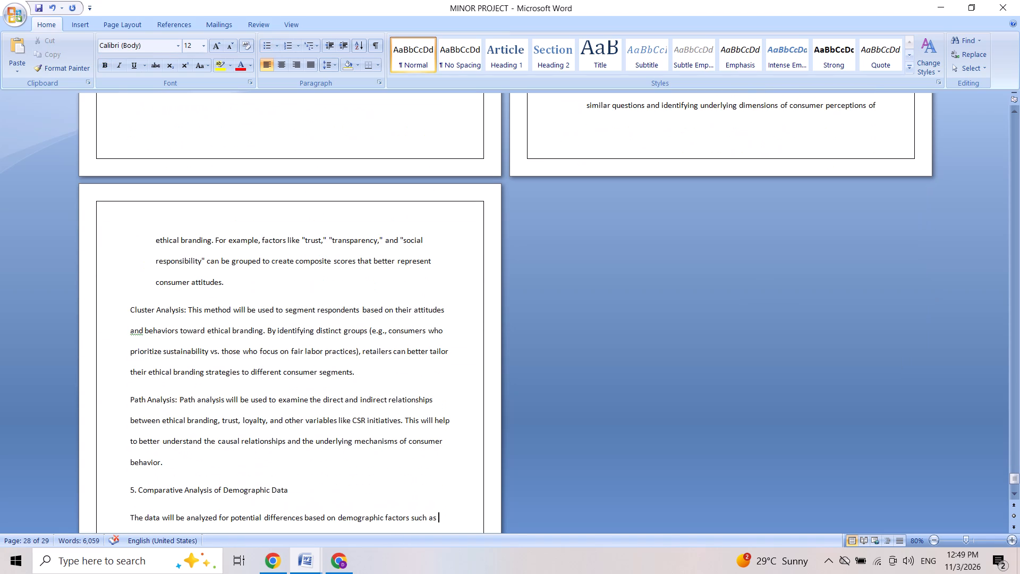
left_click(129, 309)
left_click_drag(129, 309, 191, 309)
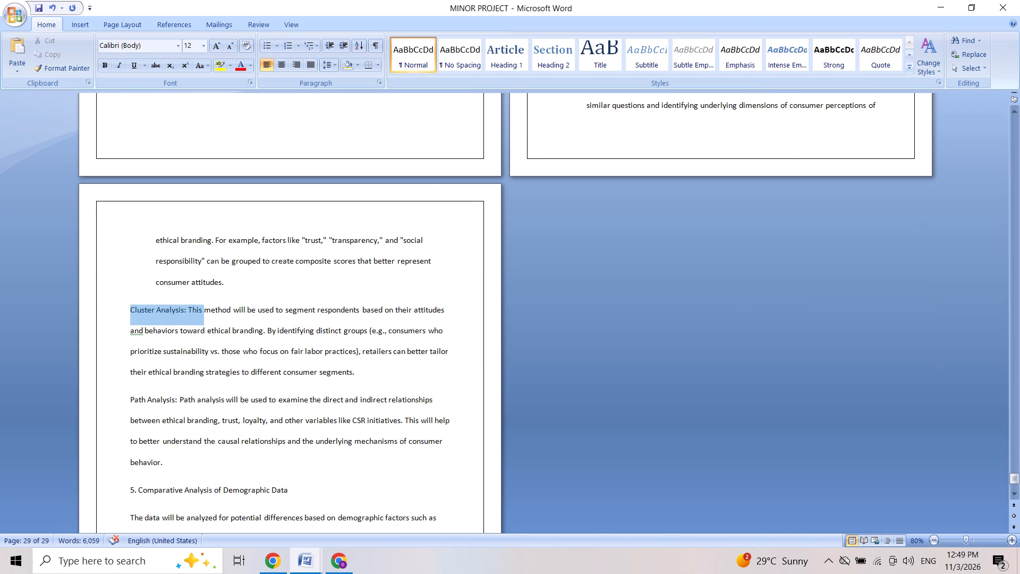
left_click_drag(191, 309, 184, 307)
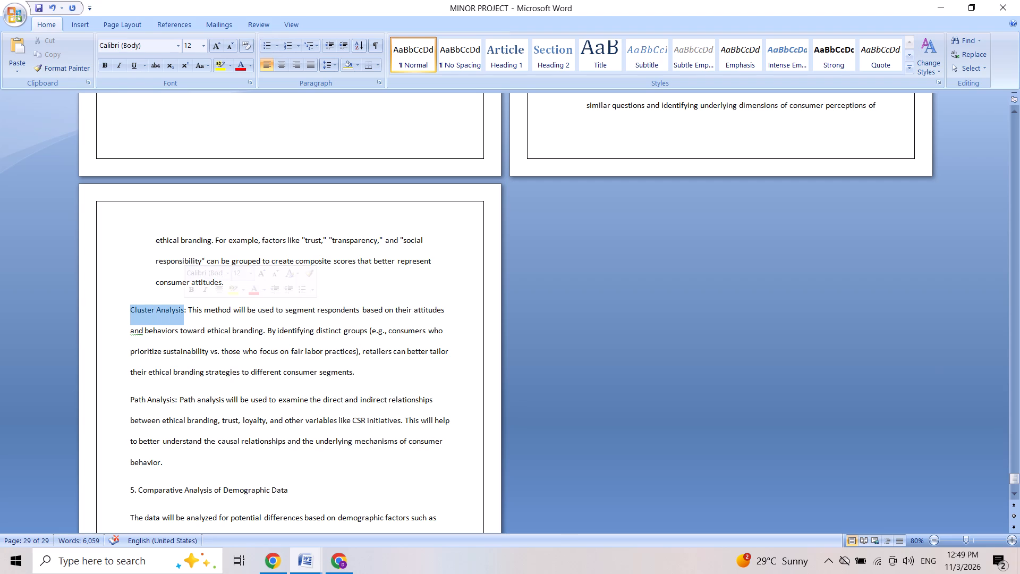
left_click(188, 292)
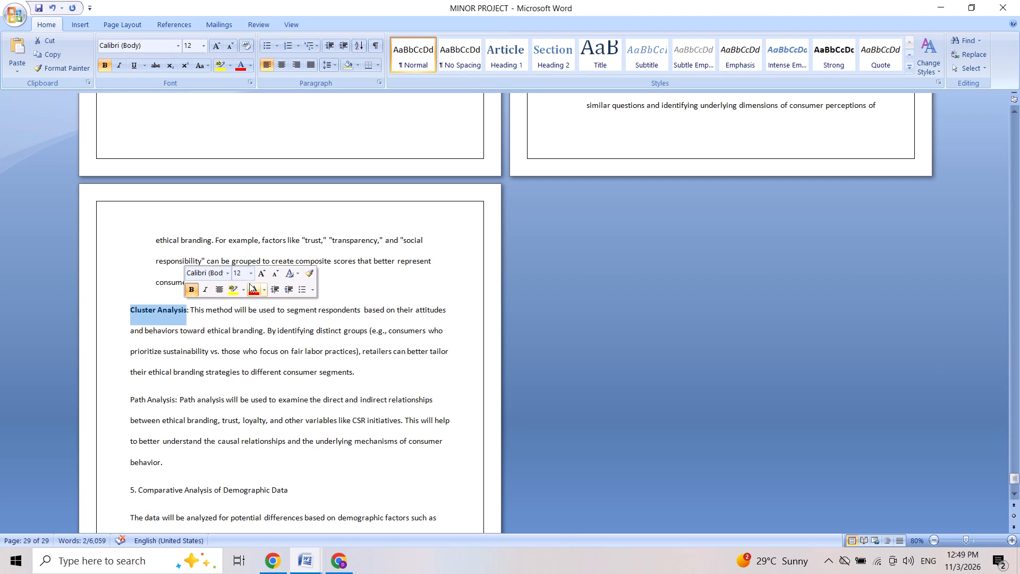
left_click(305, 294)
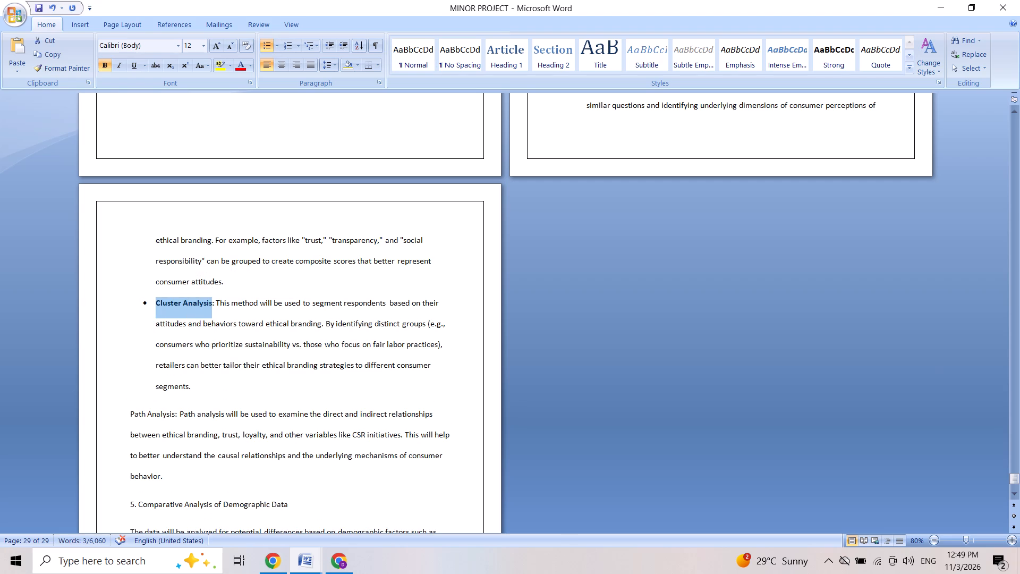
Bold the "Path Analysis" label and turn its paragraph into a bulleted item.
left_click_drag(129, 417, 169, 416)
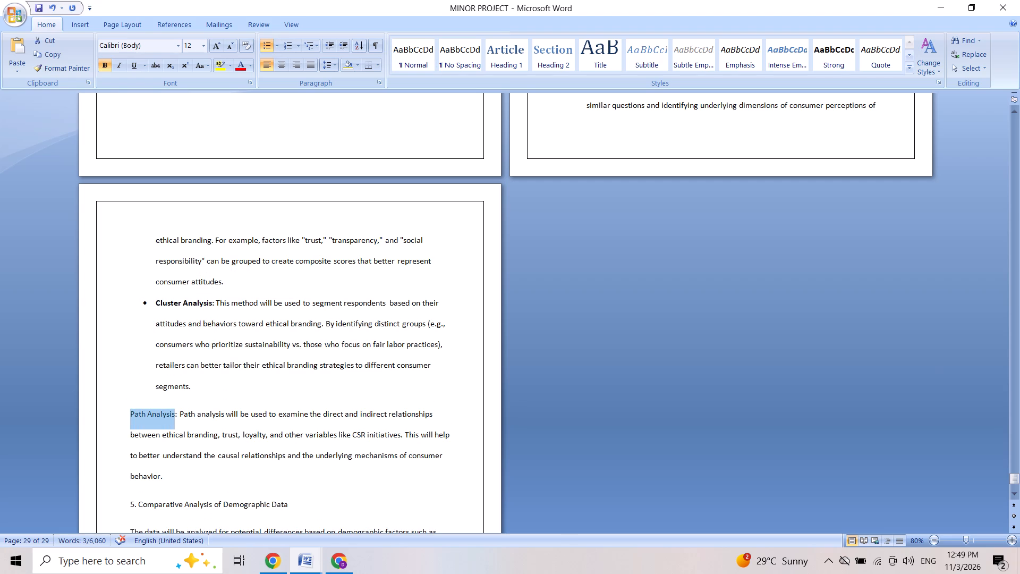
left_click_drag(169, 416, 175, 416)
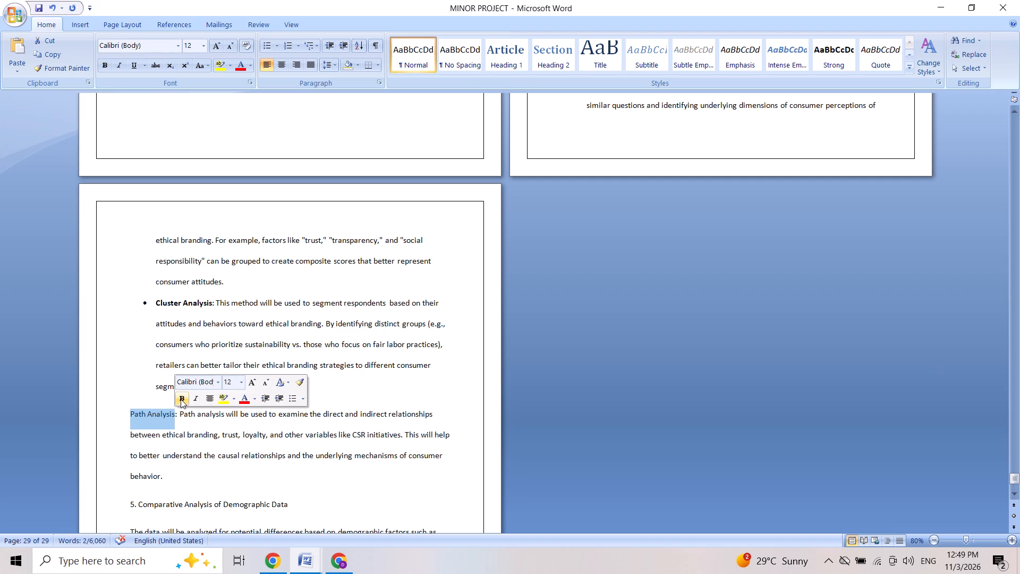
left_click(181, 399)
left_click(290, 398)
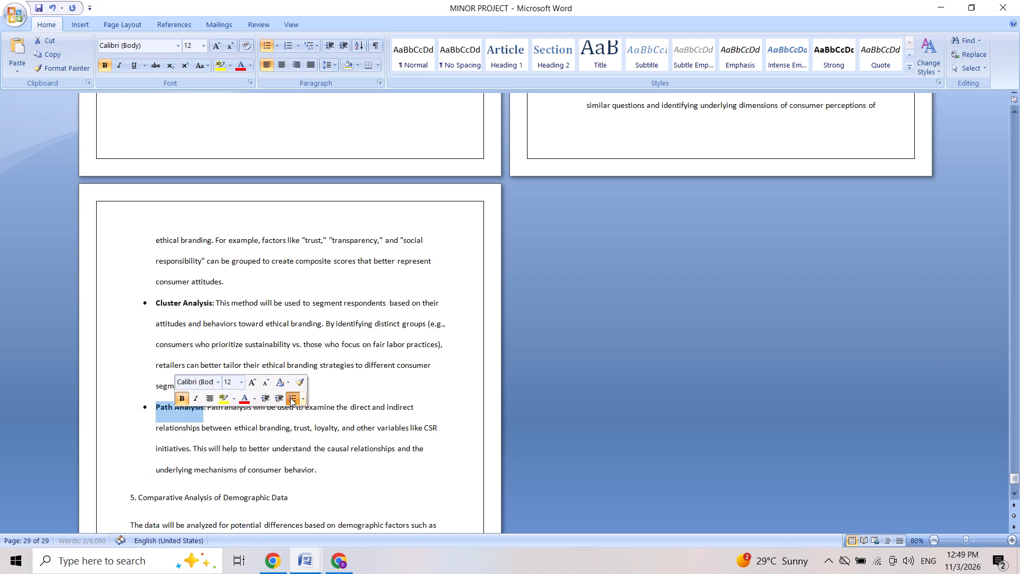
Make the subheading "5. Comparative Analysis of Demographic Data" bold at font size 14.
right_click(129, 495)
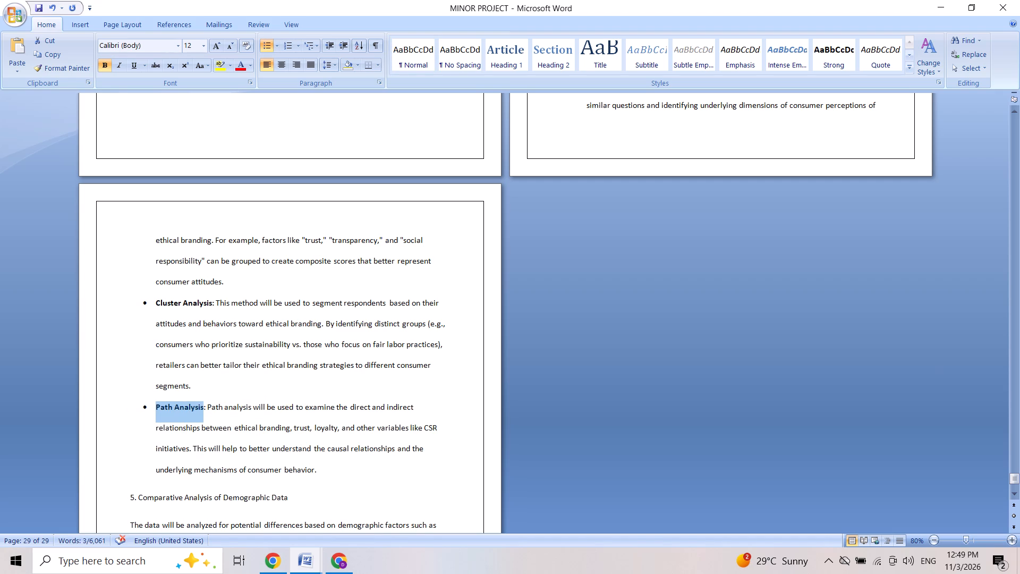
left_click(118, 492)
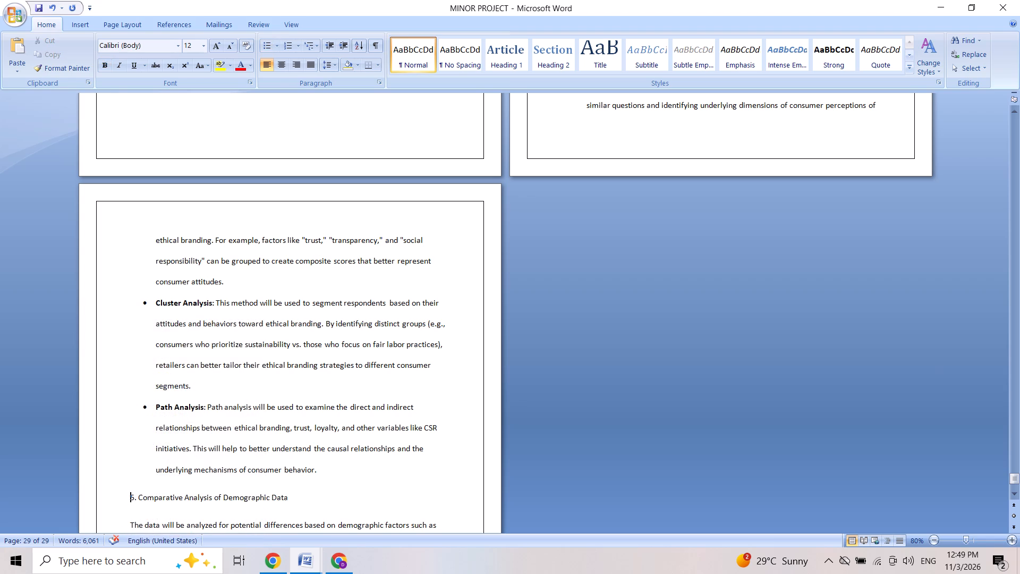
right_click_drag(129, 489, 167, 493)
left_click(129, 491)
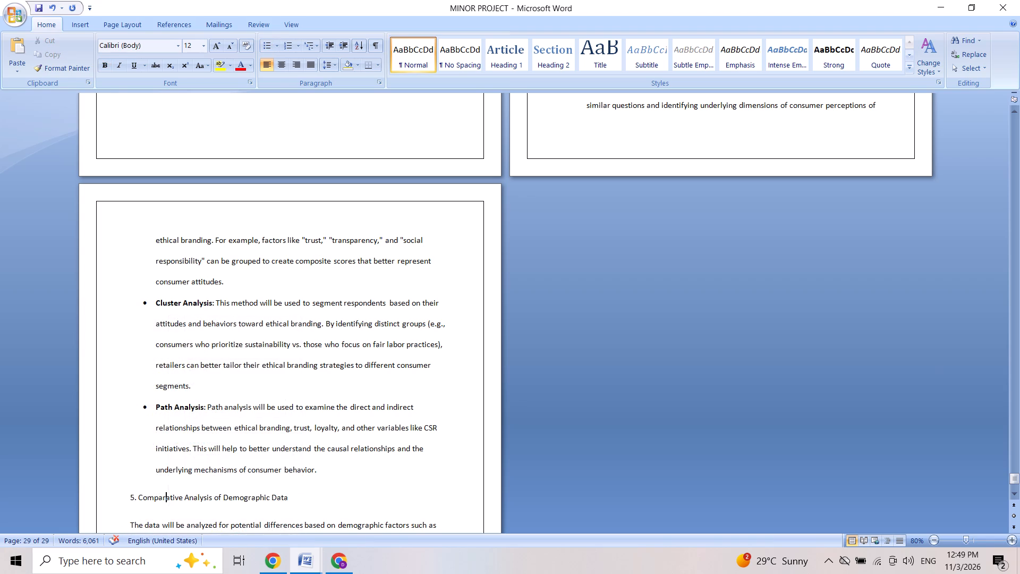
left_click(129, 497)
left_click_drag(129, 501, 299, 501)
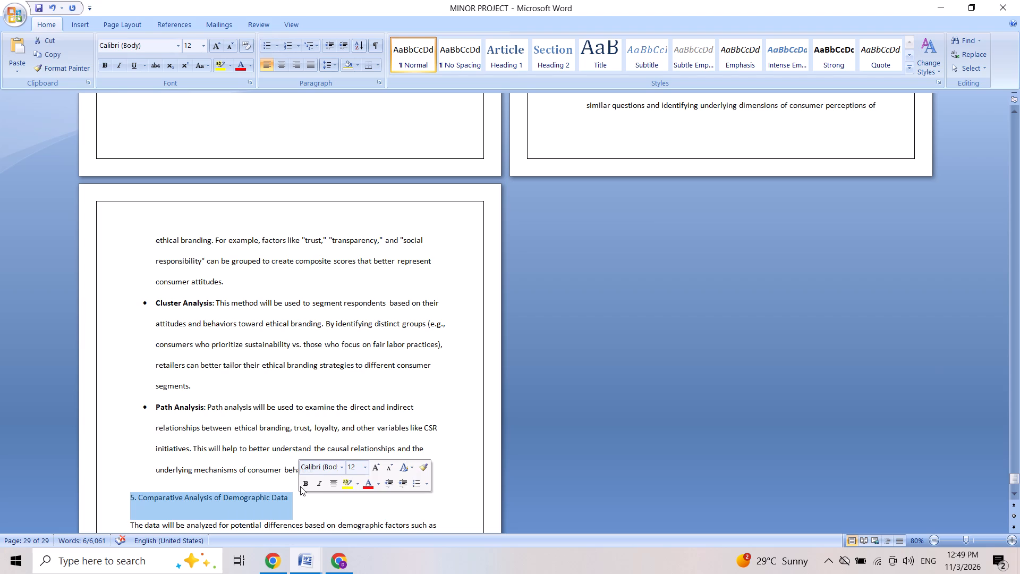
left_click(303, 482)
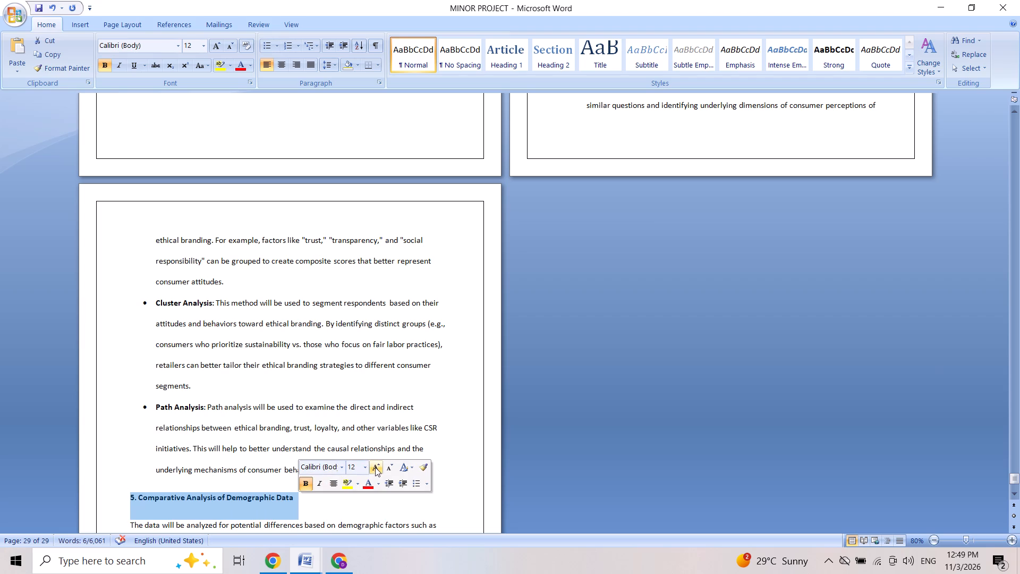
left_click(375, 467)
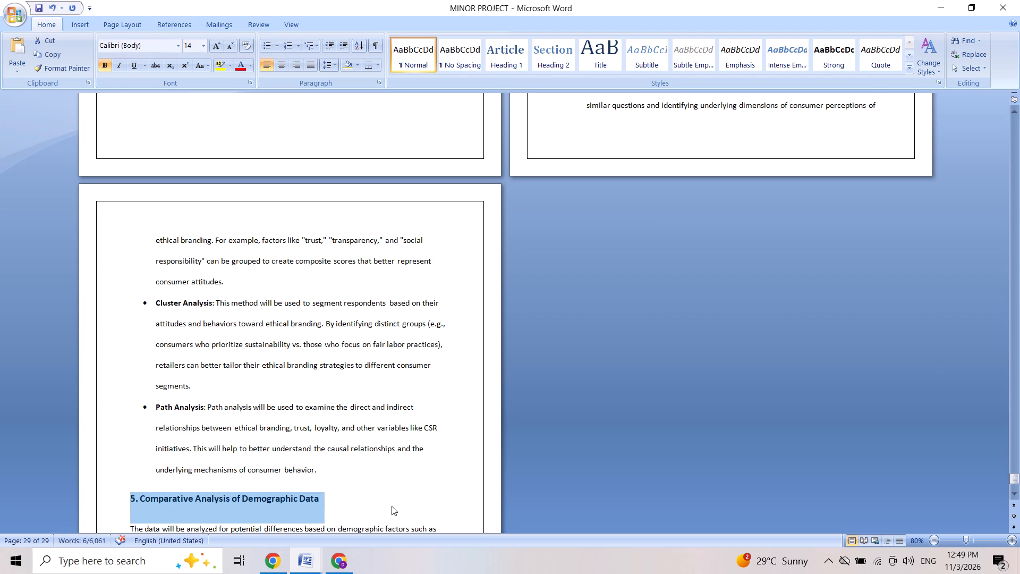
Place the insertion point after "For example:" at the end of the paragraph under "5. Comparative Analysis of Demographic Data".
key("Down")
key("Down")
key("Down")
key("Down")
key("Down")
key("Down")
key("Down")
key("Down")
key("Down")
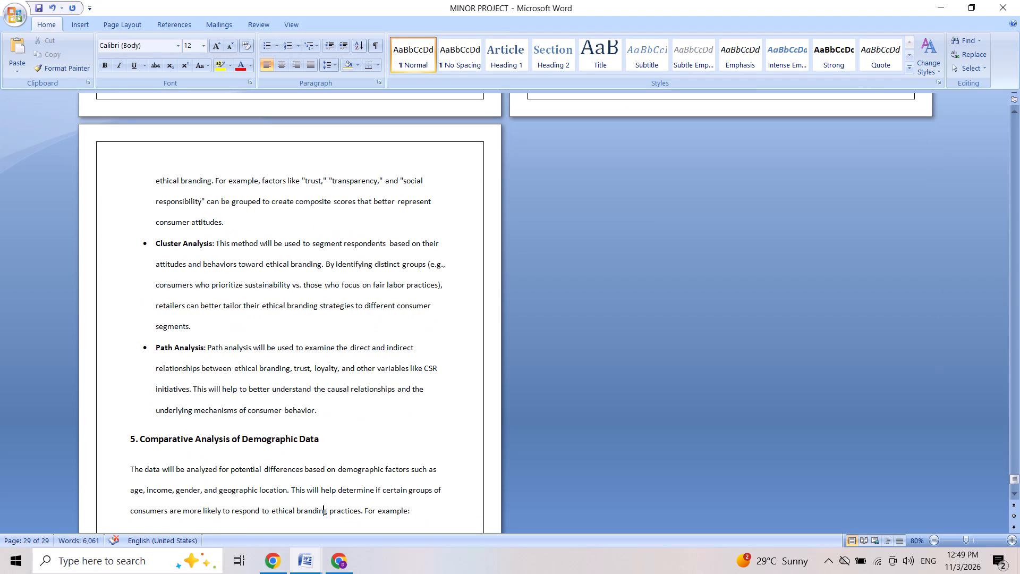
left_click(413, 513)
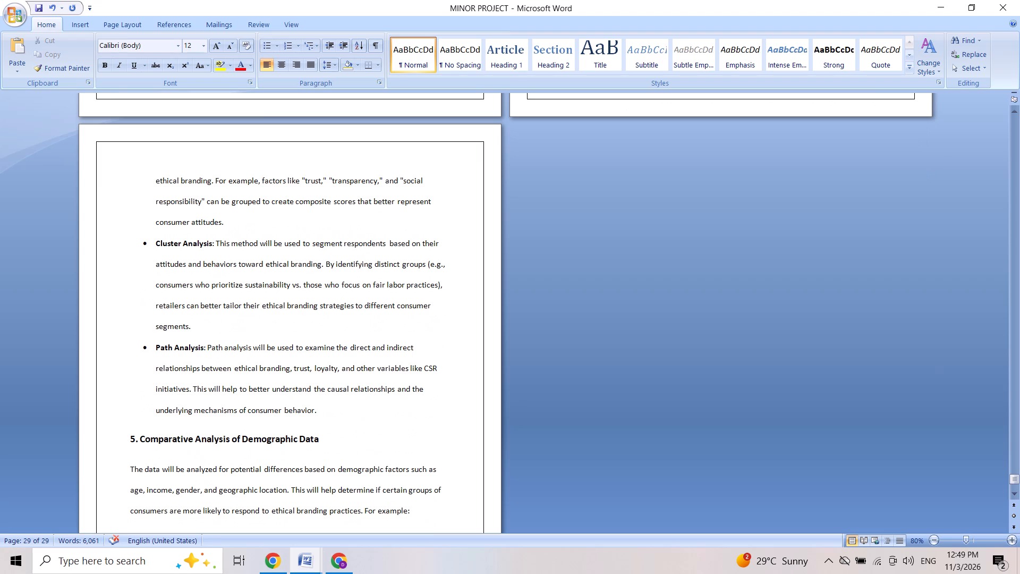
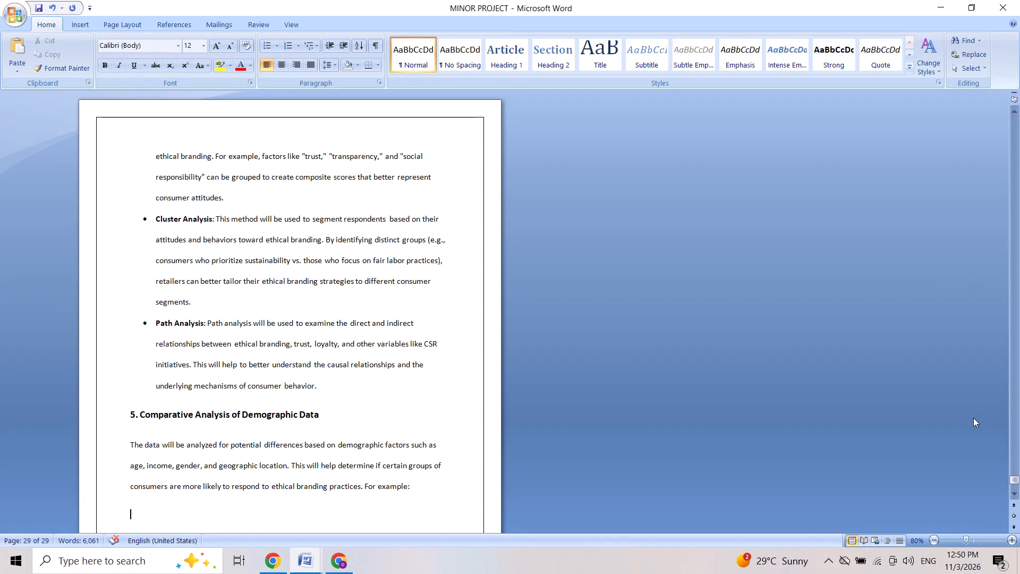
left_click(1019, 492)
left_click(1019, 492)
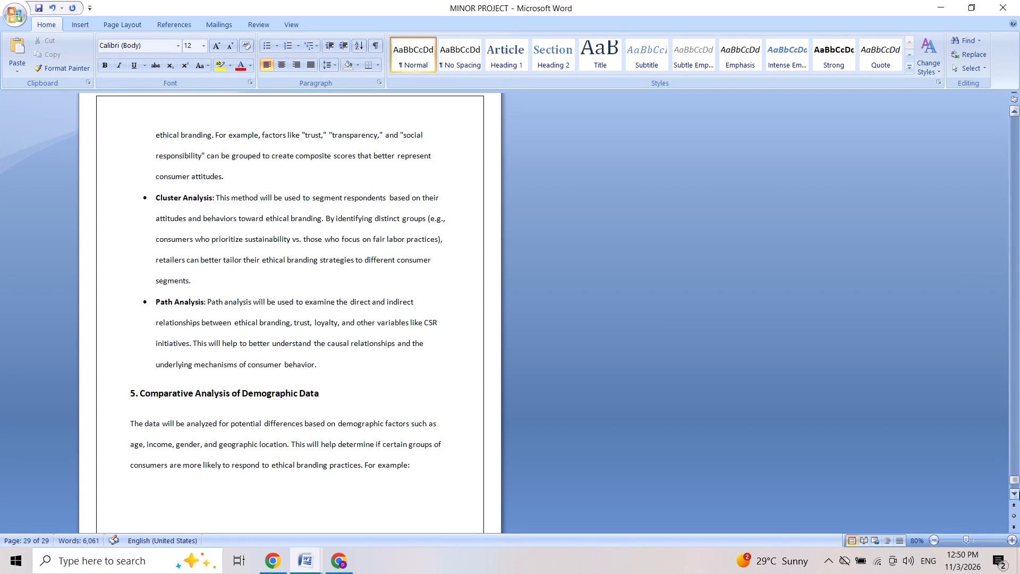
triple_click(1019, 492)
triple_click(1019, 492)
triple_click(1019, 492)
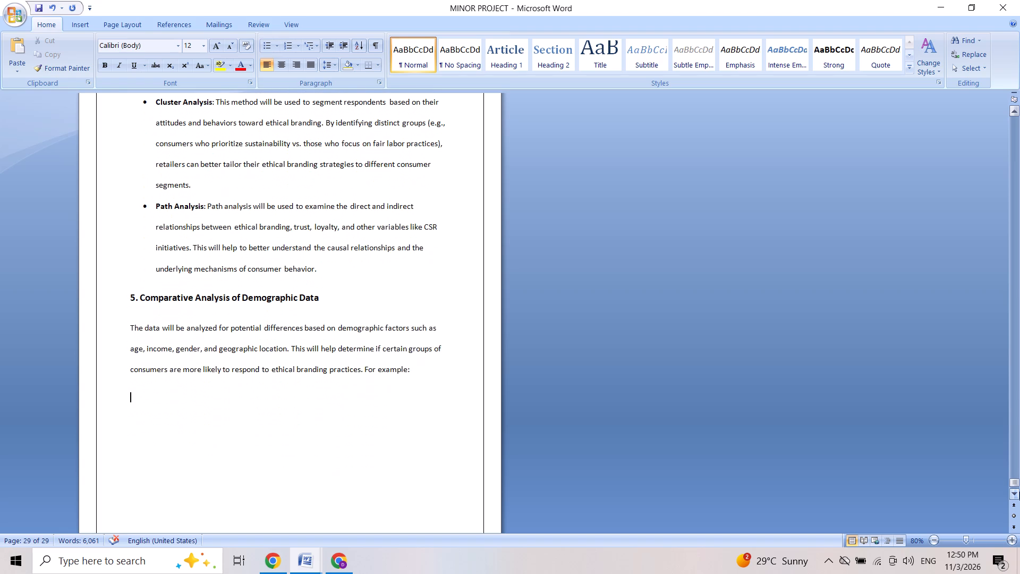
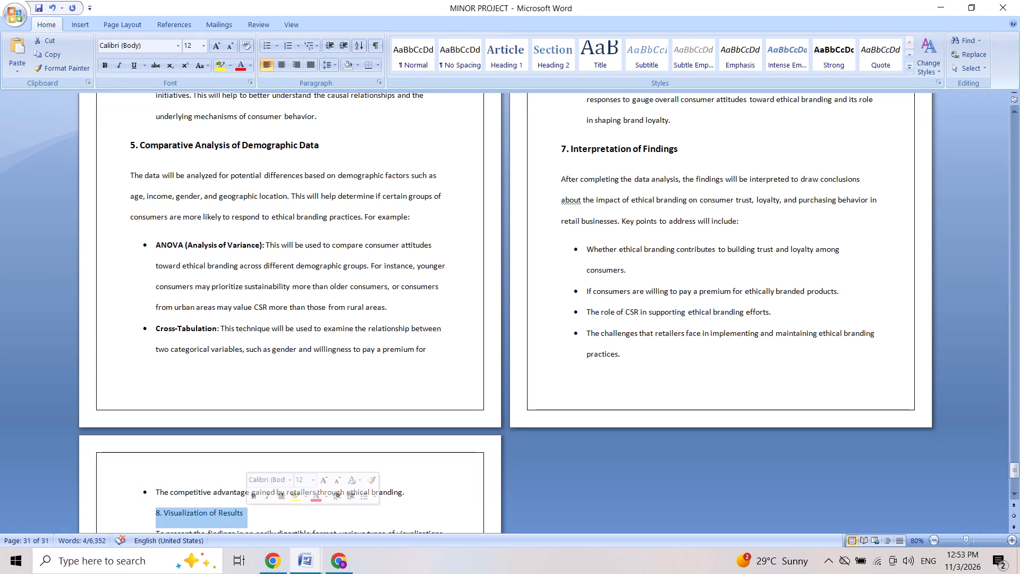
Make the subheading "8. Visualization of Results" bold at font size 14.
left_click(257, 495)
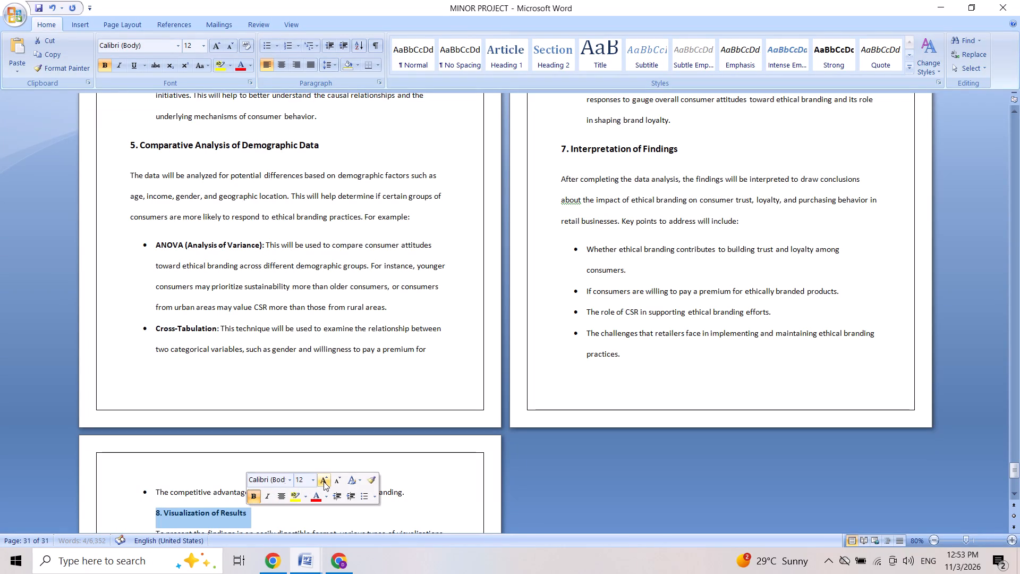
left_click(324, 482)
key("Down")
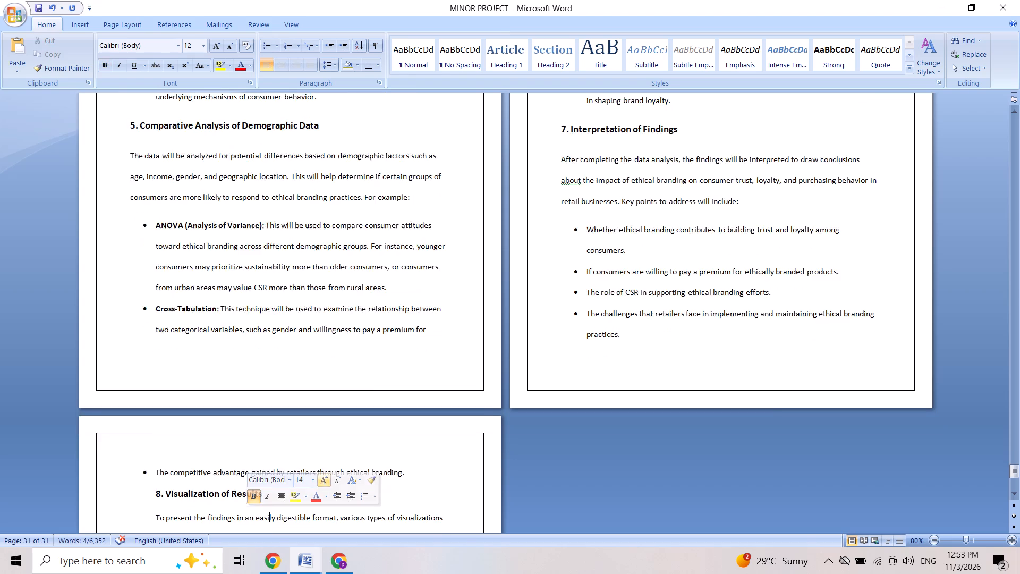
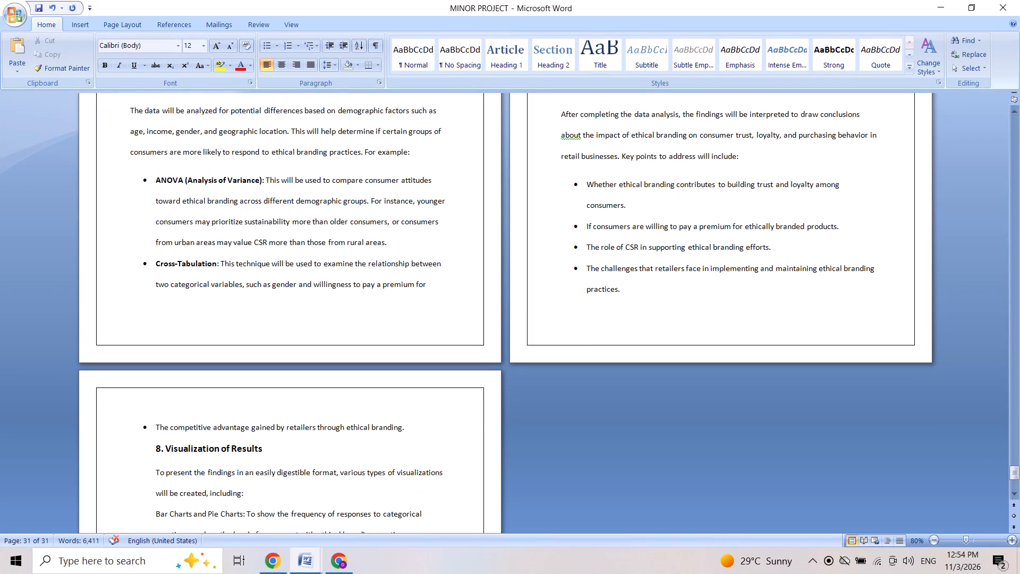
Bold the "Bar Charts and Pie Charts" label under "8. Visualization of Results" and turn its paragraph into a bulleted item.
left_click_drag(157, 516, 242, 514)
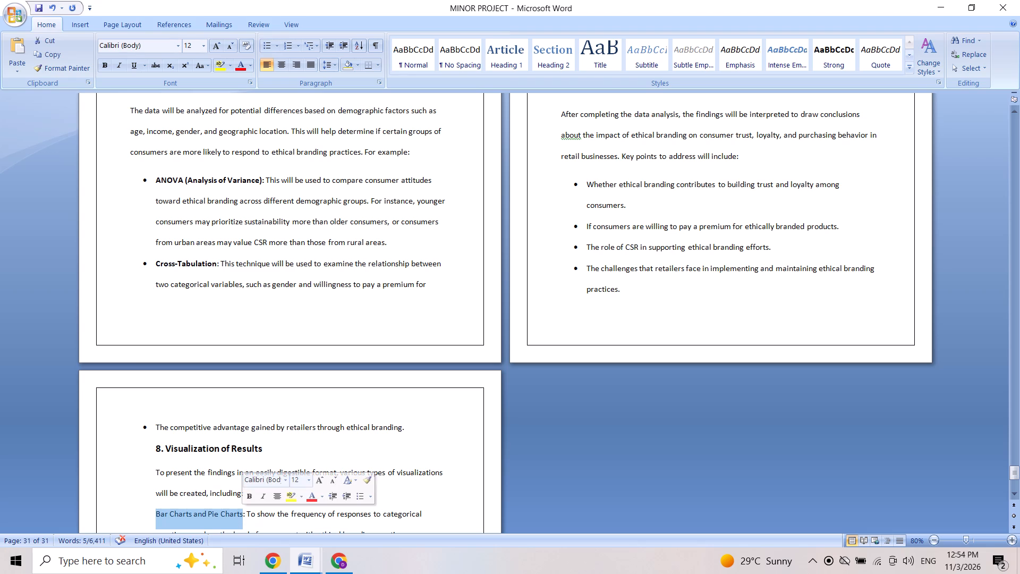
left_click(245, 496)
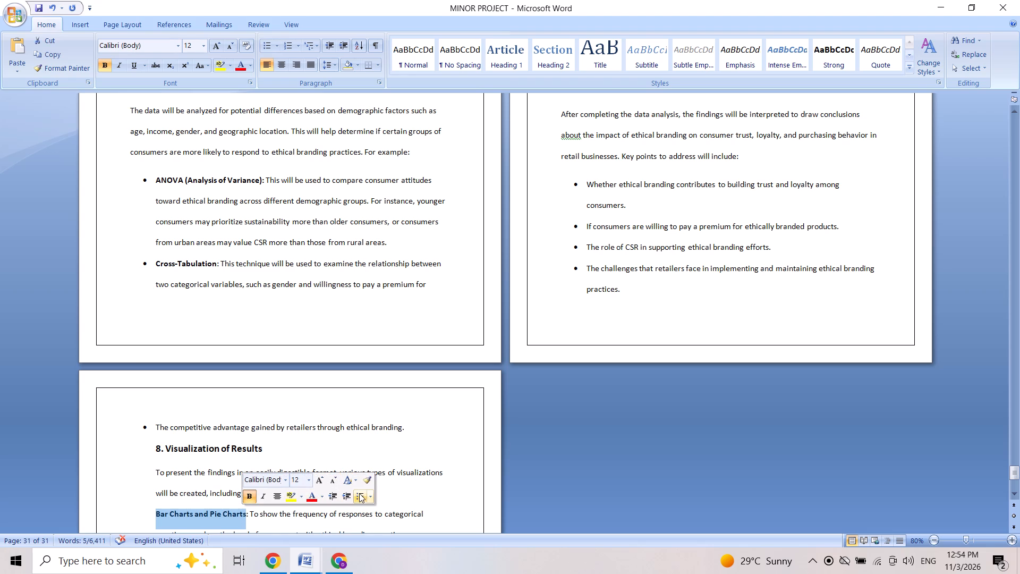
left_click(359, 493)
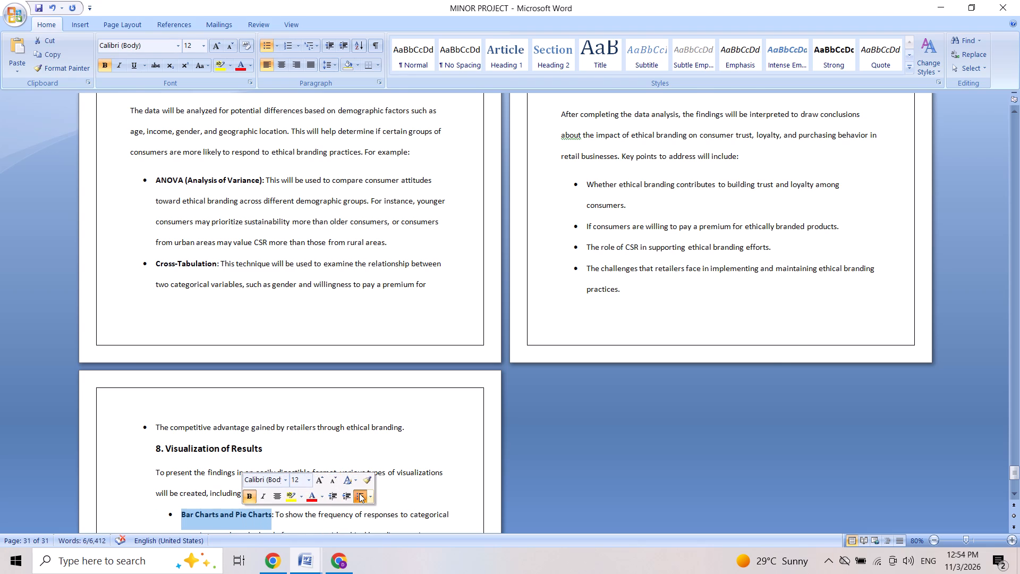
Bold the "Scatter Plots:" label and turn its paragraph into a bulleted item.
key("Down")
key("Down")
key("Down")
key("Down")
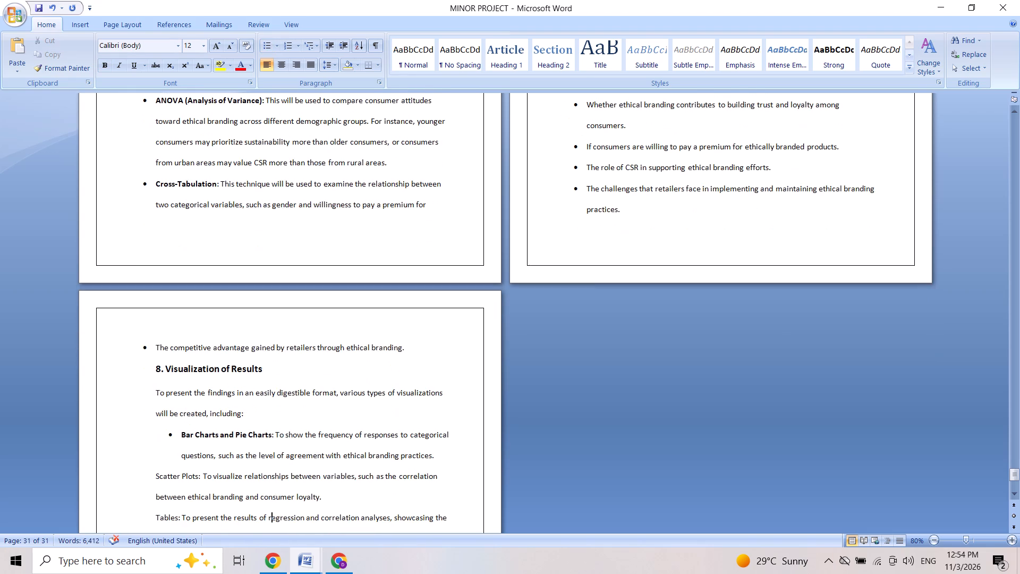
key("Down")
key("Down")
key("Down")
key("Down")
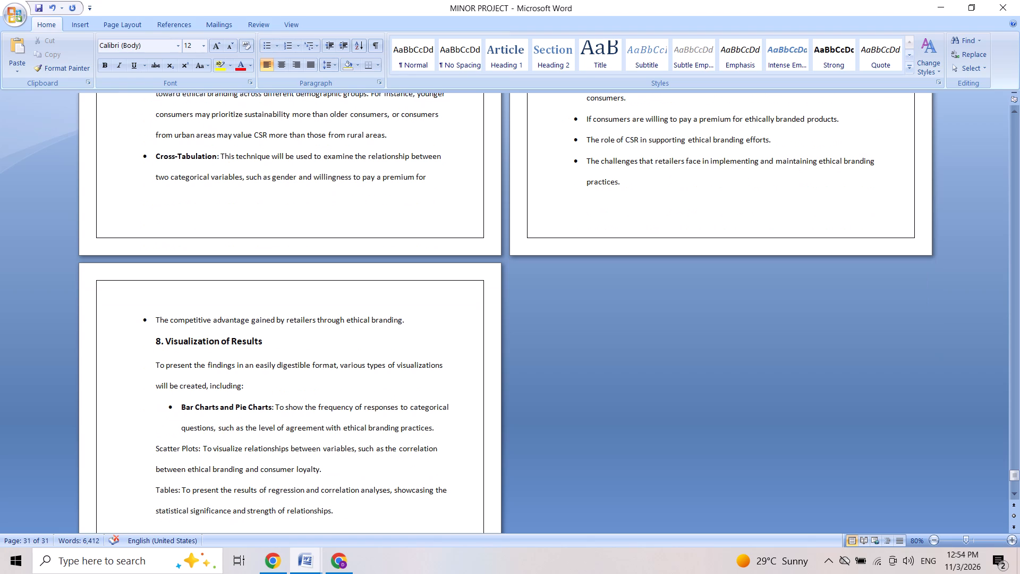
left_click_drag(155, 449, 170, 449)
left_click_drag(170, 449, 205, 449)
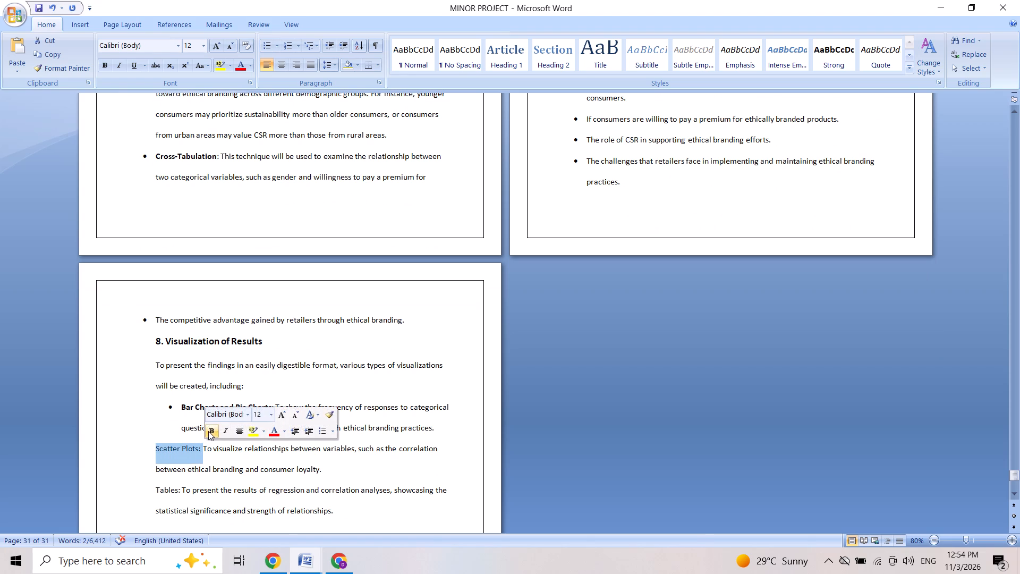
left_click(208, 431)
left_click(318, 436)
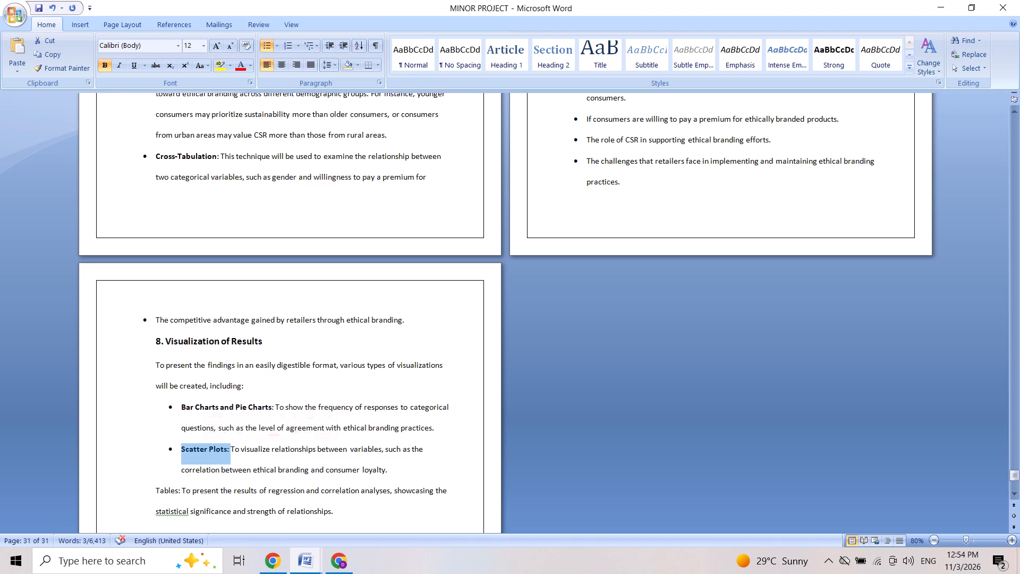
Bold the "Tables:" label and turn its paragraph into a bulleted item.
left_click_drag(155, 491, 180, 491)
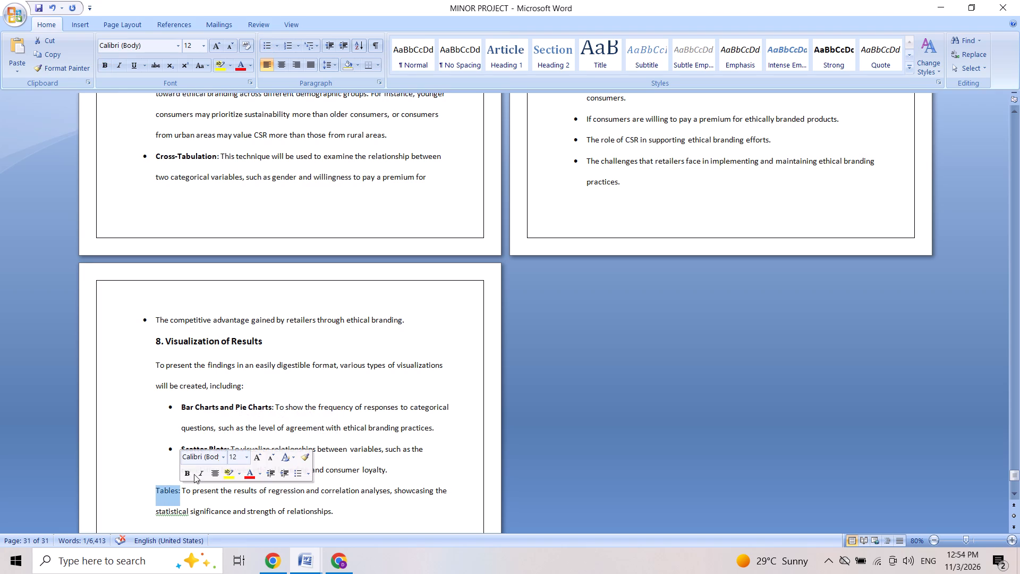
left_click(186, 474)
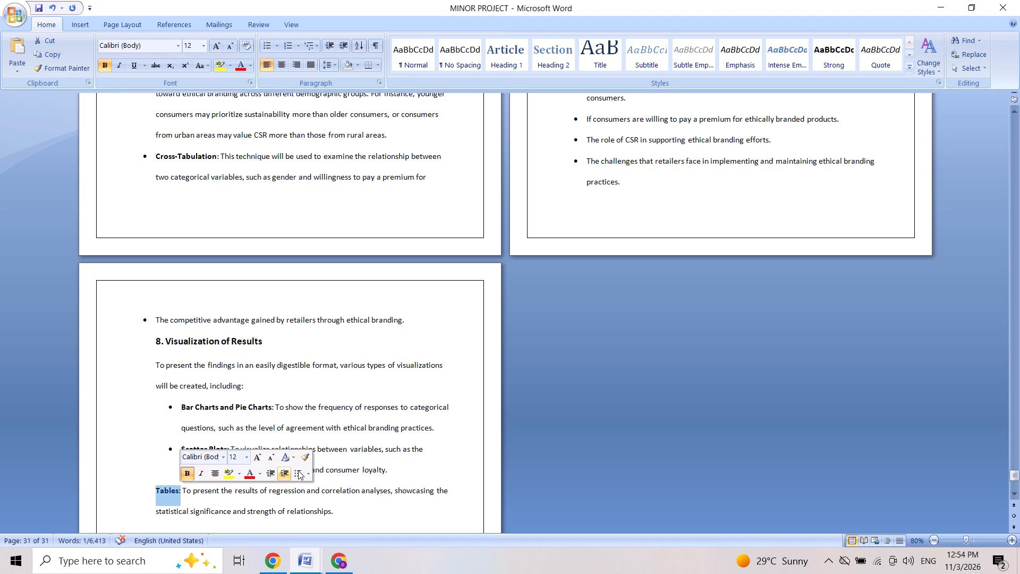
left_click(298, 470)
Insert a blank page after the "Tables" item at the end of the document and remove the bullet from its first line.
key("Down")
key("Down")
key("Down")
key("Down")
key("Down")
key("Down")
key("Down")
key("Down")
key("Down")
key("Down")
key("Down")
key("Down")
key("Down")
key("Down")
key("Down")
key("Down")
key("Down")
key("Down")
key("Down")
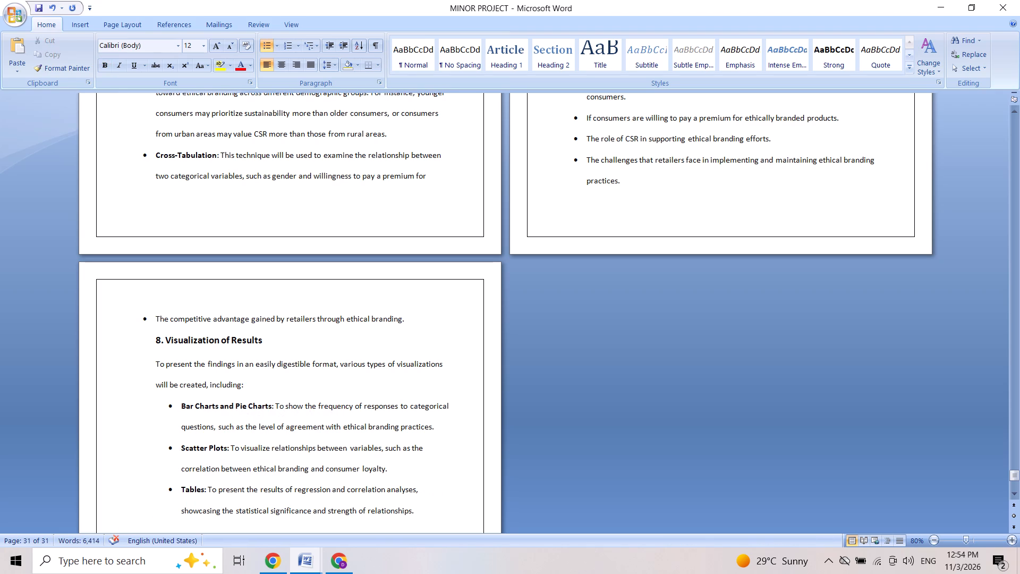
left_click(432, 514)
left_click_drag(432, 514, 109, 0)
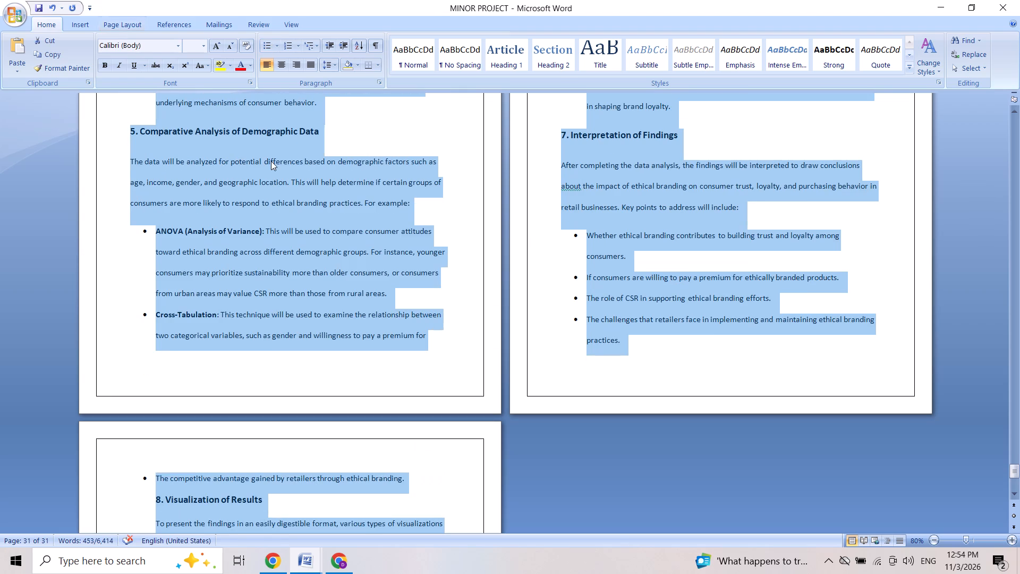
key("Down")
key("Down")
key("Down")
key("Down")
key("Down")
key("Down")
key("Down")
key("Down")
key("Down")
key("Down")
key("Down")
key("Down")
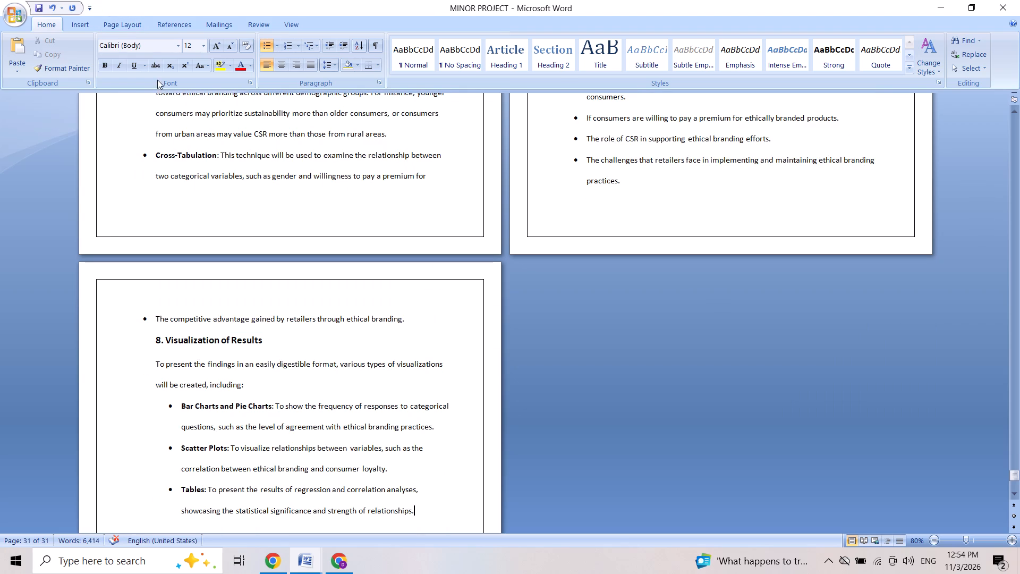
left_click(80, 25)
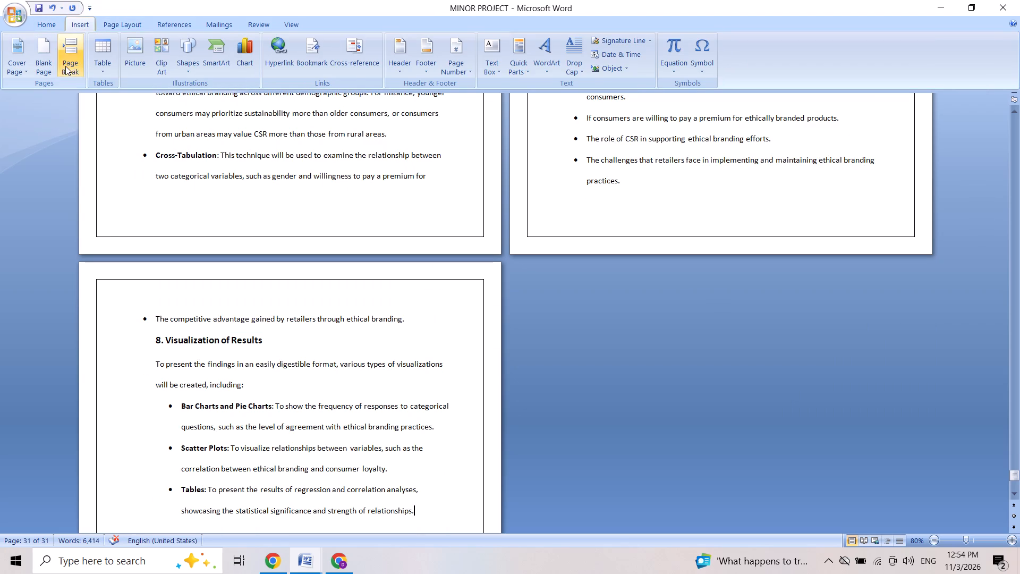
left_click(40, 71)
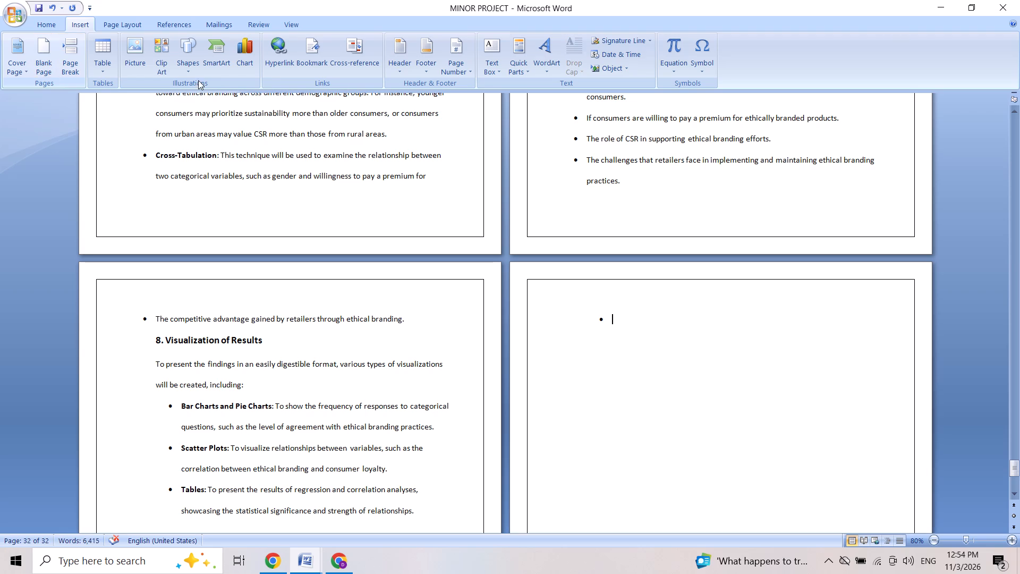
key("BackSpace")
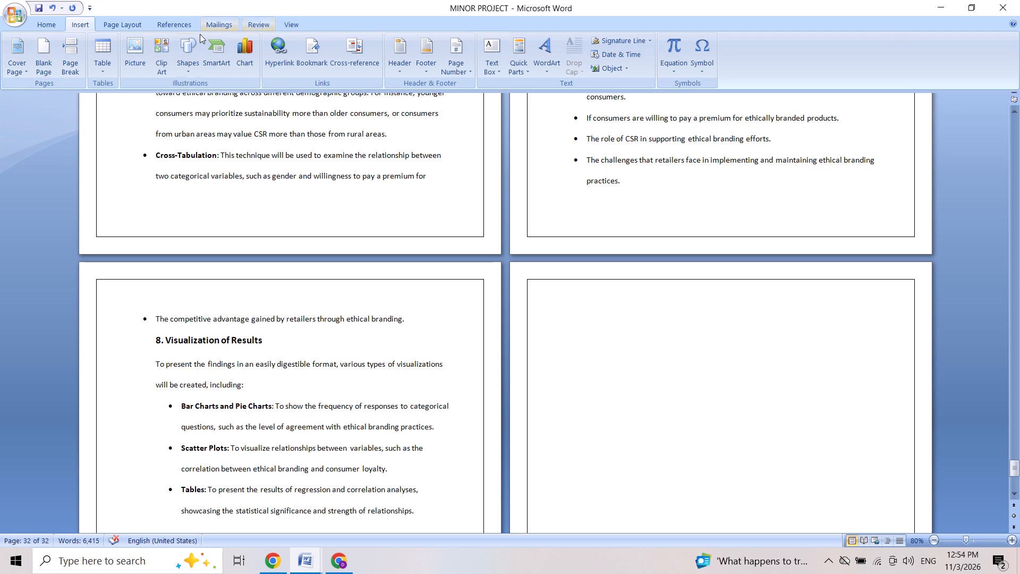
left_click(47, 27)
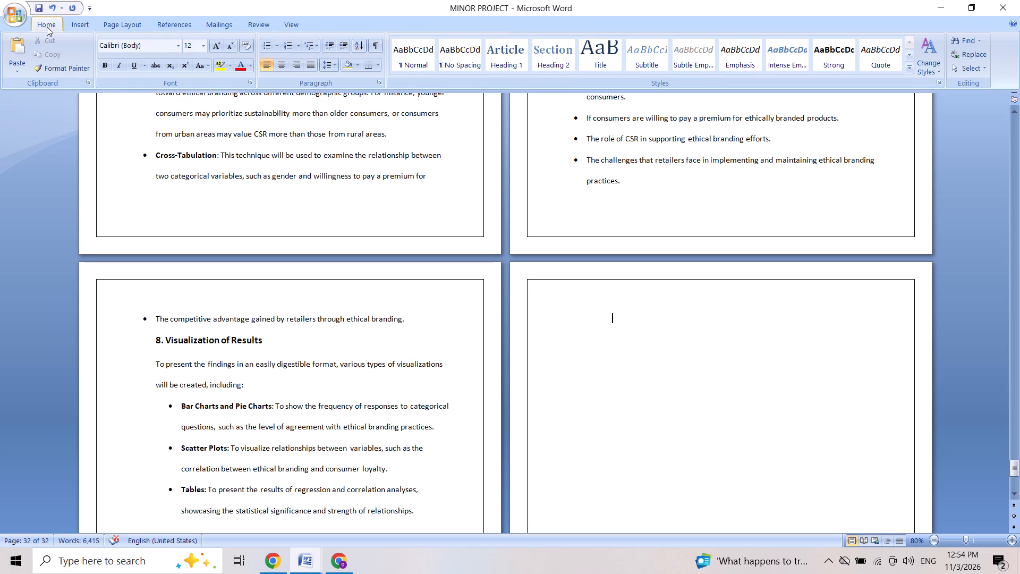
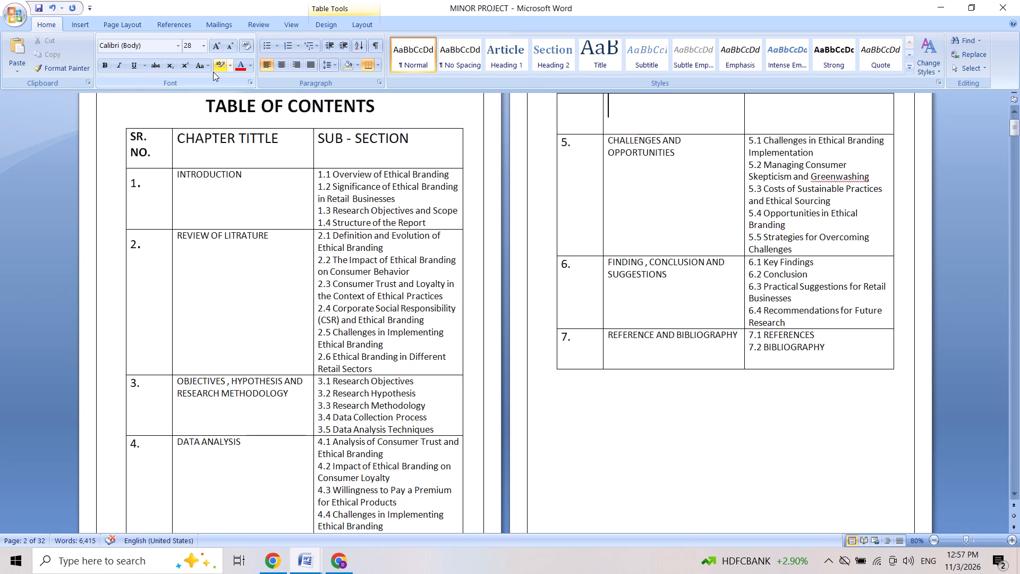
Look over the remaining rows of the table of contents, down to the start of the Introduction.
key("Down")
key("Down")
key("Down")
key("Down")
key("Down")
key("Down")
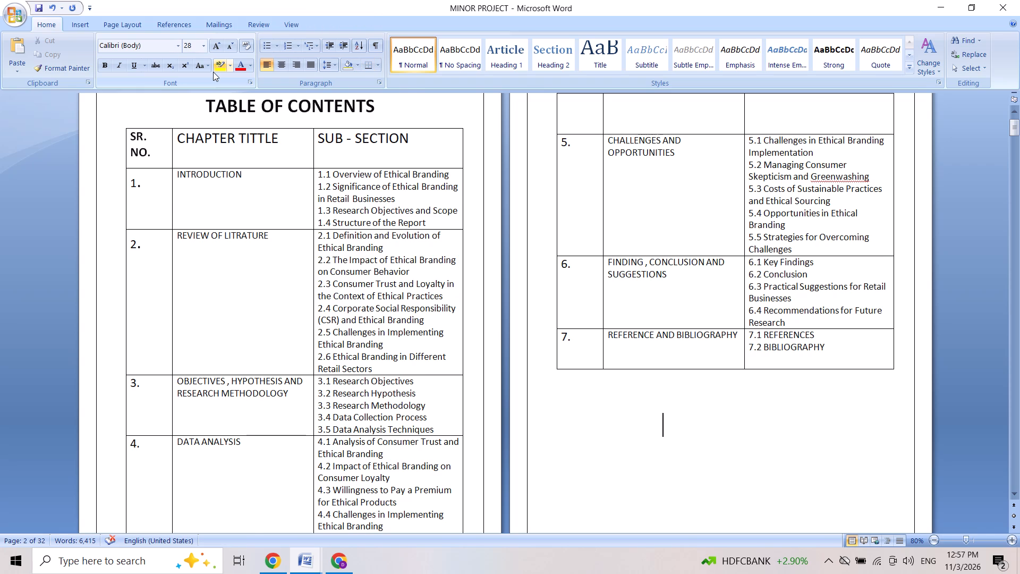
key("Down")
key("Down")
key("Down")
key("Down")
key("Down")
key("Down")
key("Down")
key("Down")
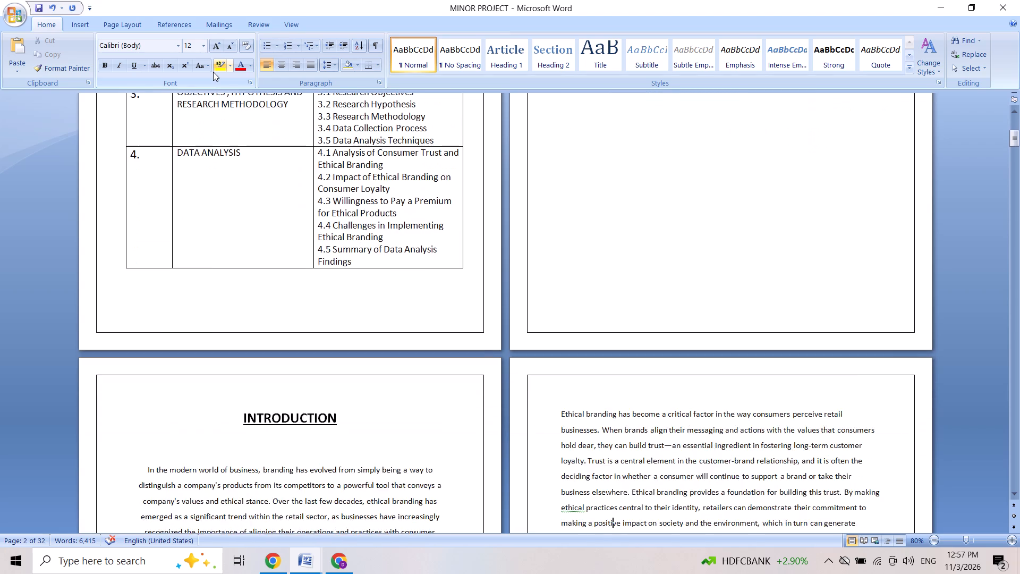
Review the Introduction pages, including the text around the Supply Chain Management diagram.
key("Down")
key("Down")
key("Down")
key("Down")
key("Down")
key("Down")
key("Down")
key("Down")
key("Down")
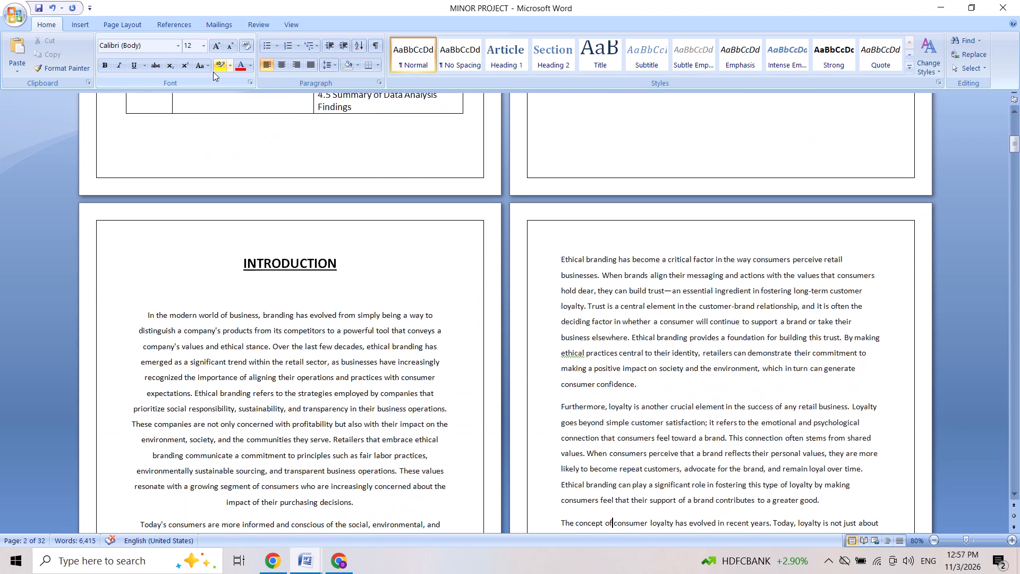
key("Down")
key("Down")
key("Down")
key("Down")
key("Down")
key("Down")
key("Down")
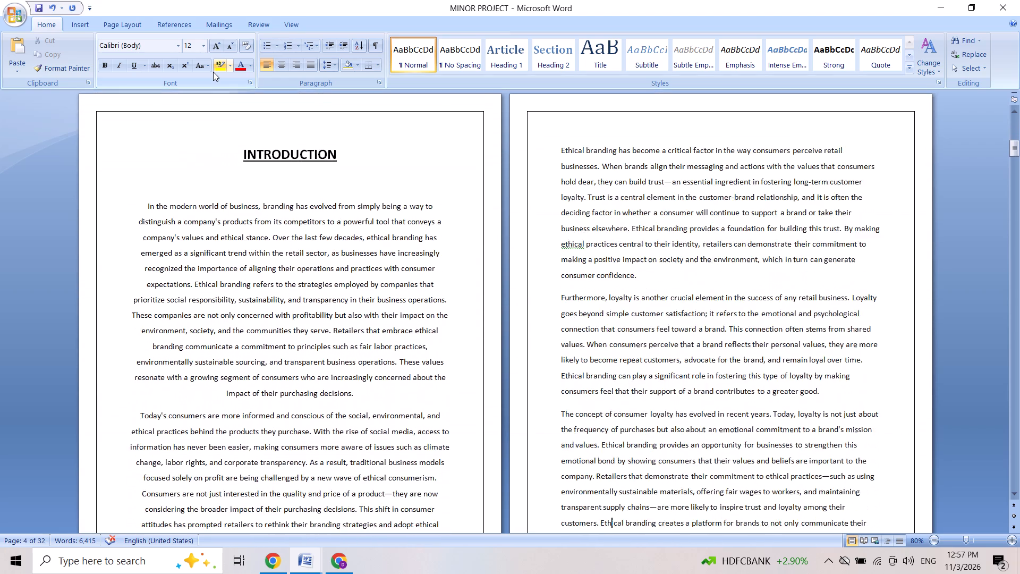
key("Down")
key("Down")
key("Down")
key("Down")
key("Down")
key("Down")
key("Down")
key("Down")
key("Down")
key("Down")
key("Down")
key("Down")
key("Down")
key("Down")
key("Down")
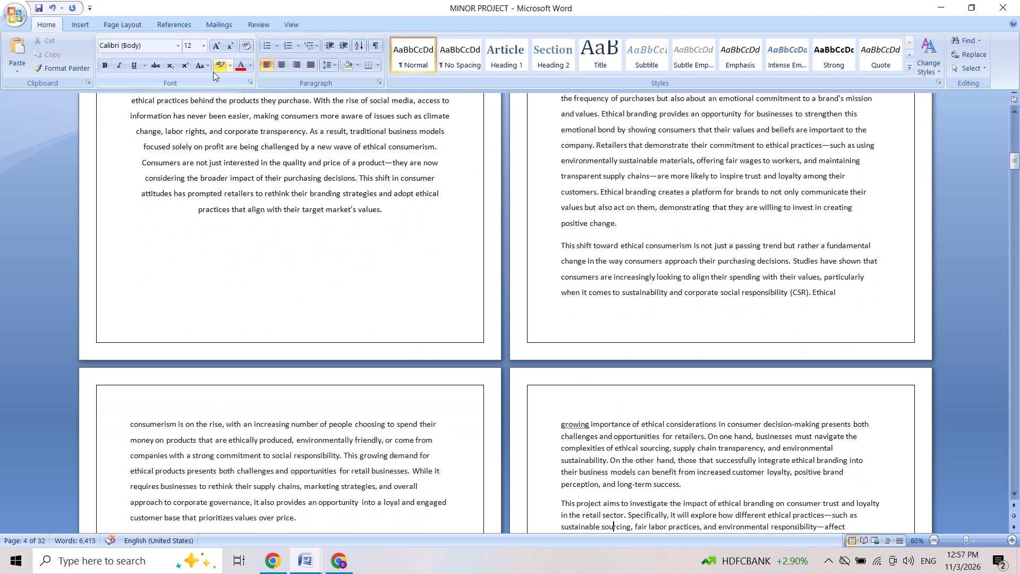
key("Down")
key("Down")
key("Down")
key("Down")
key("Down")
key("Down")
key("Down")
key("Down")
key("Down")
key("Down")
key("Down")
key("Down")
key("Down")
key("Down")
key("Up")
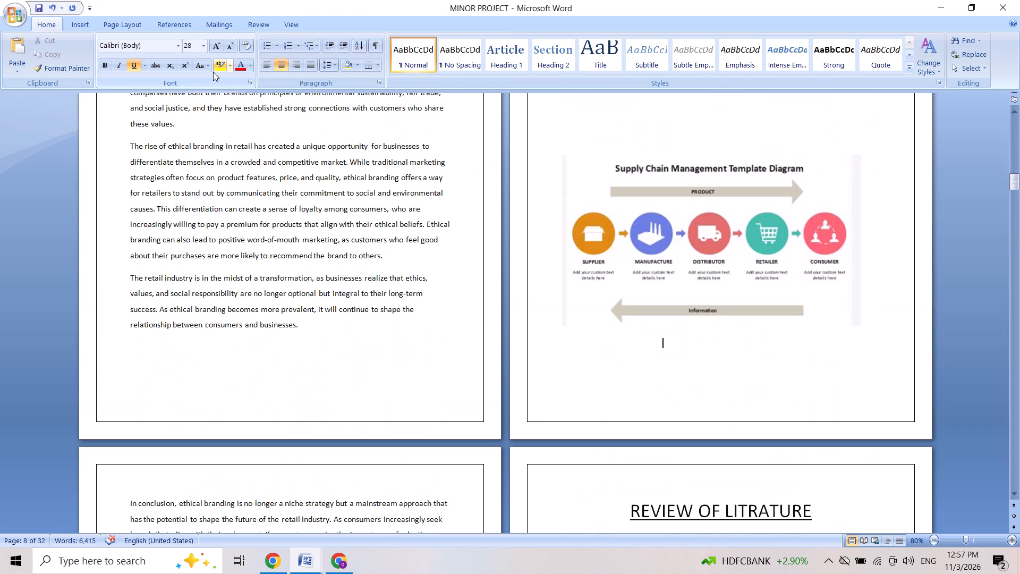
key("Up")
key("Up")
key("Up")
key("Up")
key("Up")
key("Up")
key("Up")
key("Up")
key("Up")
key("Up")
key("Up")
key("Up")
key("Up")
key("Up")
key("Up")
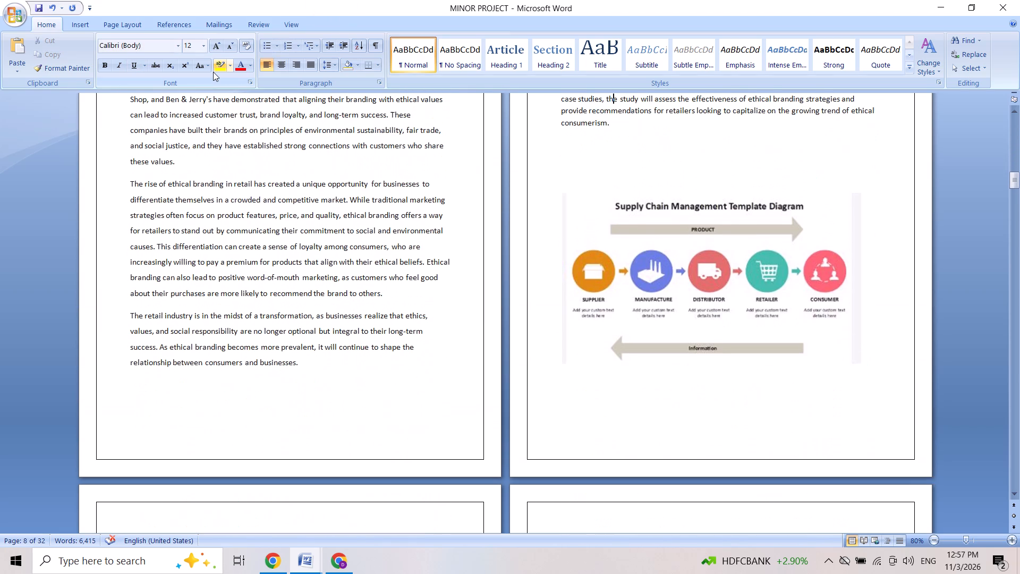
key("Up")
key("Up")
key("Up")
key("Up")
key("Up")
key("Up")
key("Up")
key("Up")
key("Up")
key("Down")
key("Down")
key("Down")
key("Down")
key("Down")
key("Down")
key("Down")
key("Down")
key("Down")
key("Down")
key("Down")
key("Down")
key("Down")
key("Down")
key("Down")
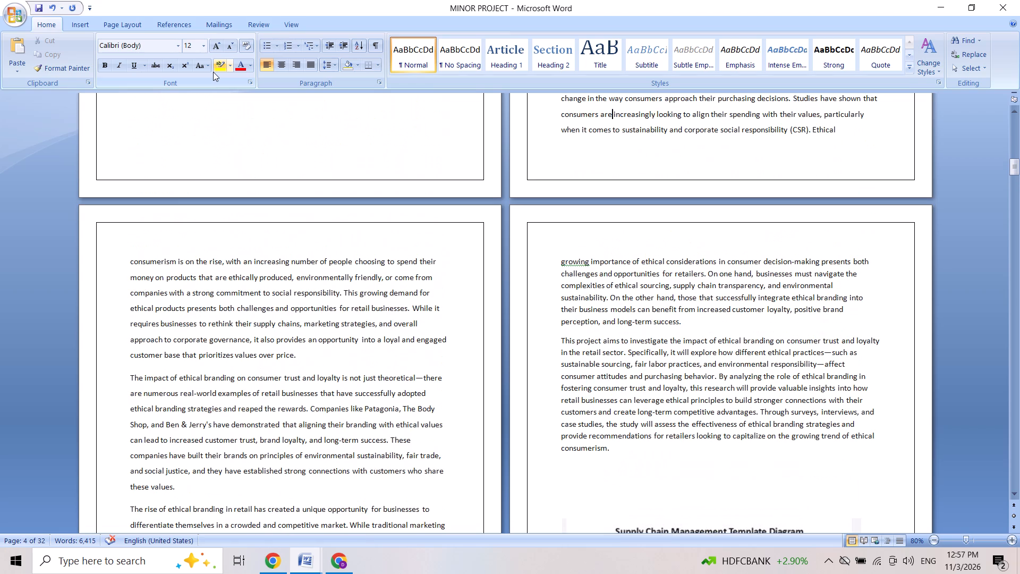
key("Down")
key("Down")
key("Down")
key("Down")
key("Down")
Review the end of the Introduction and the opening page of the REVIEW OF LITRATURE chapter.
key("Down")
key("Down")
key("Down")
key("Down")
key("Down")
key("Down")
key("Down")
key("Down")
key("Down")
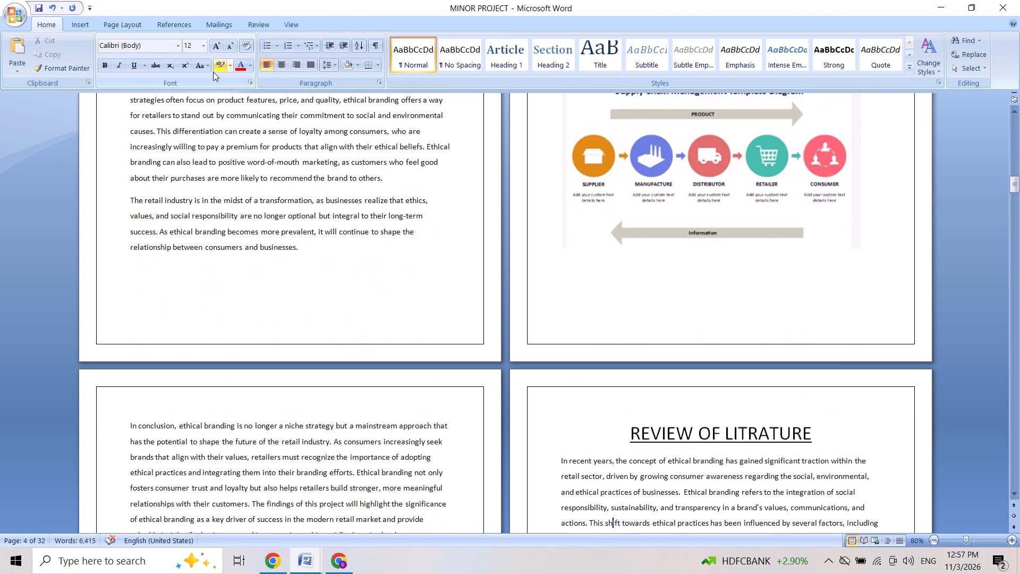
key("Down")
key("Down")
key("Down")
key("Down")
key("Down")
key("Down")
key("Down")
key("Down")
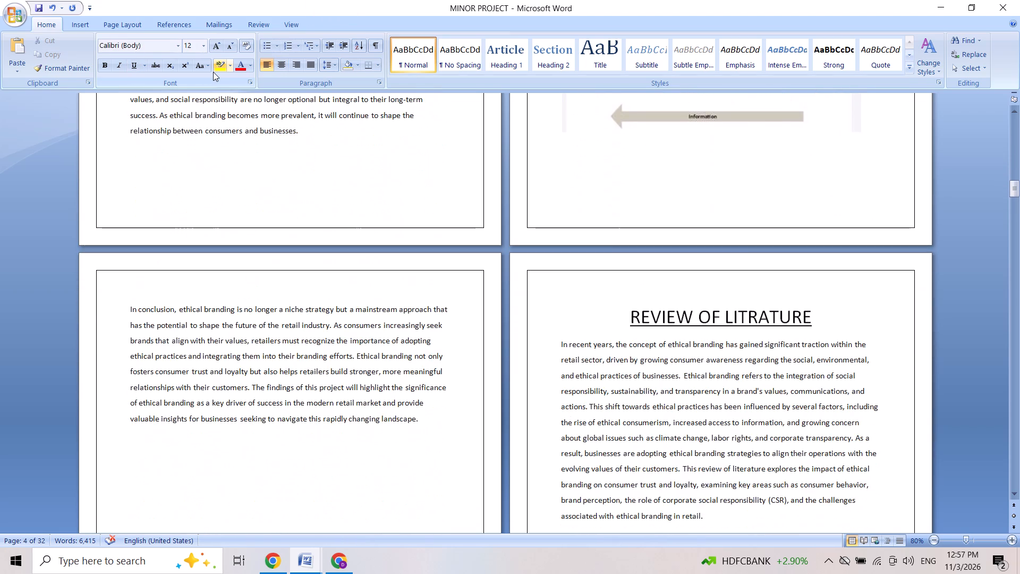
key("Down")
key("Down")
key("Down")
key("Down")
key("Down")
key("Down")
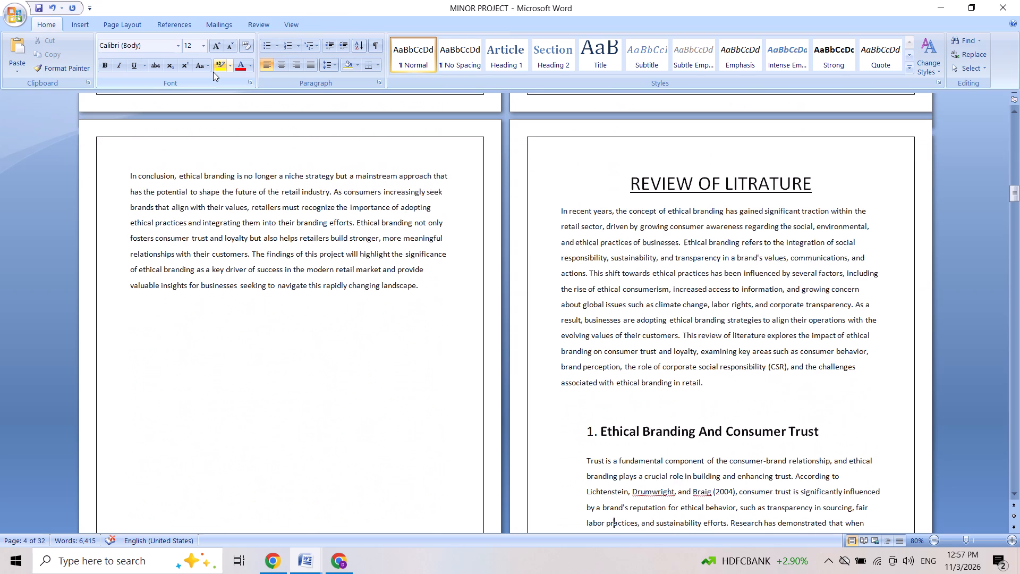
Skim the "Ethical Branding And Consumer Trust" section through to the Ethical Marketing diagram and the consumer loyalty text.
key("Down")
key("Down")
key("Down")
key("Down")
key("Down")
key("Down")
key("Down")
key("Down")
key("Down")
key("Down")
key("Down")
key("Down")
key("Down")
key("Down")
key("Down")
key("Down")
key("Down")
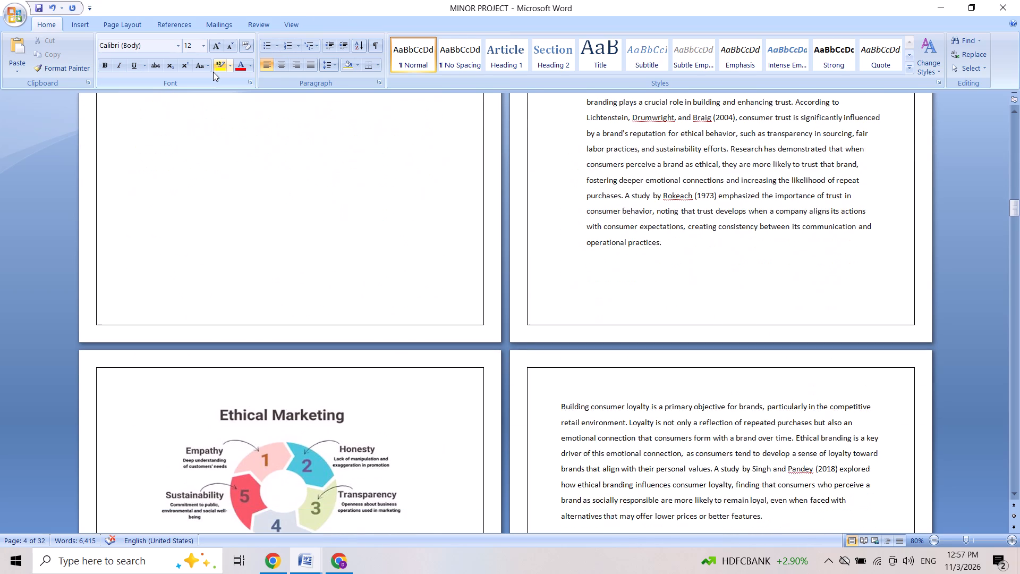
key("Down")
key("Down")
key("Down")
Go back through the literature review to the Supply Chain Management diagram at the end of the Introduction.
key("Up")
key("Up")
key("Up")
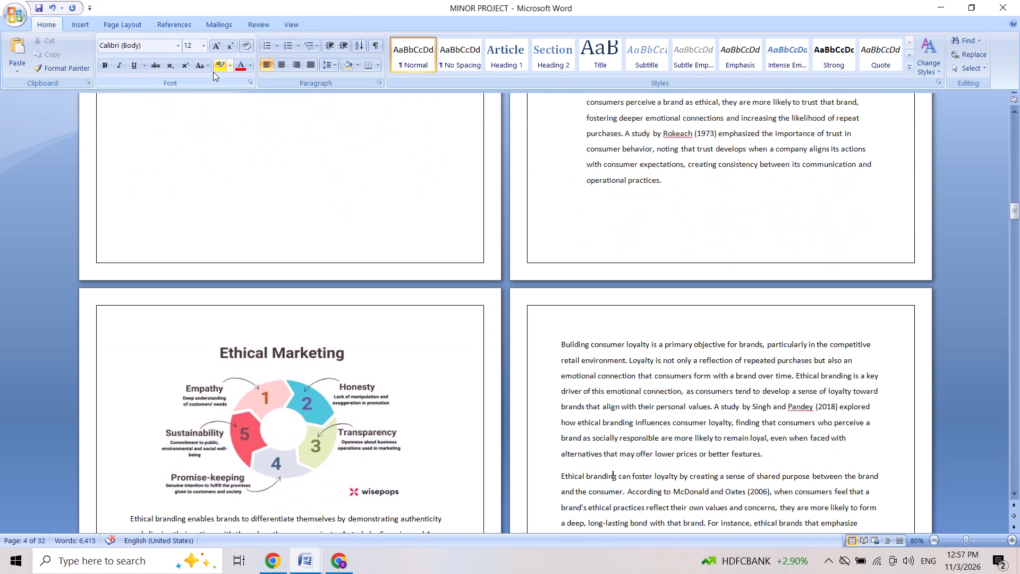
key("Up")
key("Up")
key("Up")
key("Up")
key("Up")
key("Up")
key("Up")
key("Up")
key("Up")
key("Up")
key("Up")
key("Up")
key("Up")
key("Up")
key("Up")
key("Up")
key("Up")
key("Up")
key("Up")
key("Up")
key("Up")
key("Up")
key("Up")
key("Up")
key("Up")
key("Up")
key("Up")
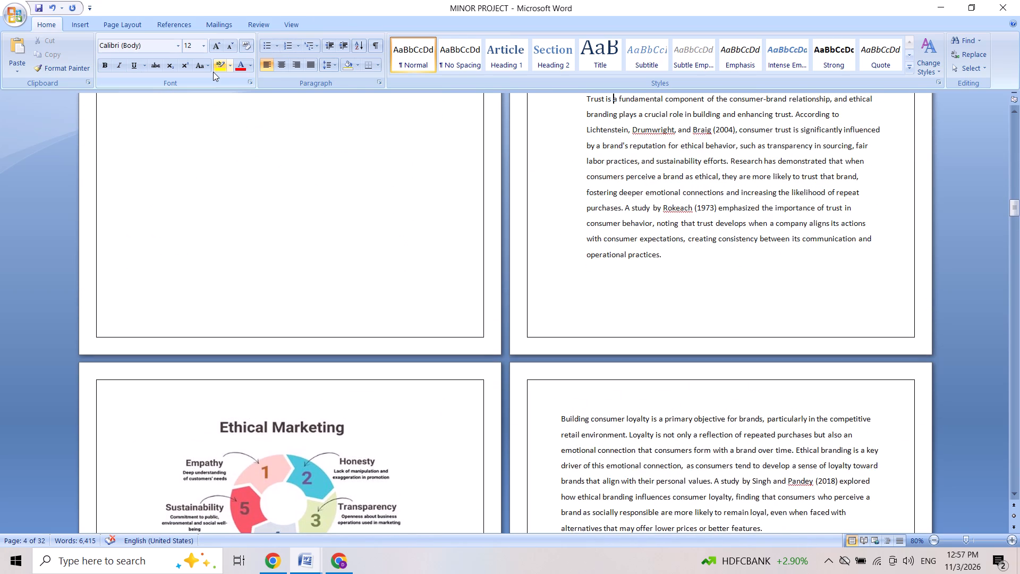
key("Up")
key("Up")
key("Up")
key("Up")
key("Up")
key("Up")
key("Up")
key("Up")
key("Up")
key("Up")
key("Up")
key("Up")
key("Up")
key("Up")
key("Up")
key("Up")
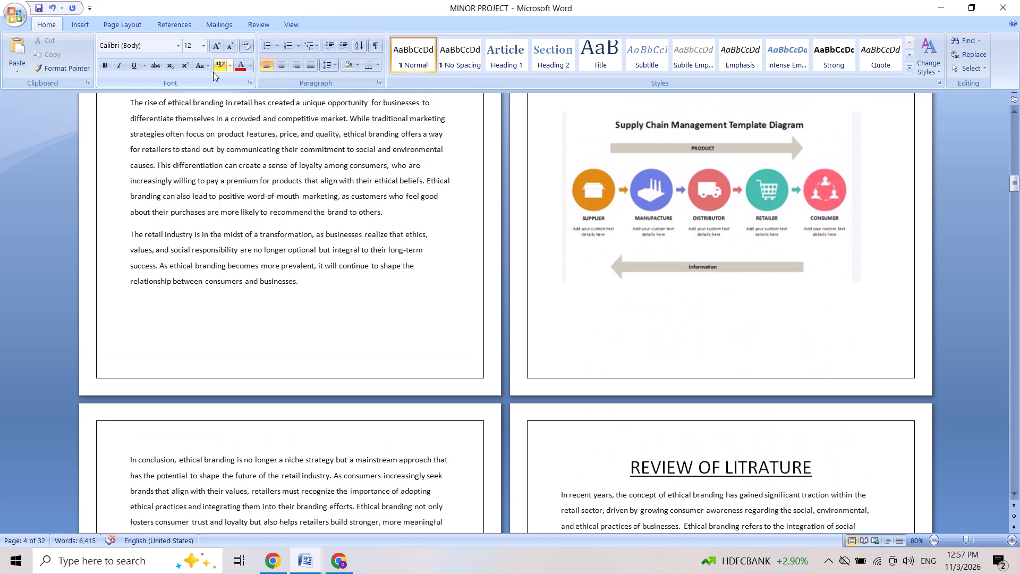
Read the literature review's introductory paragraph and the start of the "Ethical Branding And Consumer Trust" section.
key("Down")
key("Down")
key("Down")
key("Down")
key("Down")
key("Down")
key("Down")
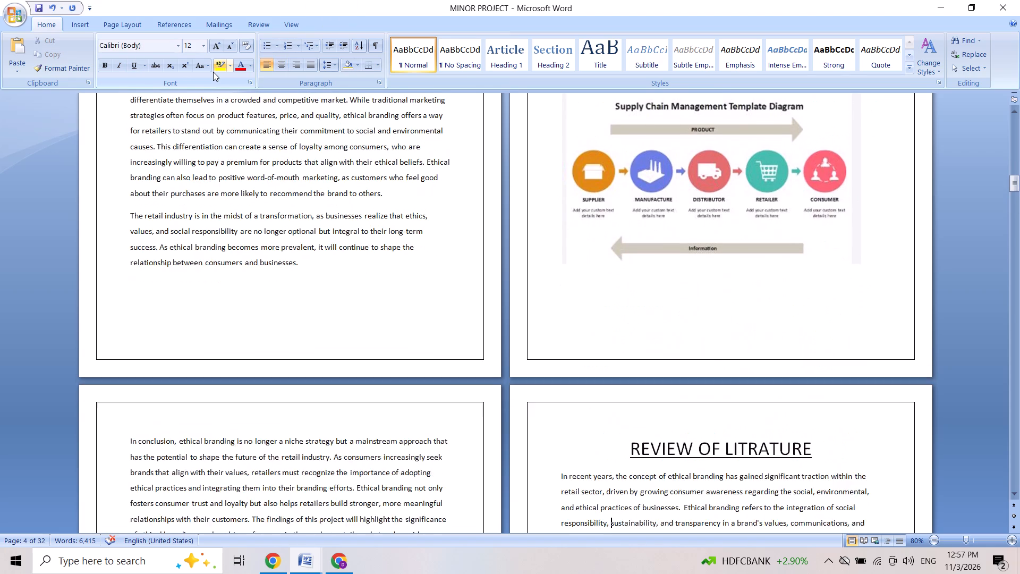
key("Down")
key("Down")
key("Down")
key("Down")
key("Down")
key("Down")
key("Down")
key("Down")
key("Down")
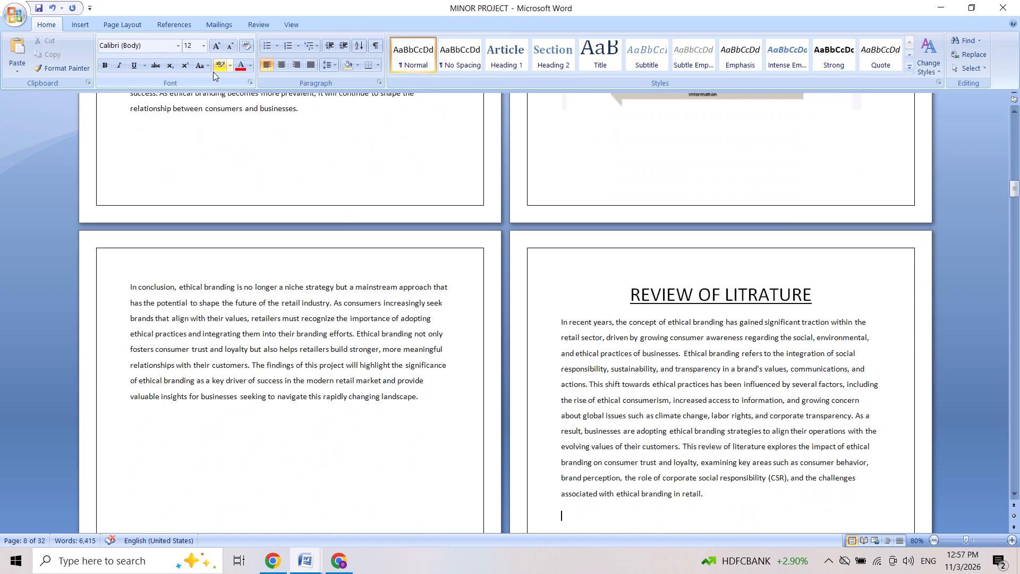
key("Down")
key("Down")
key("Down")
key("Down")
key("Down")
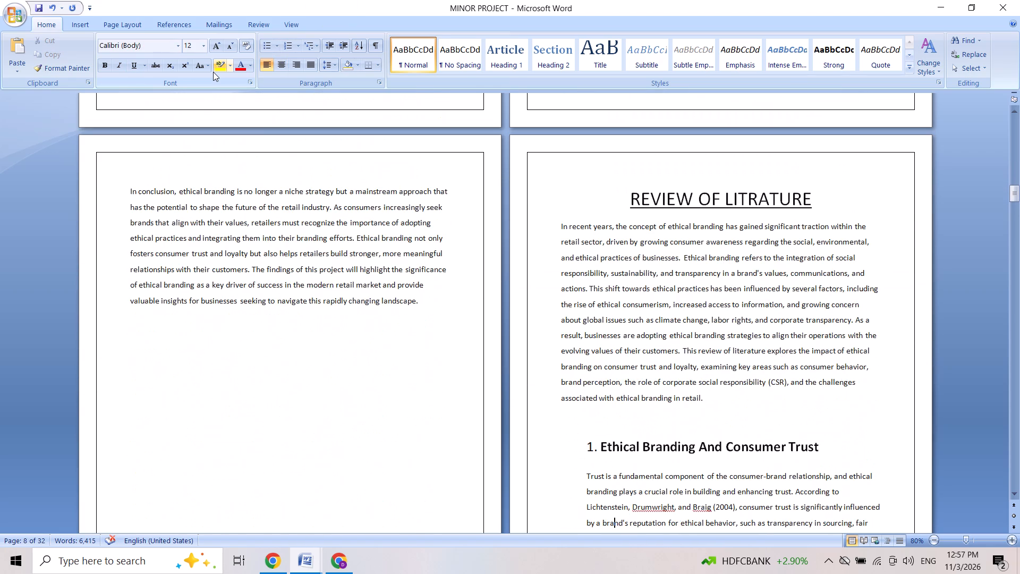
key("Down")
key("Down")
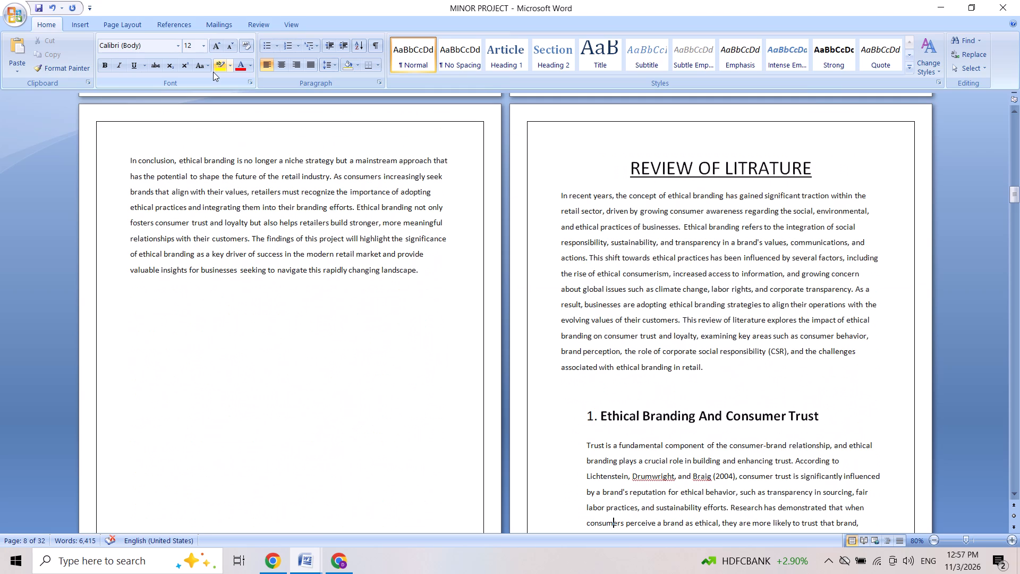
key("Down")
key("Down")
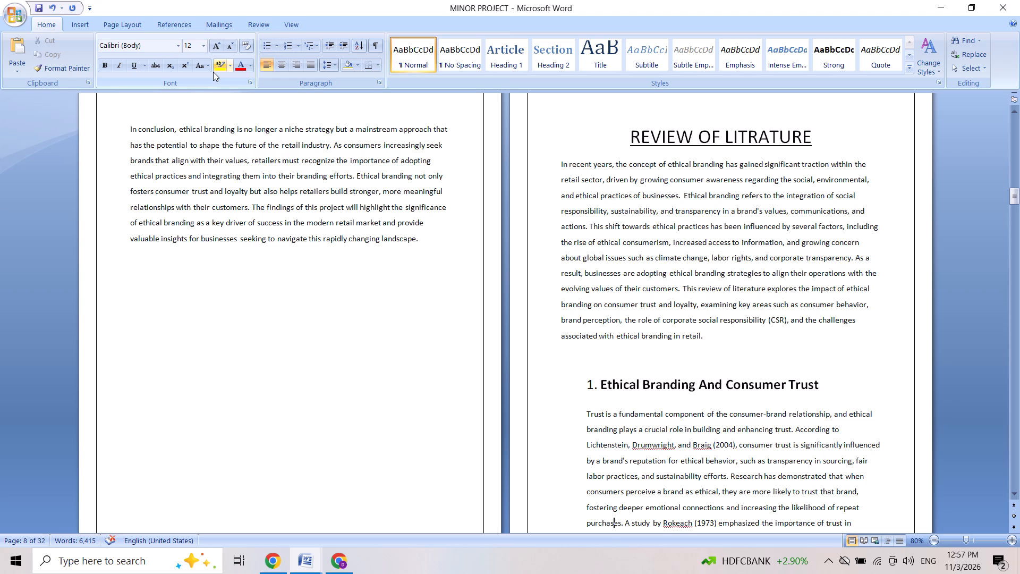
Examine the rest of the consumer trust section, including the Ethical Marketing diagram and the text around it.
key("Down")
key("Down")
key("Down")
key("Down")
key("Down")
key("Down")
key("Down")
key("Down")
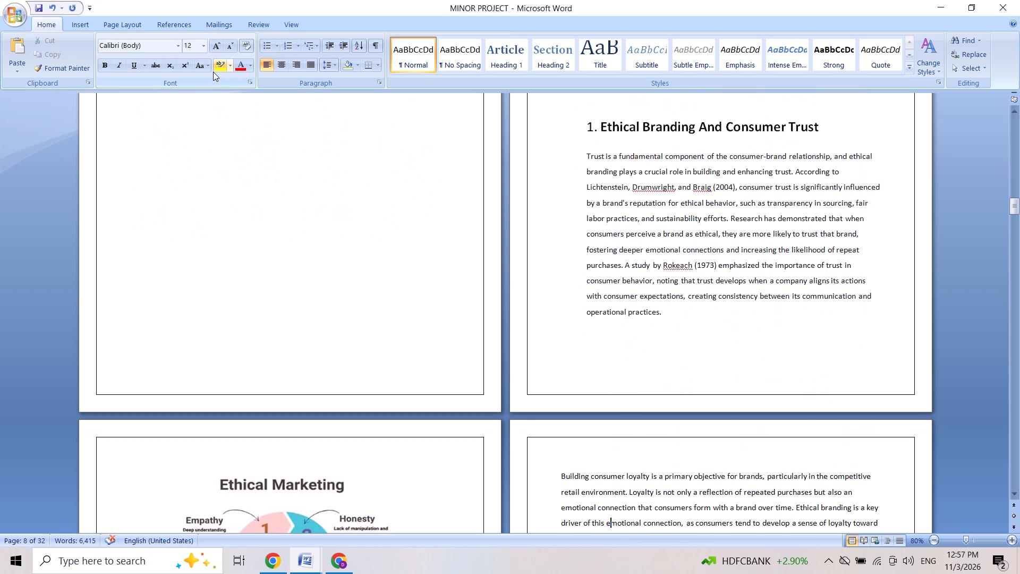
key("Down")
key("Down")
key("Down")
key("Down")
key("Down")
key("Down")
key("Down")
key("Down")
key("Down")
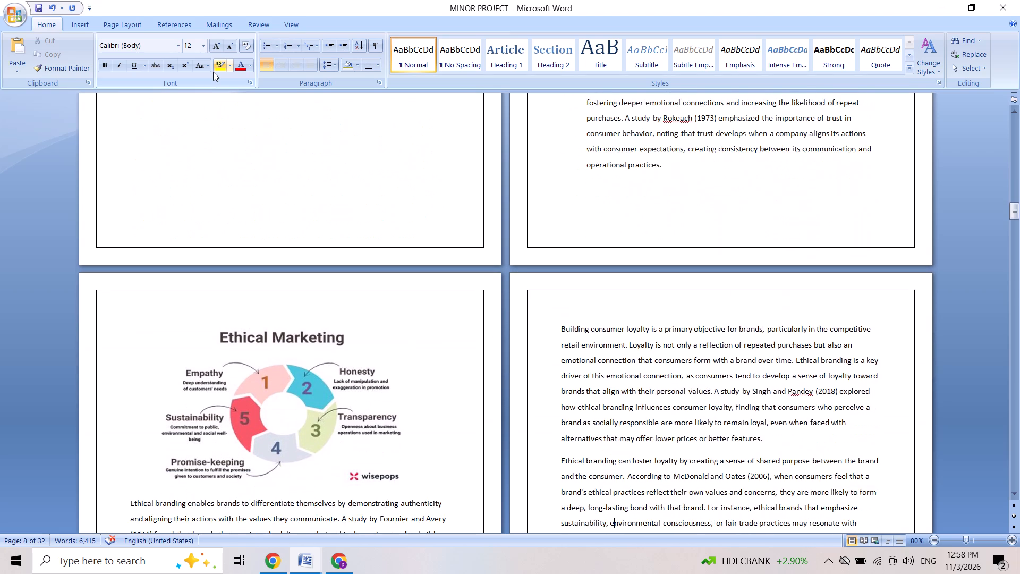
key("Down")
key("Down")
key("Down")
key("Down")
key("Down")
key("Down")
key("Down")
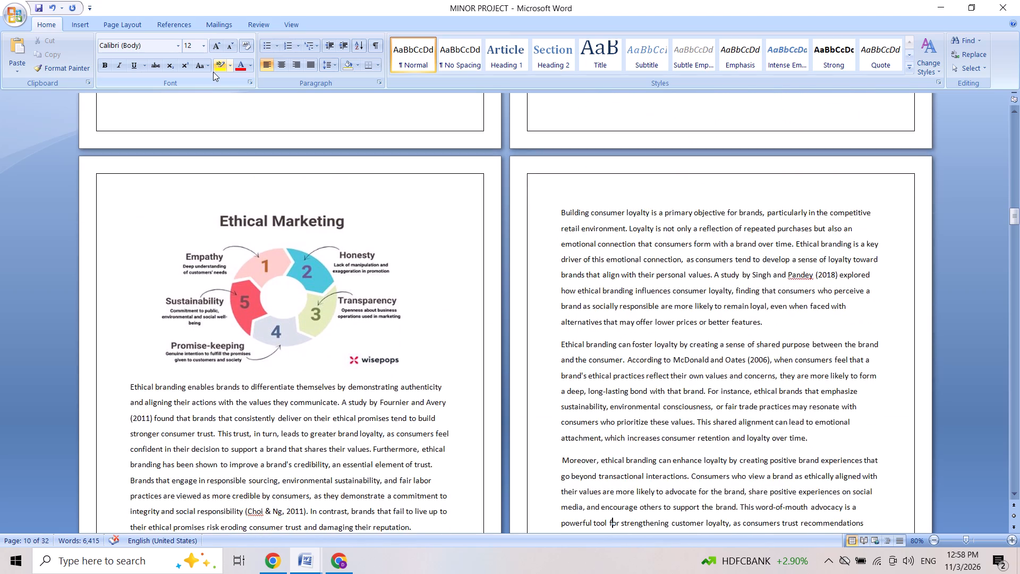
Review the "Ethical Branding and Consumer Loyalty" section with its Brand Loyalty Factors diagram, down to the section 3 heading.
key("Down")
key("Down")
key("Down")
key("Down")
key("Down")
key("Down")
key("Down")
key("Down")
key("Down")
key("Down")
key("Down")
key("Down")
key("Down")
key("Down")
key("Down")
key("Down")
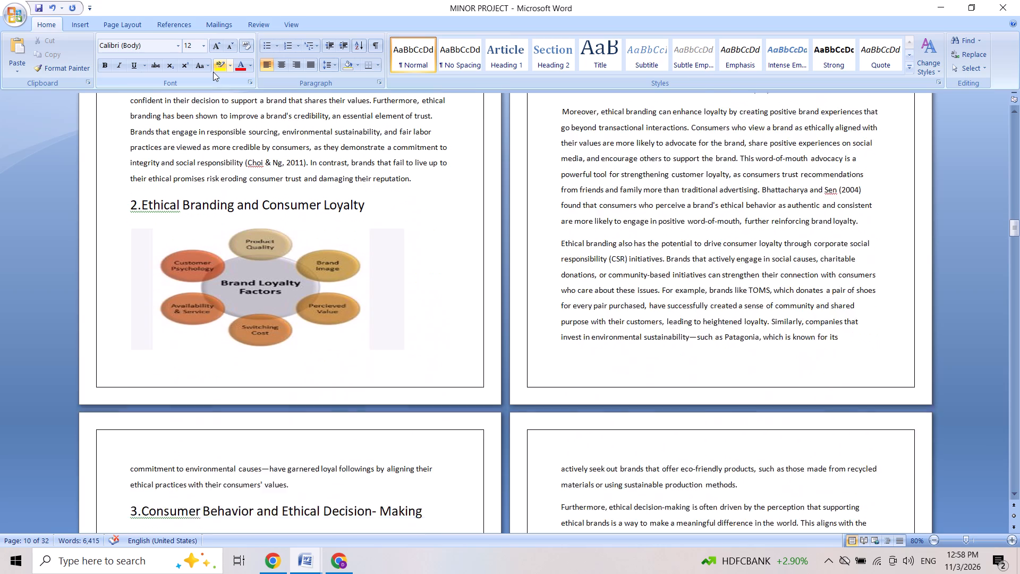
Skim from the "Consumer Behavior and Ethical Decision-Making" section through the competitive advantage text to the section 5 heading.
key("Down")
key("Down")
key("Down")
key("Down")
key("Down")
key("Down")
key("Down")
key("Down")
key("Down")
key("Down")
key("Down")
key("Down")
key("Down")
key("Down")
key("Down")
key("Down")
key("Down")
key("Down")
key("Down")
key("Down")
key("Down")
key("Down")
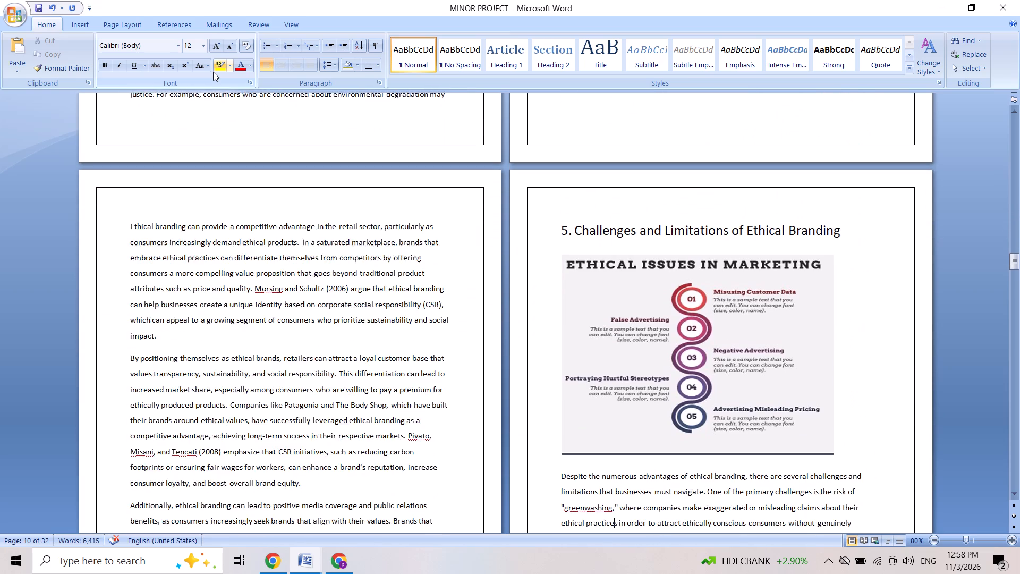
Read the "Challenges and Limitations of Ethical Branding" section with its Ethical Issues in Marketing diagram.
key("Down")
key("Down")
key("Down")
key("Down")
key("Down")
key("Down")
key("Down")
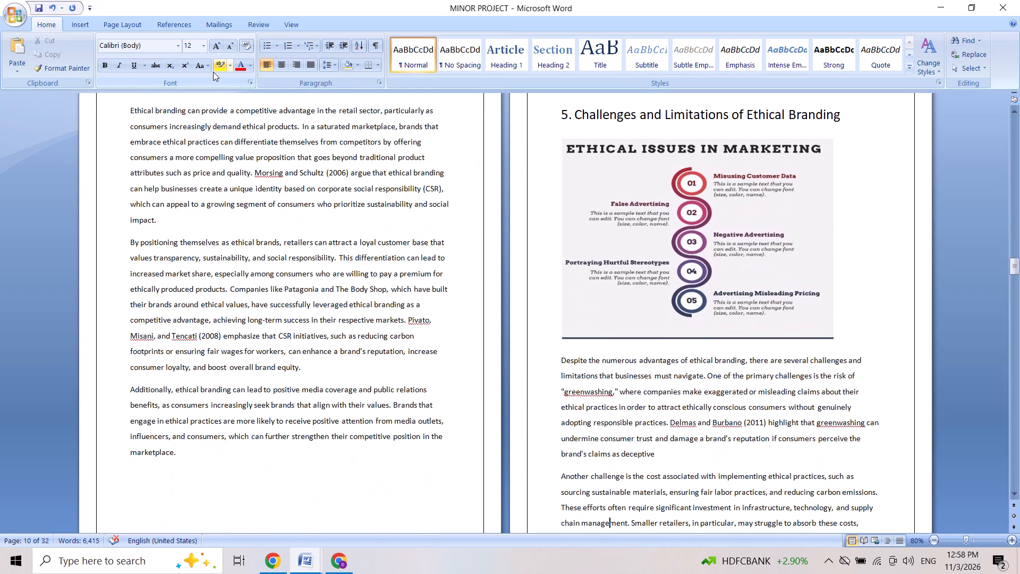
key("Down")
key("Down")
key("Down")
key("Down")
key("Down")
key("Down")
key("Down")
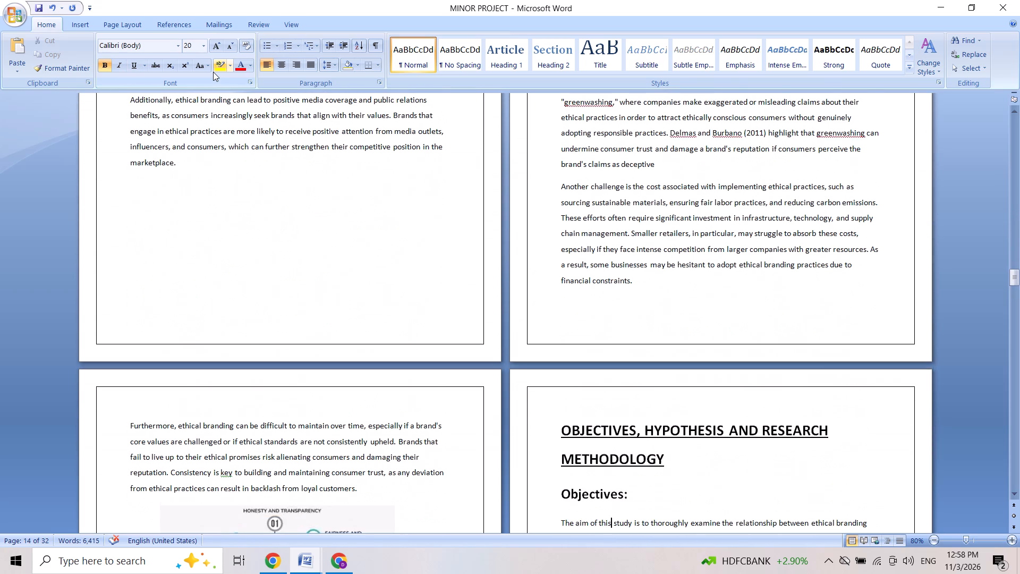
Examine the Principles of Ethical Marketing diagram and the opening of the Objectives, Hypothesis and Research Methodology chapter.
key("Down")
key("Down")
key("Down")
key("Down")
key("Down")
key("Down")
key("Down")
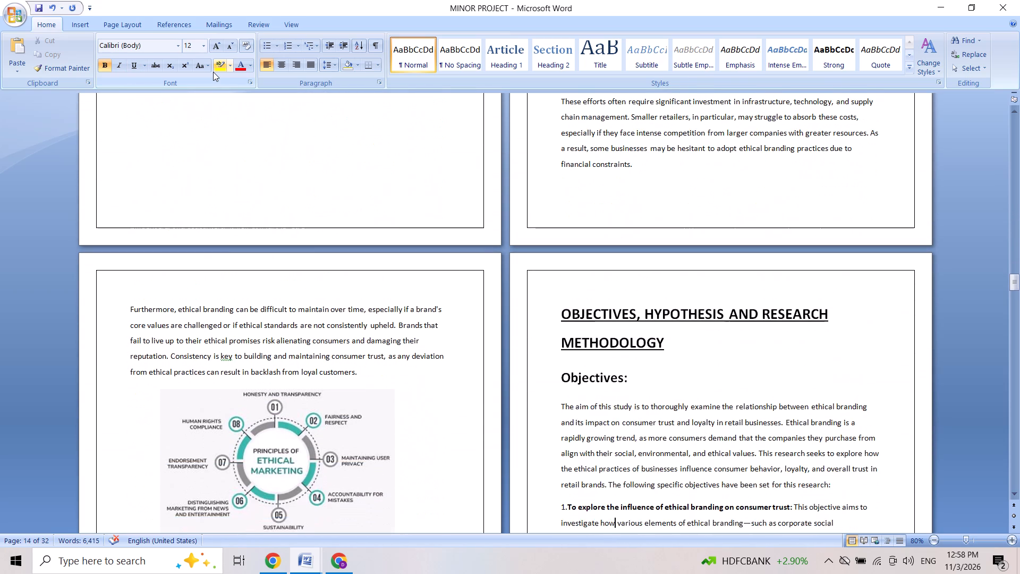
key("Down")
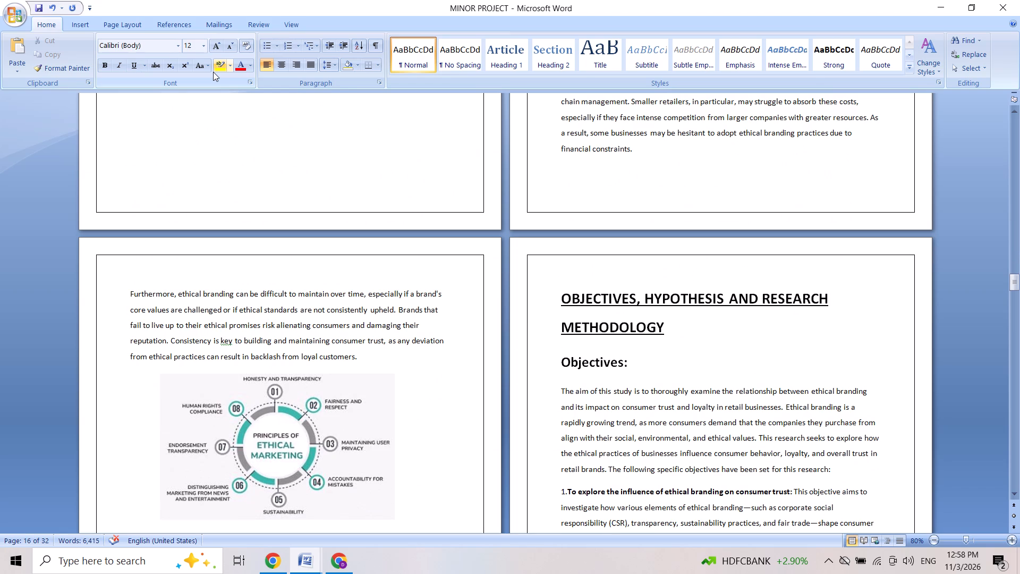
key("Down")
Read the first three research objectives on consumer trust, consumer loyalty and behavior toward ethically branded products.
key("Down")
key("Down")
key("Down")
key("Down")
key("Down")
key("Down")
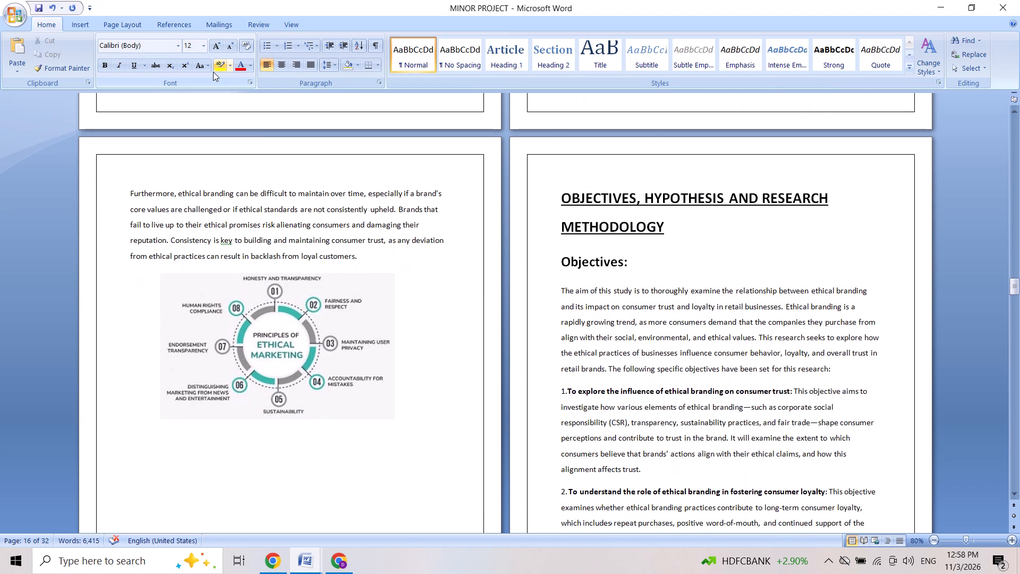
key("Down")
key("Down")
key("Down")
key("Down")
key("Down")
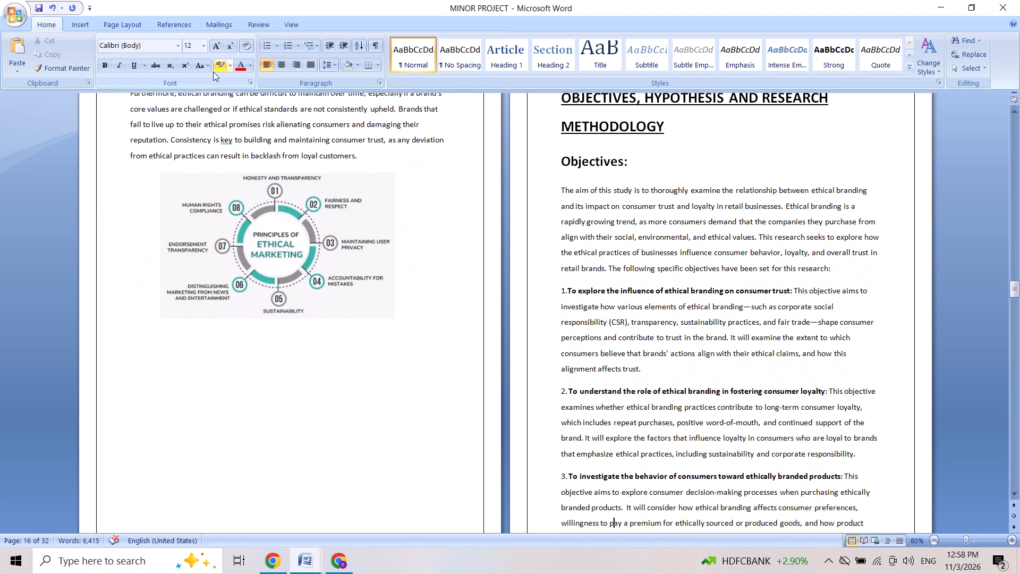
key("Down")
key("Down")
key("Down")
key("Down")
key("Down")
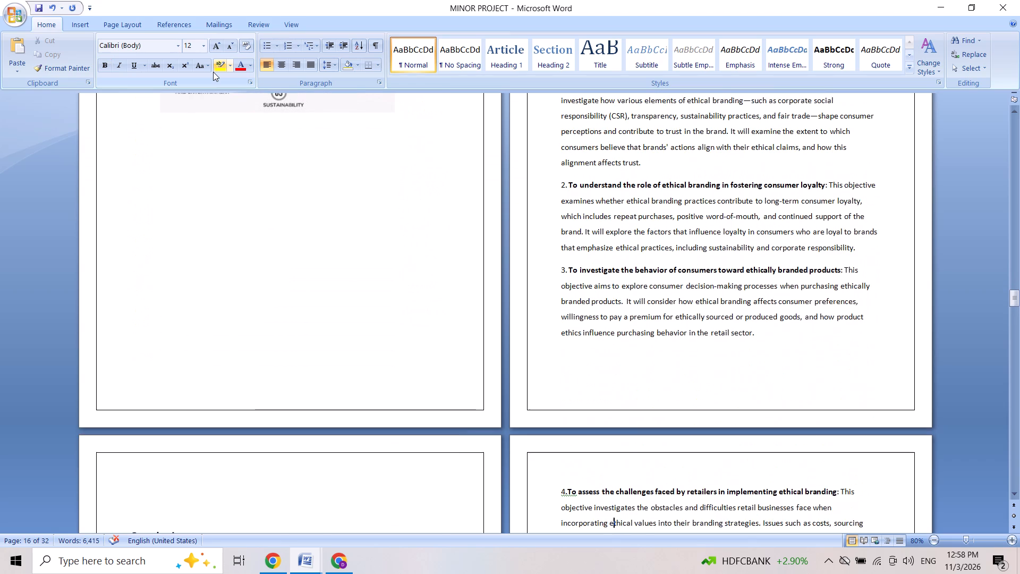
Review research objectives 4 to 6 and the literature review's Conclusion, down to the Hypothesis heading.
key("Down")
key("Down")
key("Down")
key("Down")
key("Down")
key("Down")
key("Down")
key("Down")
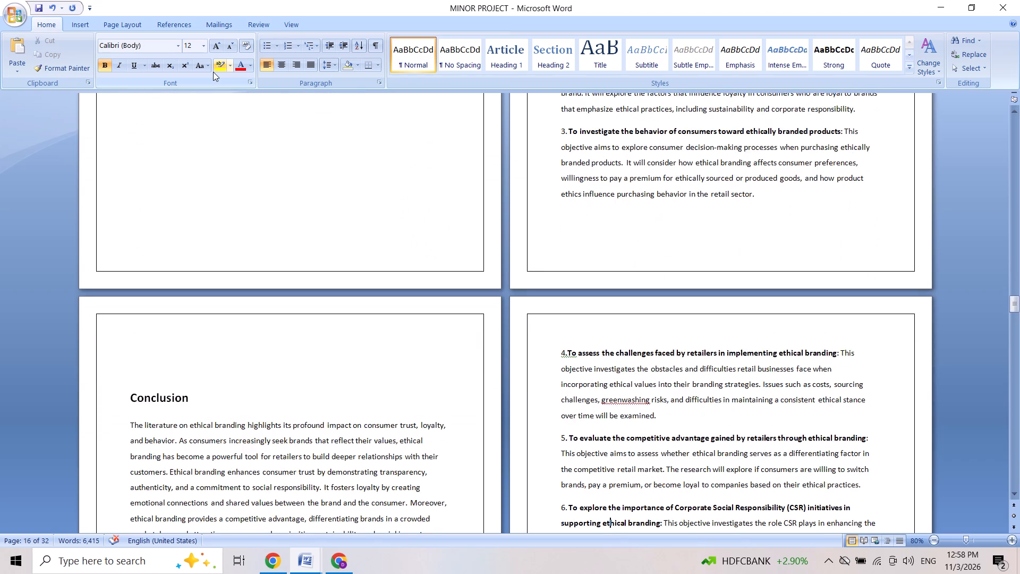
key("Down")
key("Down")
key("Down")
key("Down")
key("Down")
key("Down")
key("Down")
key("Down")
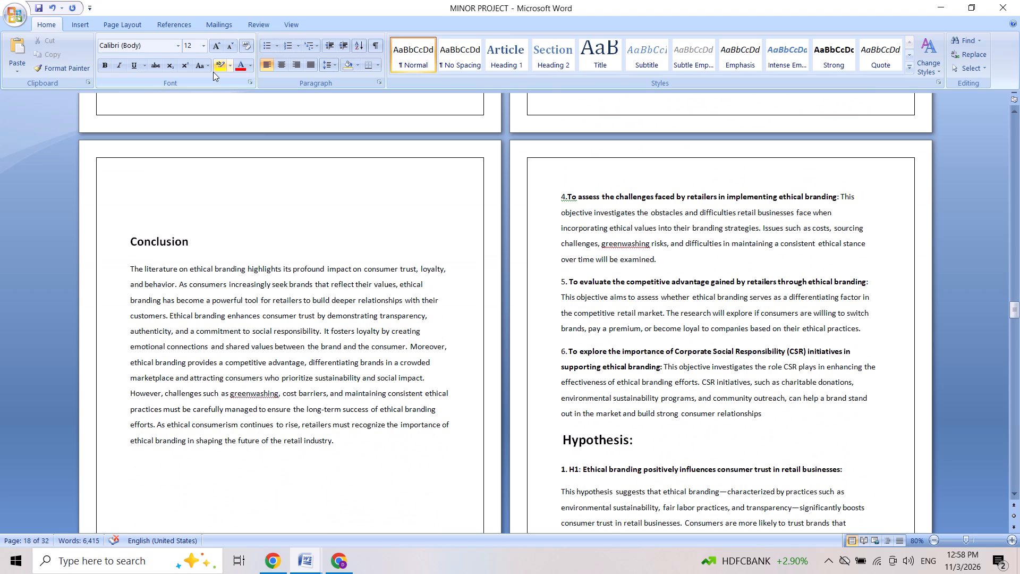
Read hypotheses H1 and H2 and continue to the introduction of the Research Methodology section.
key("Down")
key("Down")
key("Down")
key("Down")
key("Down")
key("Down")
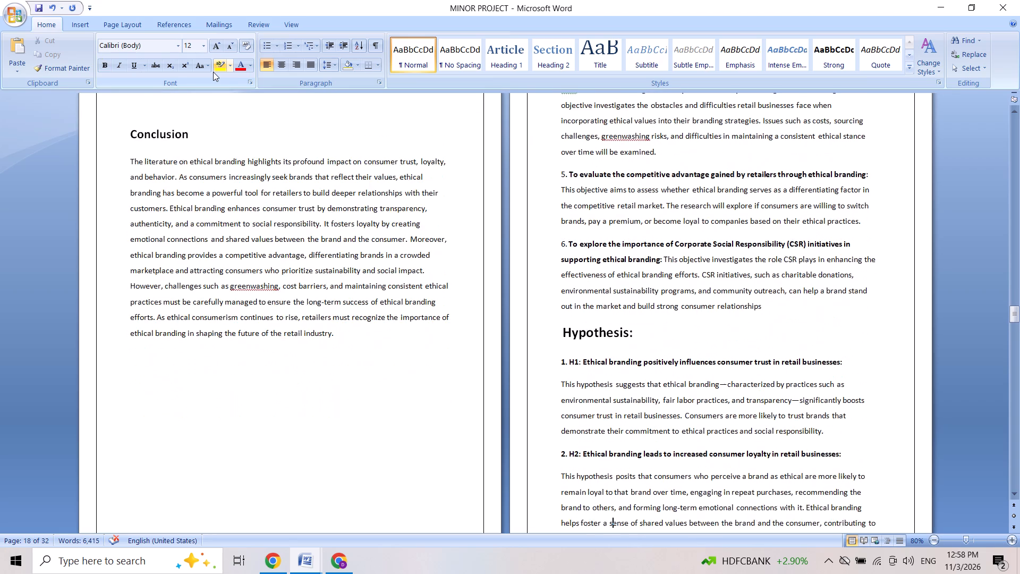
key("Down")
key("Down")
key("Down")
key("Down")
key("Down")
key("Down")
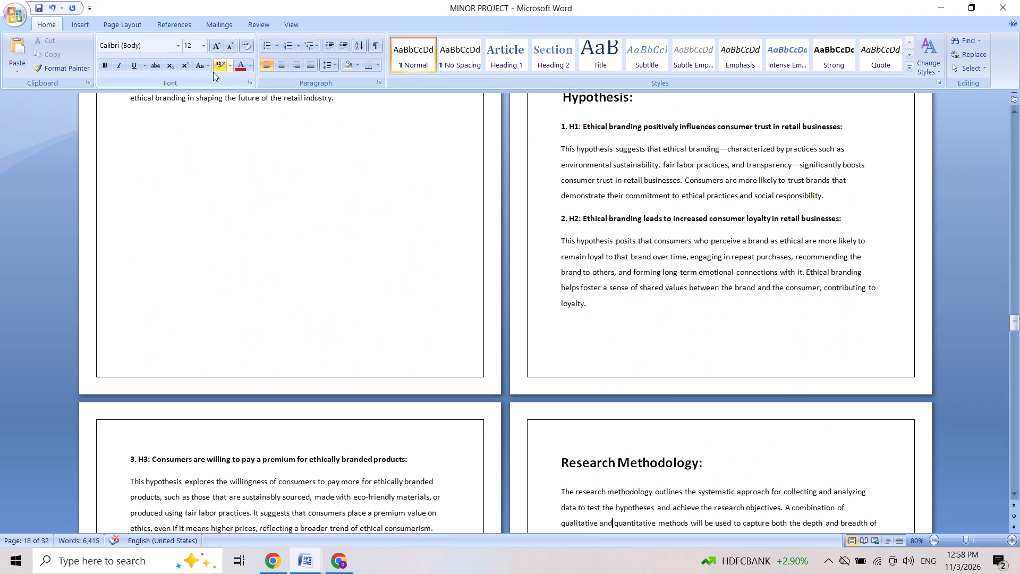
key("Down")
key("Down")
key("Down")
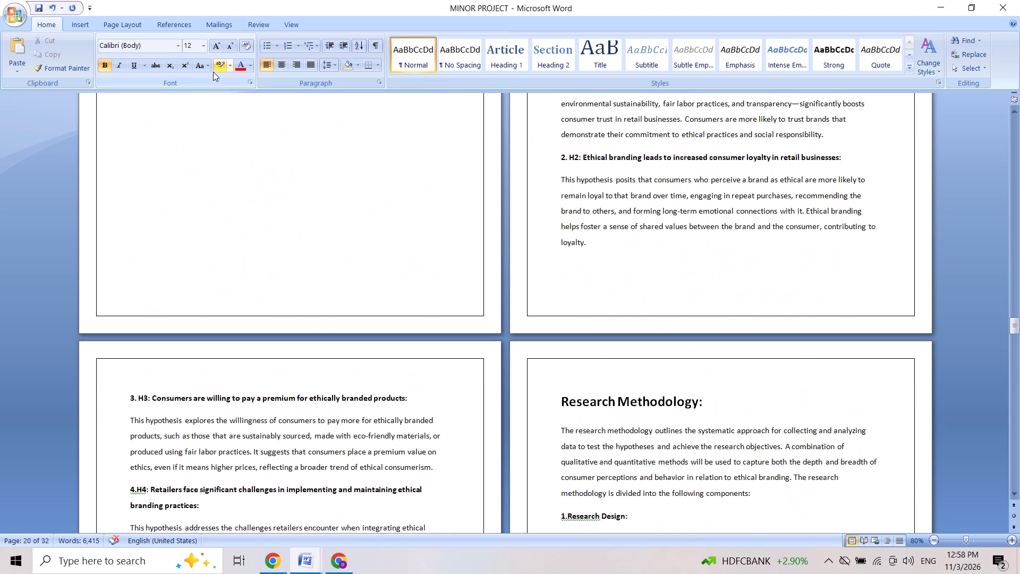
Review hypotheses H3 to H6 alongside the Research Design and Sampling Method subsections.
key("Down")
key("Down")
key("Down")
key("Down")
key("Down")
key("Down")
key("Down")
key("Down")
key("Down")
key("Down")
key("Down")
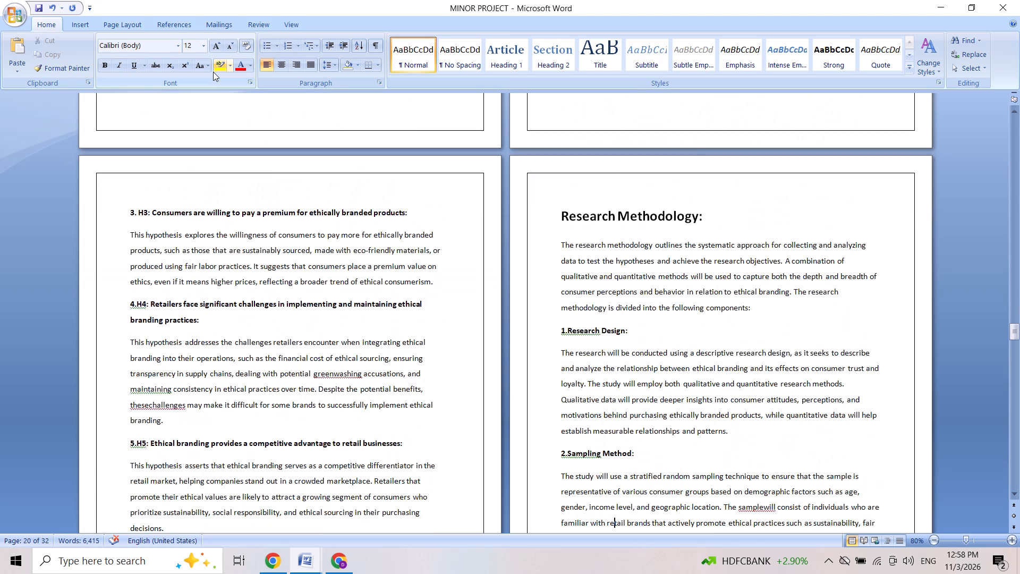
key("Down")
key("Down")
key("Down")
key("Down")
key("Down")
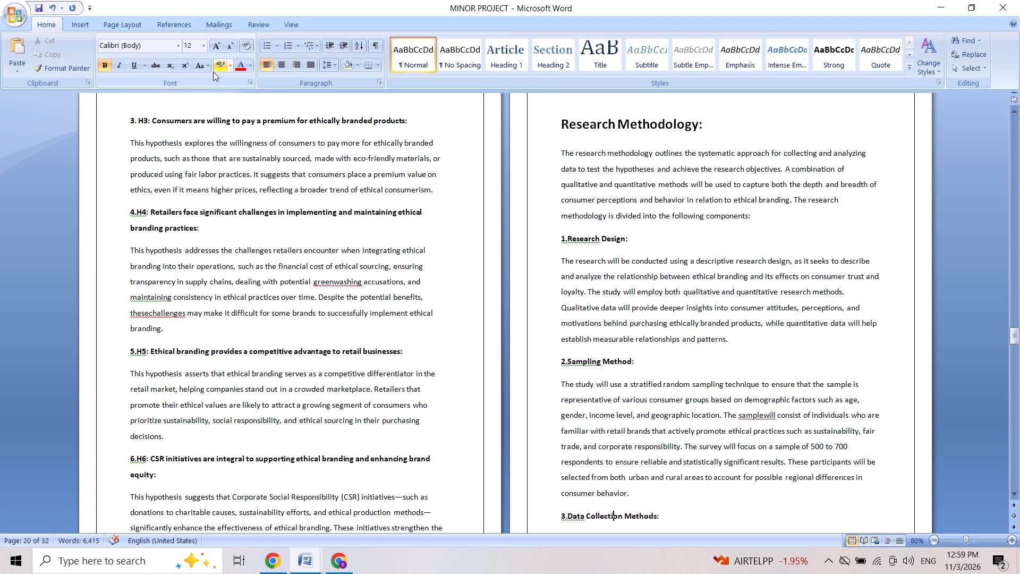
Examine the Data Collection Methods and Data Analysis Techniques subsections through to Limitations of the Study.
key("Down")
key("Down")
key("Down")
key("Down")
key("Down")
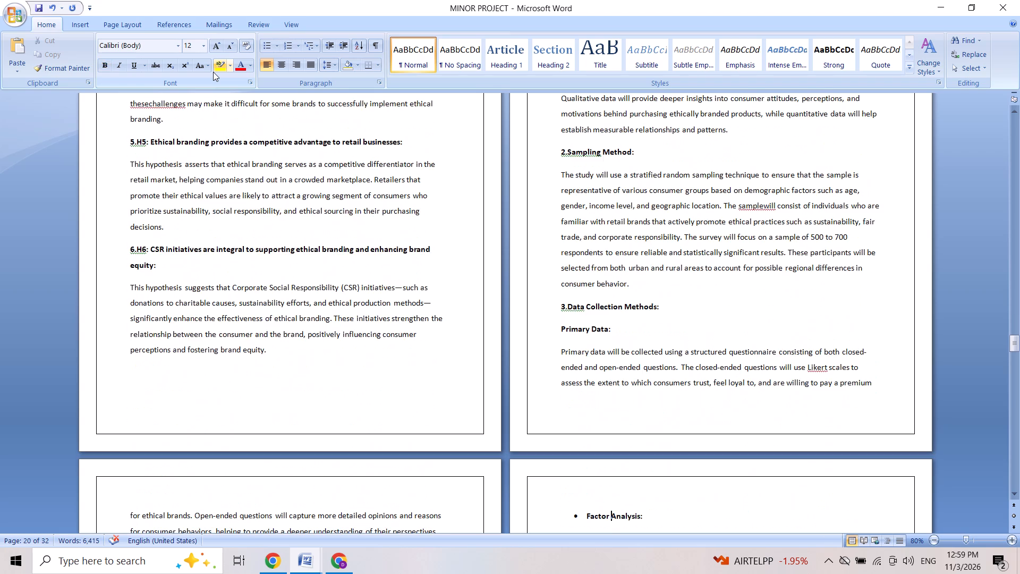
key("Down")
key("Down")
key("Down")
key("Down")
key("Down")
key("Down")
key("Down")
key("Down")
key("Down")
key("Down")
key("Down")
key("Down")
key("Down")
key("Down")
key("Down")
key("Down")
key("Down")
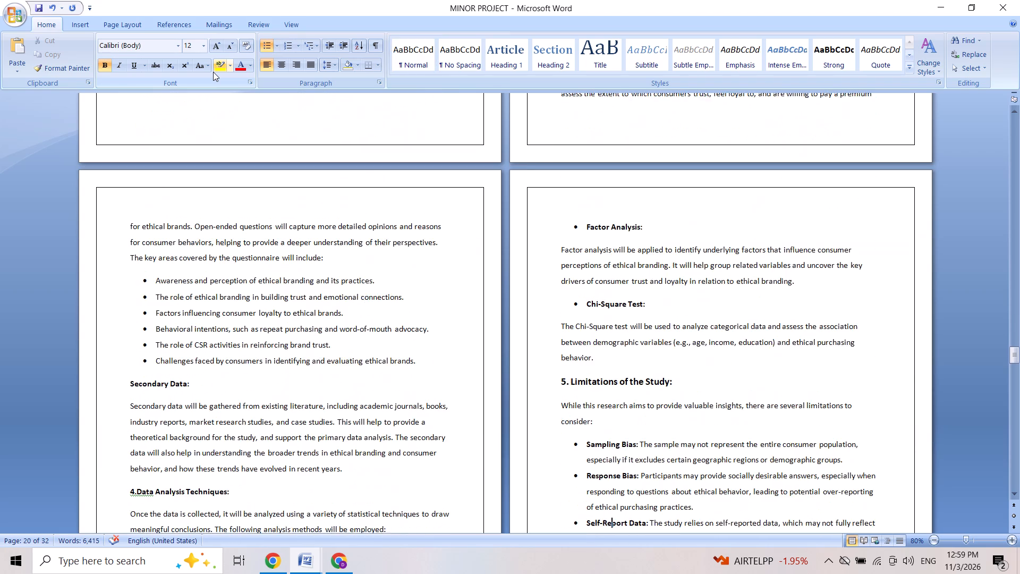
Skim the Ethical Considerations, Timeline and methodology Conclusion, continuing into the Data Analysis chapter up to Descriptive Statistics.
key("Down")
key("Down")
key("Down")
key("Down")
key("Down")
key("Down")
key("Down")
key("Down")
key("Down")
key("Down")
key("Down")
key("Down")
key("Down")
key("Down")
key("Down")
key("Down")
key("Down")
key("Down")
key("Down")
key("Down")
key("Down")
key("Down")
key("Down")
key("Down")
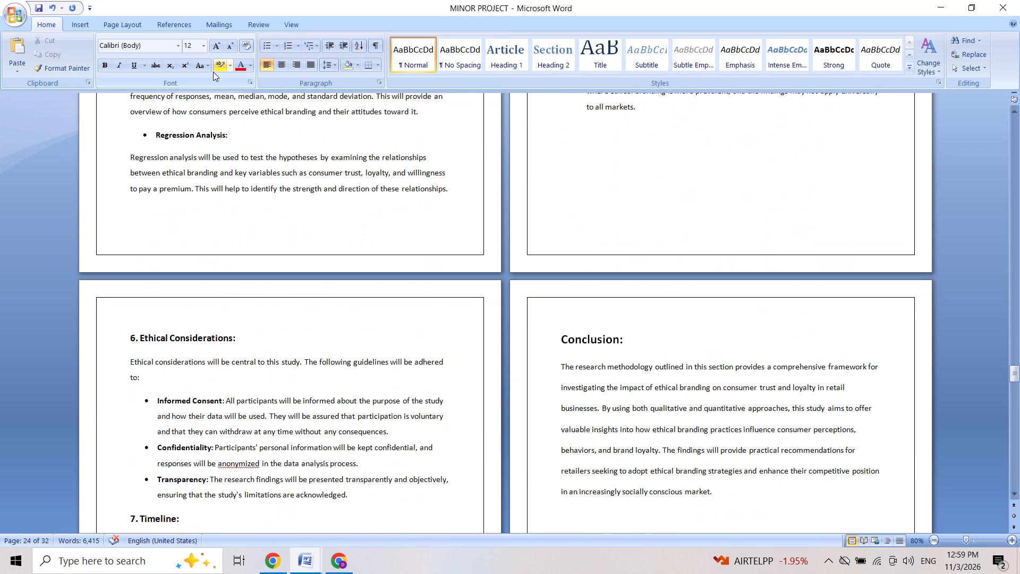
key("Down")
key("Down")
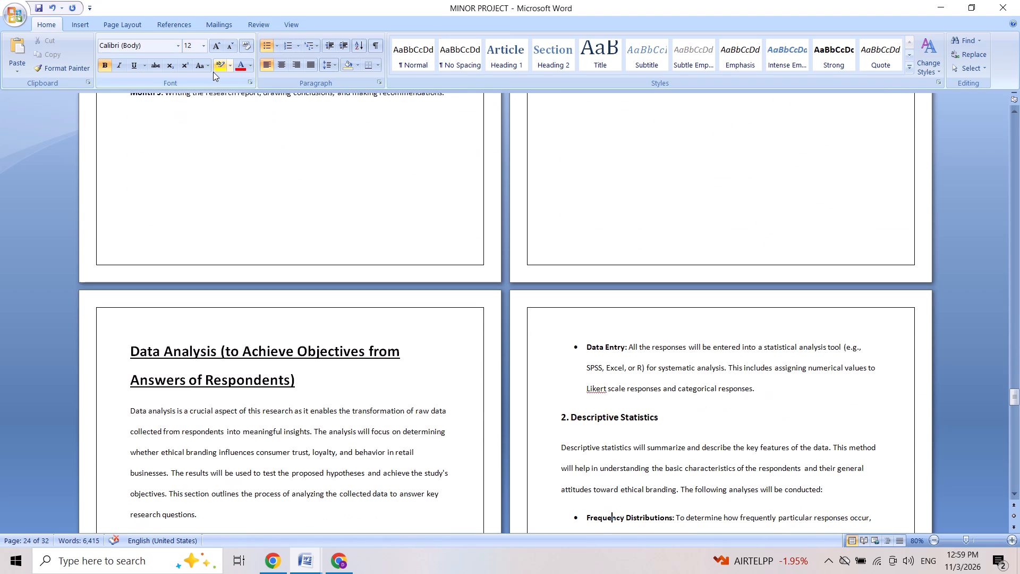
Read the Descriptive Statistics subsection of the Data Analysis chapter through to the start of Hypothesis Testing.
key("Down")
key("Down")
key("Down")
key("Down")
key("Down")
key("Down")
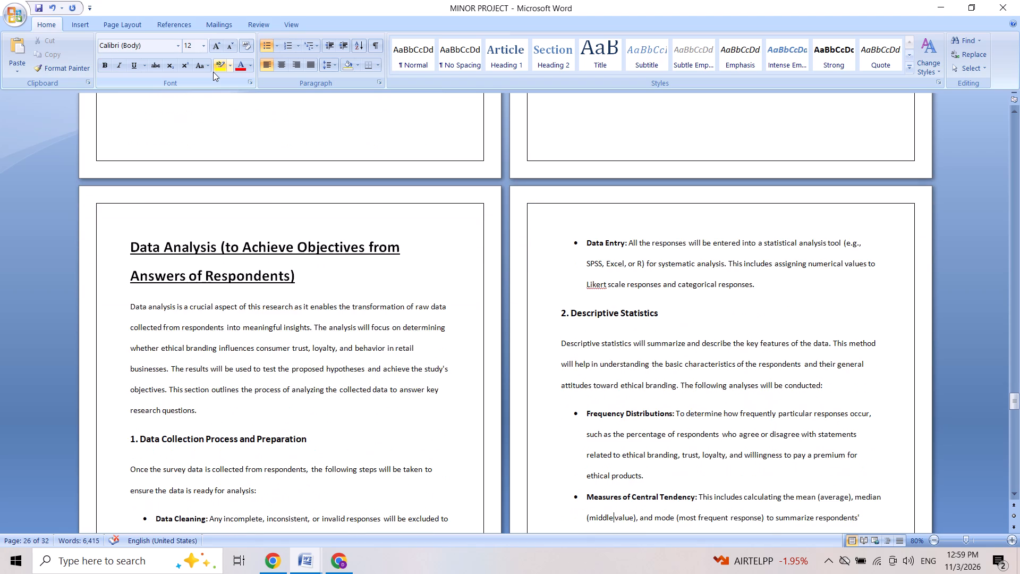
key("Down")
key("Down")
key("Down")
key("Down")
key("Down")
key("Down")
key("Down")
key("Down")
key("Down")
key("Down")
key("Down")
key("Down")
key("Down")
key("Down")
key("Down")
key("Down")
key("Down")
key("Down")
key("Down")
key("Down")
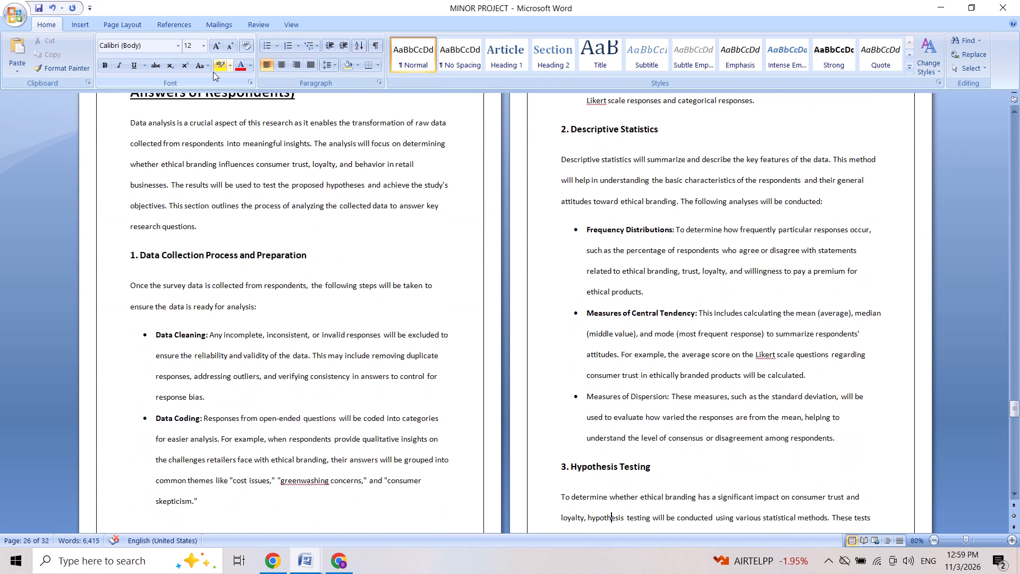
Skim the Hypothesis Testing and Advanced Statistical Analysis subsections, continuing to Qualitative Data Analysis.
key("Down")
key("Down")
key("Down")
key("Down")
key("Down")
key("Down")
key("Down")
key("Down")
key("Down")
key("Down")
key("Down")
key("Down")
key("Down")
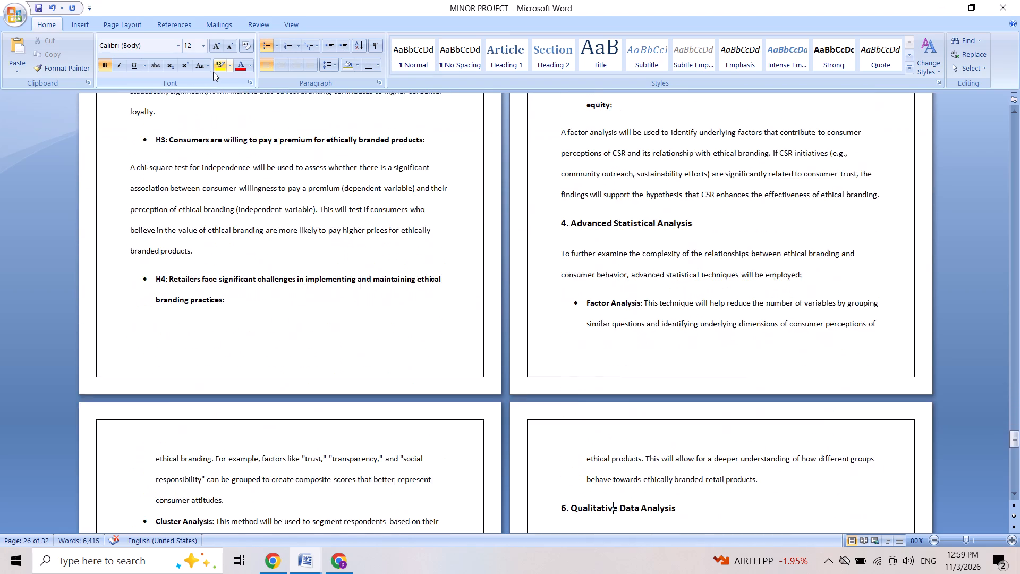
Review Comparative Analysis of Demographic Data, Qualitative Data Analysis and Interpretation of Findings.
key("Down")
key("Down")
key("Down")
key("Down")
key("Down")
key("Down")
key("Down")
key("Down")
key("Down")
key("Down")
key("Down")
key("Down")
key("Down")
key("Down")
key("Down")
key("Down")
key("Down")
key("Down")
key("Down")
key("Down")
key("Down")
key("Down")
key("Down")
key("Down")
key("Down")
key("Down")
key("Down")
key("Down")
key("Down")
key("Down")
key("Down")
key("Down")
key("Down")
key("Down")
key("Down")
key("Down")
key("Down")
key("Down")
key("Down")
key("Down")
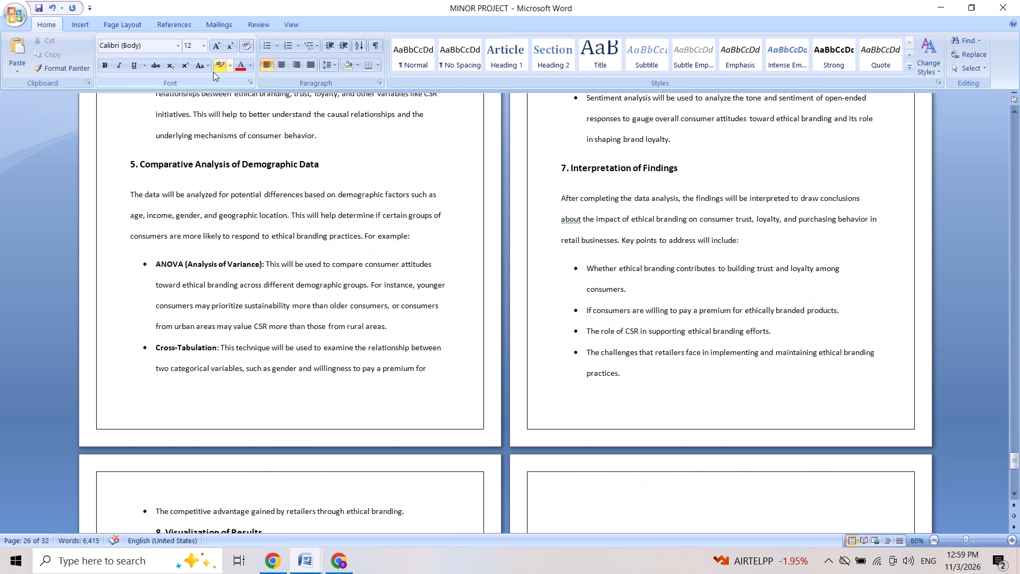
Continue past Interpretation of Findings to the last page of the document.
key("Down")
key("Down")
key("Down")
key("Down")
key("Down")
key("Down")
key("Down")
key("Down")
key("Down")
key("Down")
key("Down")
key("Up")
key("Down")
key("Down")
key("Down")
key("Down")
key("Down")
key("Down")
key("Down")
key("Down")
key("Down")
key("Down")
key("Down")
Examine the Visualization of Results subsection, from the competitive advantage bullet through the Tables bullet to the blank line below.
left_click(404, 508)
key("Down")
key("Down")
key("Down")
key("Down")
key("Down")
key("Down")
key("Down")
key("Down")
key("Down")
key("Down")
key("Down")
key("Down")
key("Down")
key("Down")
key("Down")
key("Down")
key("Down")
key("Down")
key("Down")
key("Down")
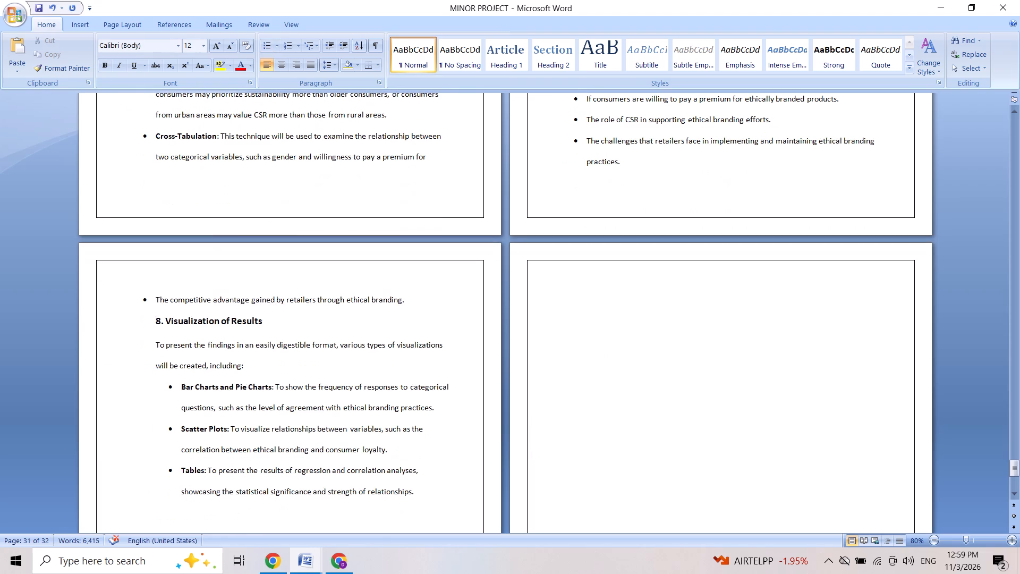
key("Down")
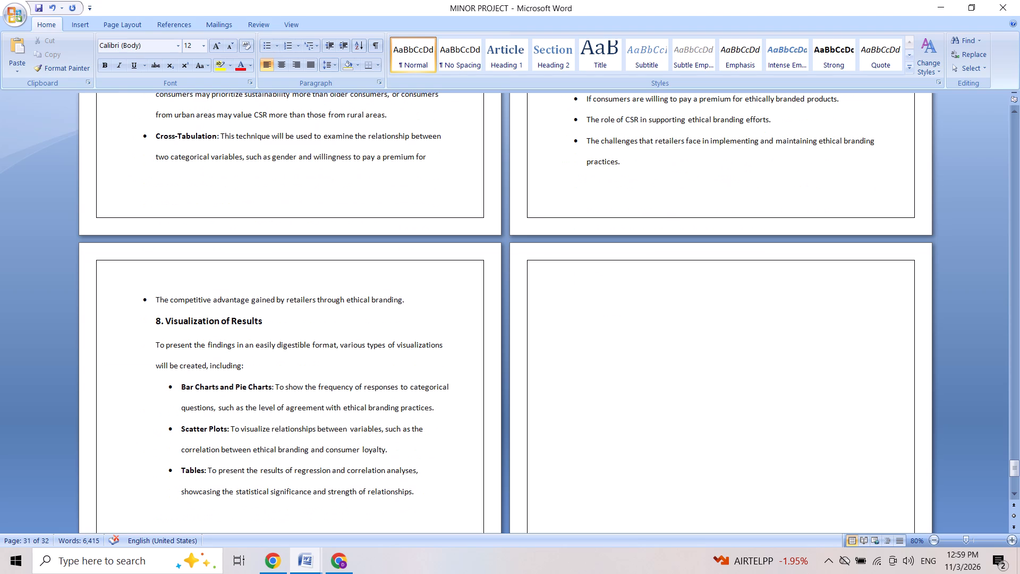
key("Left")
Look back from the end of Visualization of Results to the start of the demographic comparison text in Data Analysis.
key("Up")
key("Up")
key("Up")
key("Up")
key("Up")
key("Up")
key("Up")
key("Up")
key("Up")
key("Up")
key("Up")
key("Up")
key("Up")
key("Up")
key("Up")
key("Up")
key("Up")
key("Up")
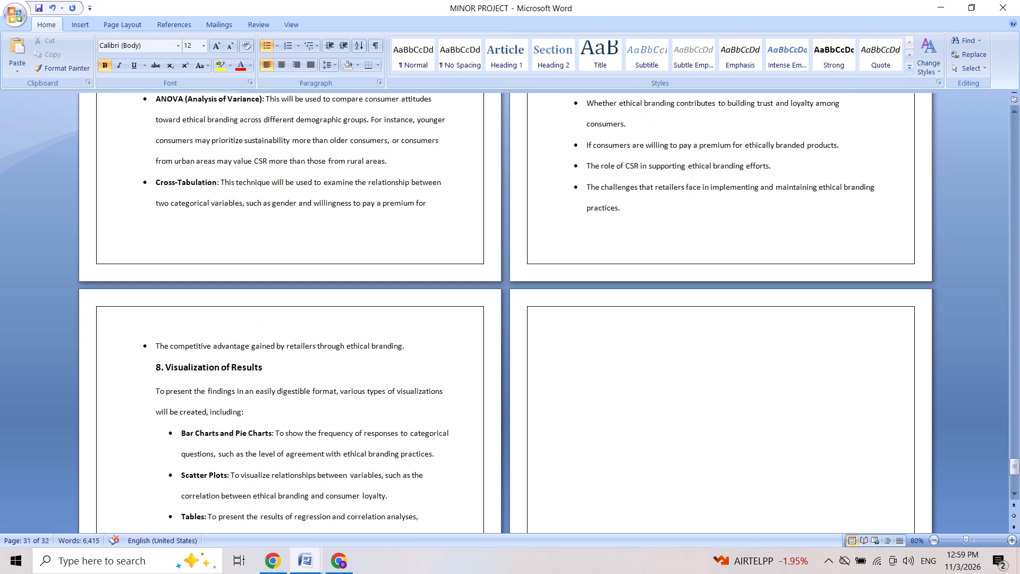
key("Up")
key("Up")
key("Up")
key("Up")
key("Up")
key("Up")
key("Up")
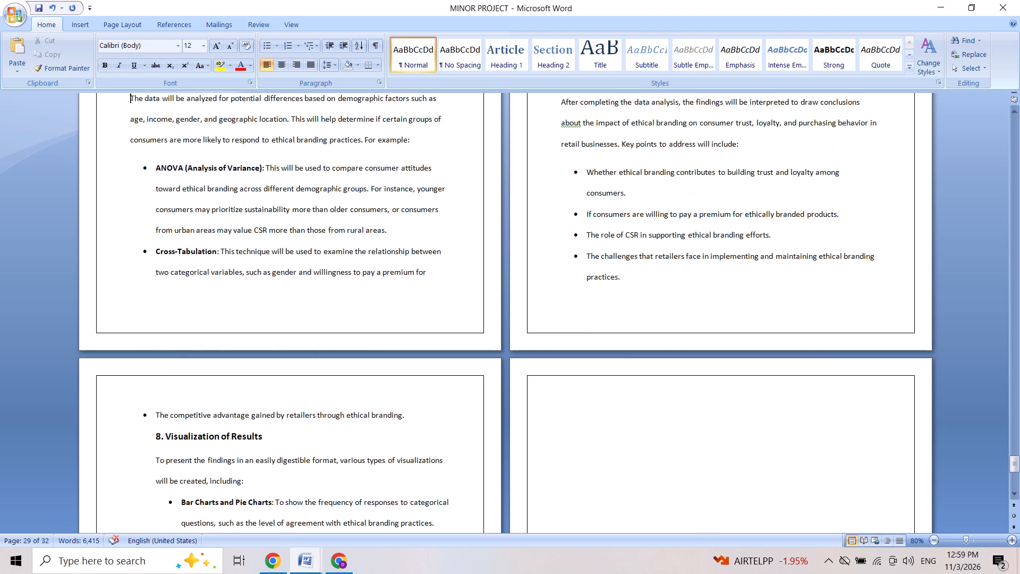
Skim back through Data Analysis to the ethical considerations and Timeline subsections of the research methodology.
key("Up")
key("Up")
key("Up")
key("Up")
key("Up")
key("Up")
key("Up")
key("Up")
key("Up")
key("Up")
key("Up")
key("Up")
key("Up")
key("Up")
key("Up")
key("Up")
key("Up")
key("Up")
key("Up")
key("Up")
key("Up")
key("Up")
key("Up")
key("Up")
key("Up")
key("Up")
key("Up")
key("Up")
key("Up")
key("Up")
key("Up")
key("Up")
key("Up")
key("Up")
key("Up")
key("Up")
key("Up")
key("Up")
key("Up")
key("Up")
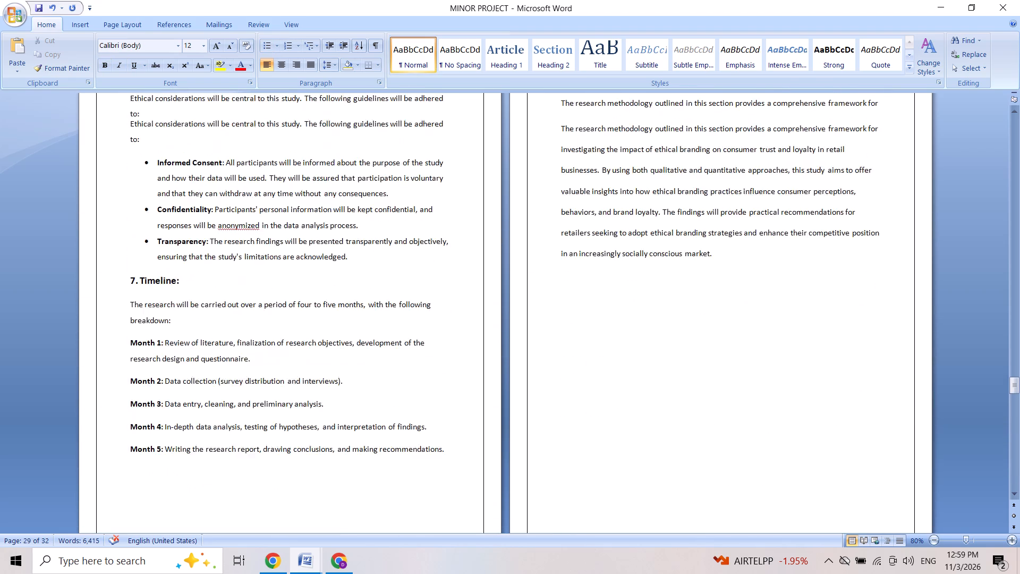
Skim back to the literature review pages on competitive advantage and the challenges of ethical branding.
key("Up")
key("Up")
key("Up")
key("Up")
key("Up")
key("Up")
key("Up")
key("Up")
key("Up")
key("Up")
key("Up")
key("Up")
key("Up")
key("Up")
key("Up")
key("Up")
key("Up")
key("Up")
key("Up")
key("Up")
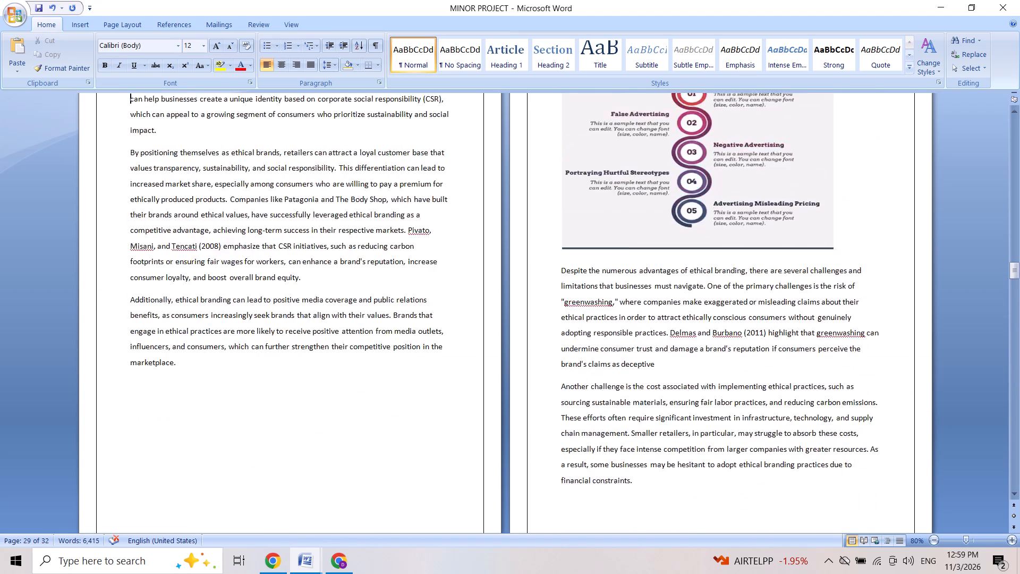
Skim back to the introduction pages on the shift toward ethical consumerism and the project's aims.
key("Up")
key("Up")
key("Up")
key("Up")
key("Up")
key("Up")
key("Up")
key("Up")
key("Up")
key("Up")
key("Up")
key("Up")
key("Up")
key("Up")
key("Up")
key("Up")
key("Up")
key("Up")
key("Up")
key("Up")
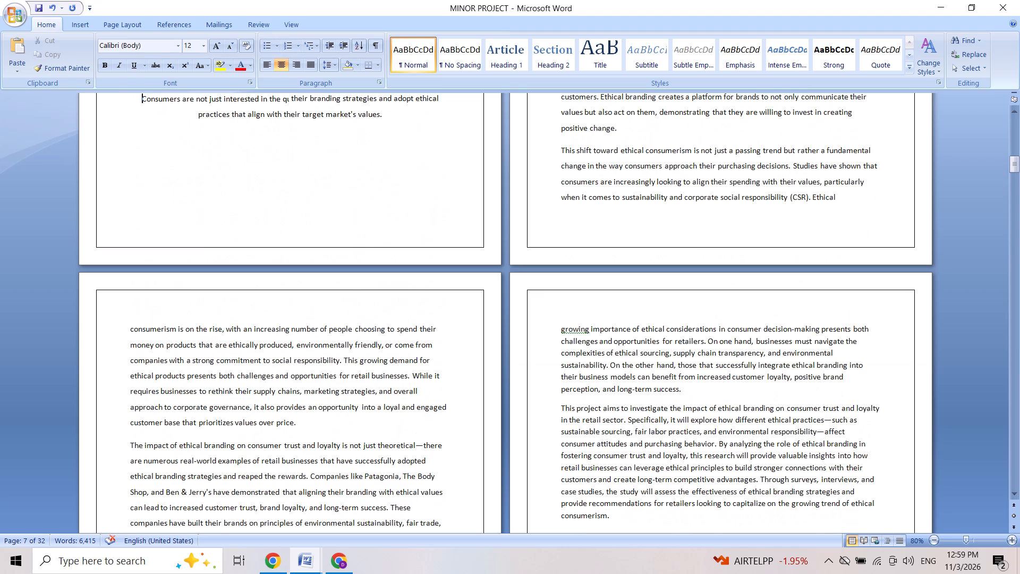
Go back to the Table of Contents and check the chapter titles and sub-sections.
key("Up")
key("Up")
key("Up")
key("Up")
key("Up")
key("Up")
key("Up")
key("Up")
key("Up")
key("Up")
key("Up")
key("Up")
key("Up")
key("Up")
key("Up")
key("Up")
key("Up")
key("Up")
key("Up")
key("Up")
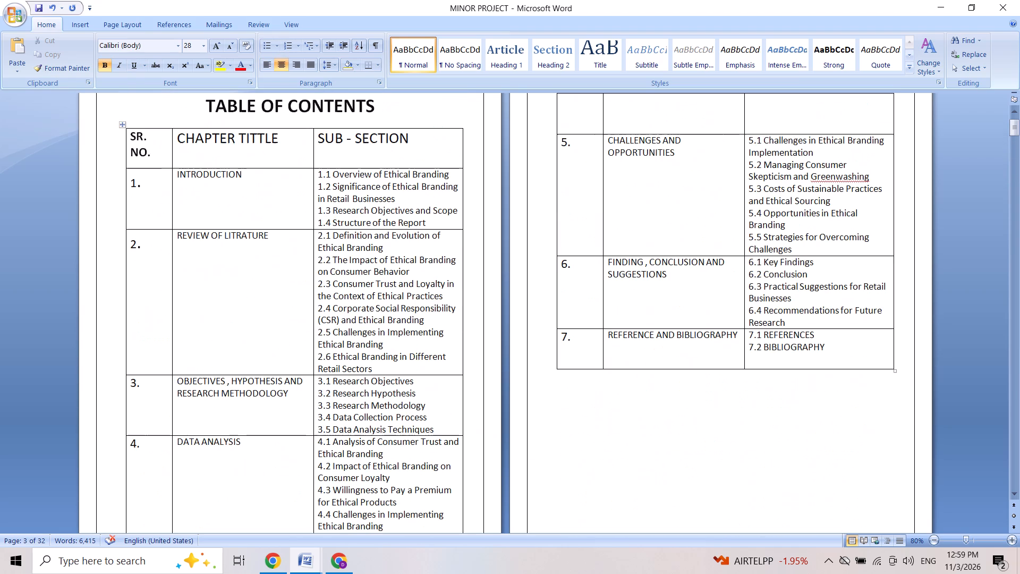
Return to the Visualization of Results subsection and the blank page at the end of the document.
key("Down")
key("Down")
key("Down")
key("Down")
key("Down")
key("Down")
key("Down")
key("Down")
key("Down")
key("Down")
key("Down")
key("Down")
key("Down")
key("Down")
key("Down")
key("Down")
key("Down")
key("Down")
key("Down")
key("Down")
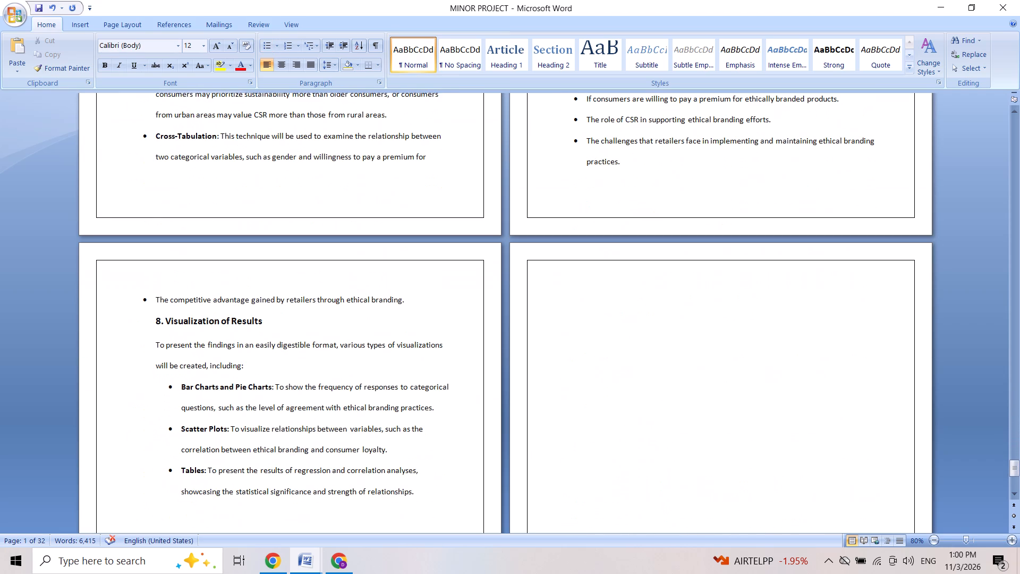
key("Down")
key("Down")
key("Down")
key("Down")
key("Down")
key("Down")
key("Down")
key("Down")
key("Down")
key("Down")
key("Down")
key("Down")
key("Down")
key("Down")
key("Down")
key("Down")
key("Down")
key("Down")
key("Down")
Place the text cursor at the start of the blank page following the Visualization of Results subsection.
left_click(650, 331)
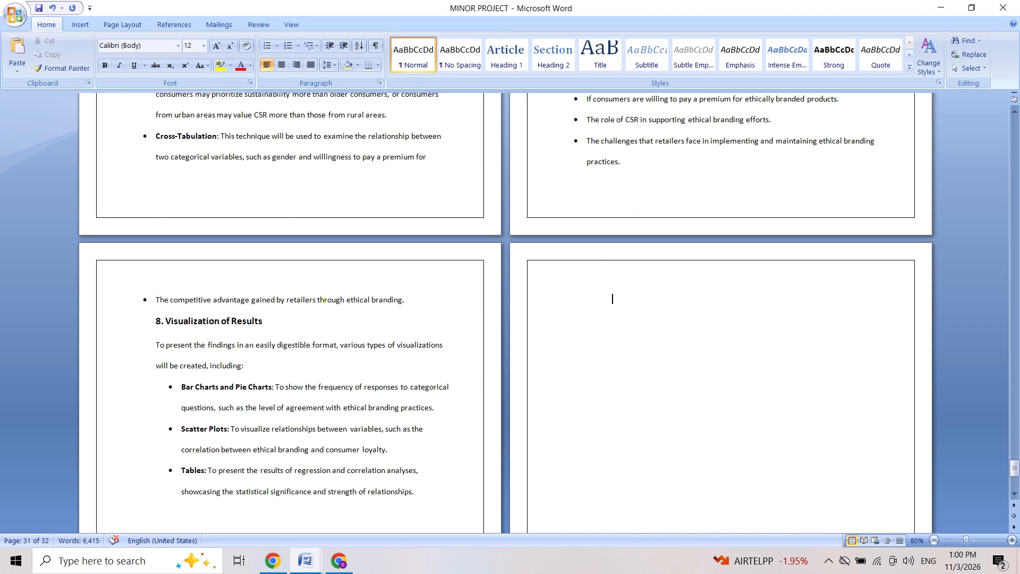
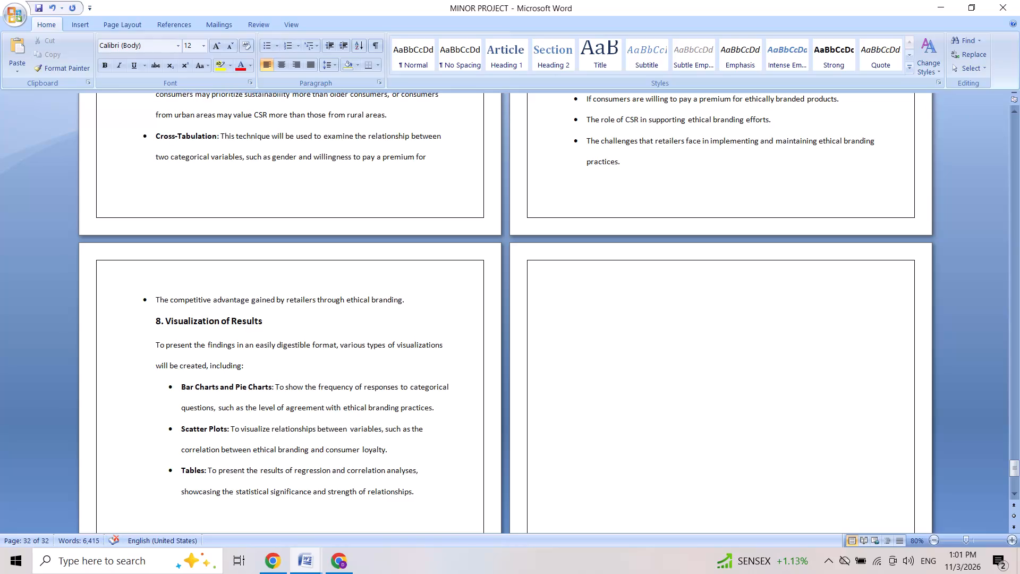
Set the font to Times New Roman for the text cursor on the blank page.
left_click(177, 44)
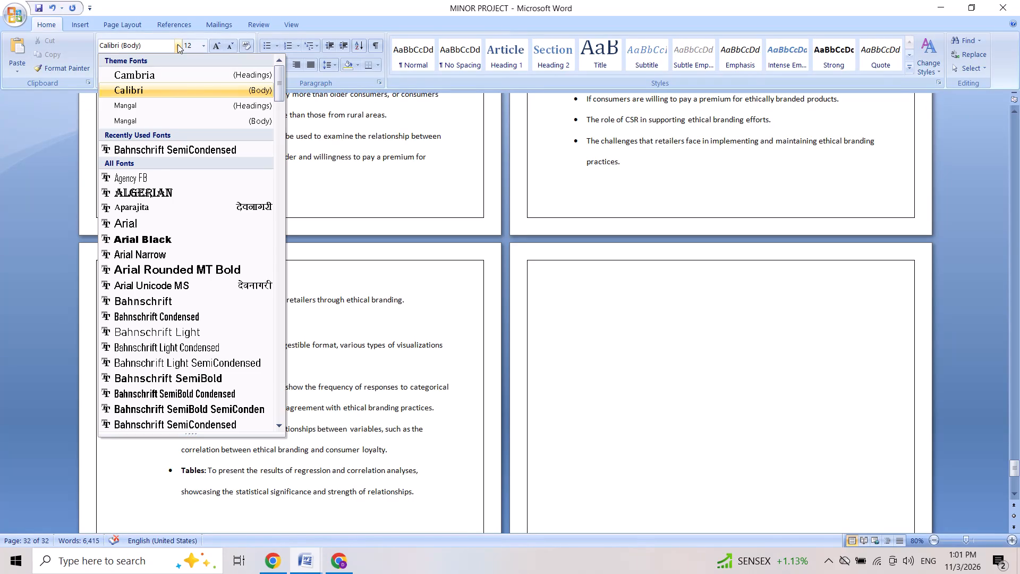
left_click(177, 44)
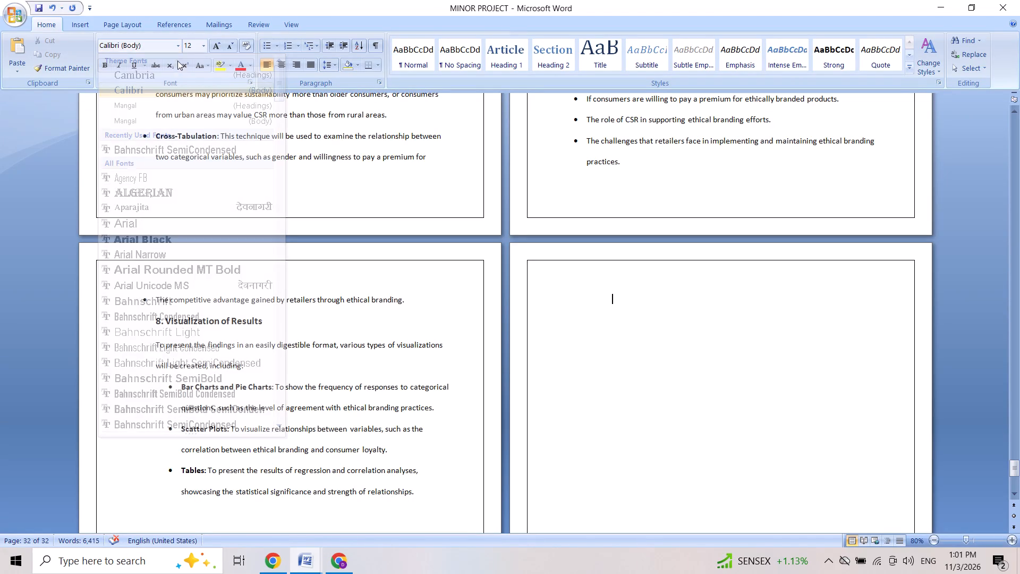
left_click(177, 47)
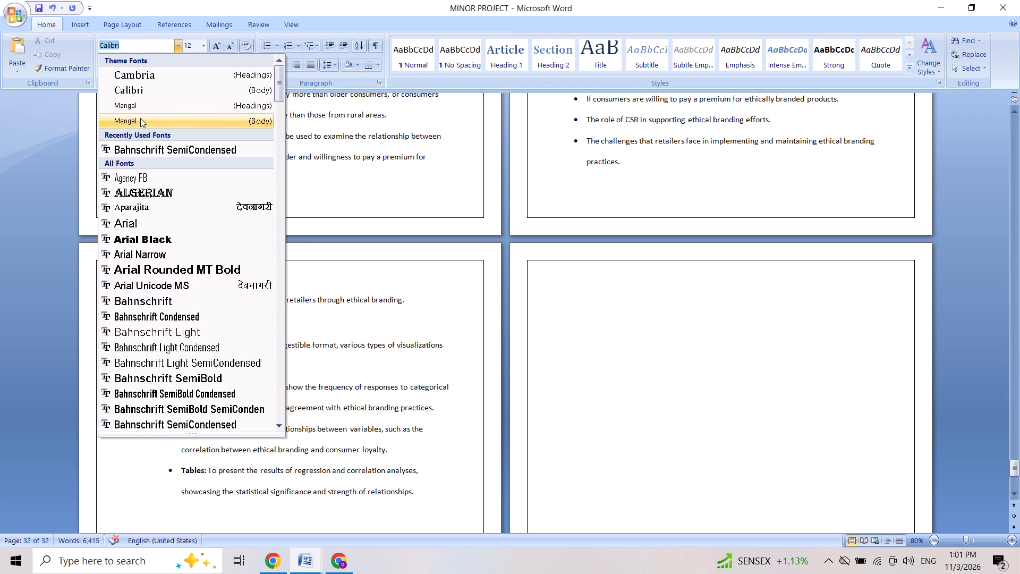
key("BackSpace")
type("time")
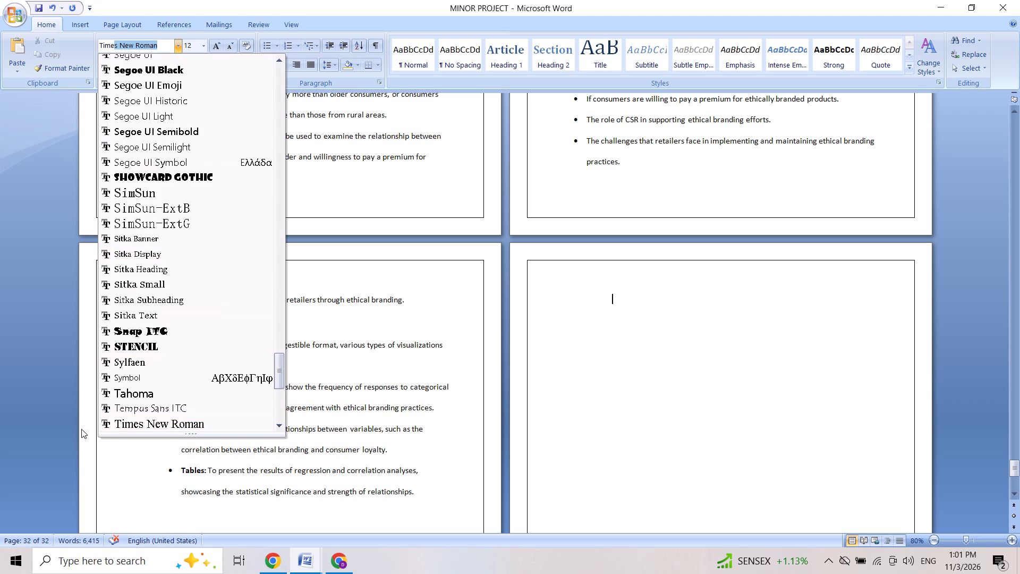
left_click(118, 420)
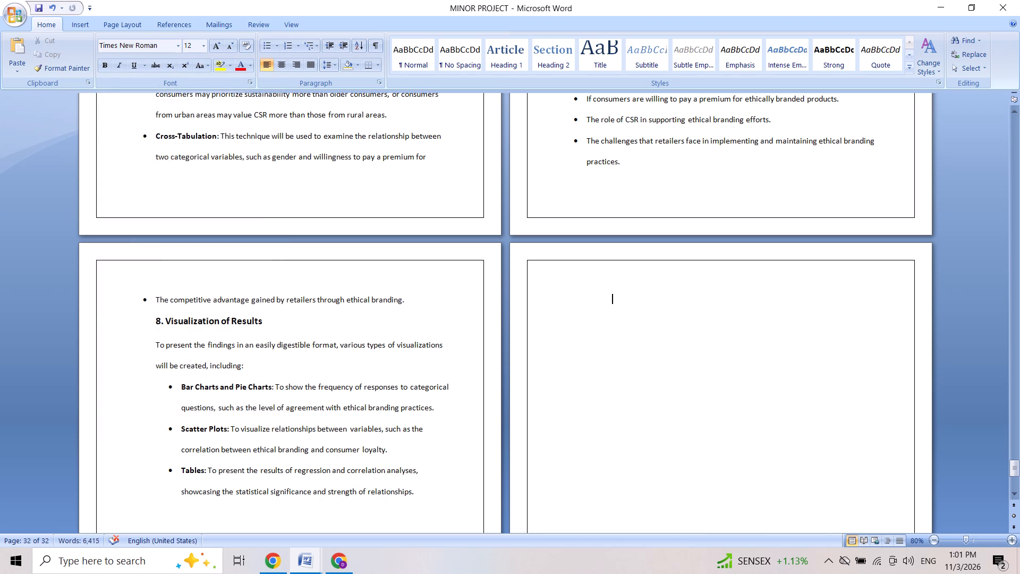
Change the font of all text from the Table of Contents heading through the end of the document to Times New Roman.
key("Up")
key("Up")
key("Up")
key("Up")
key("Up")
key("Up")
key("Up")
key("Up")
key("Up")
key("Up")
key("Up")
key("Up")
key("Up")
key("Up")
key("Up")
key("Up")
key("Up")
key("Up")
key("Up")
key("Up")
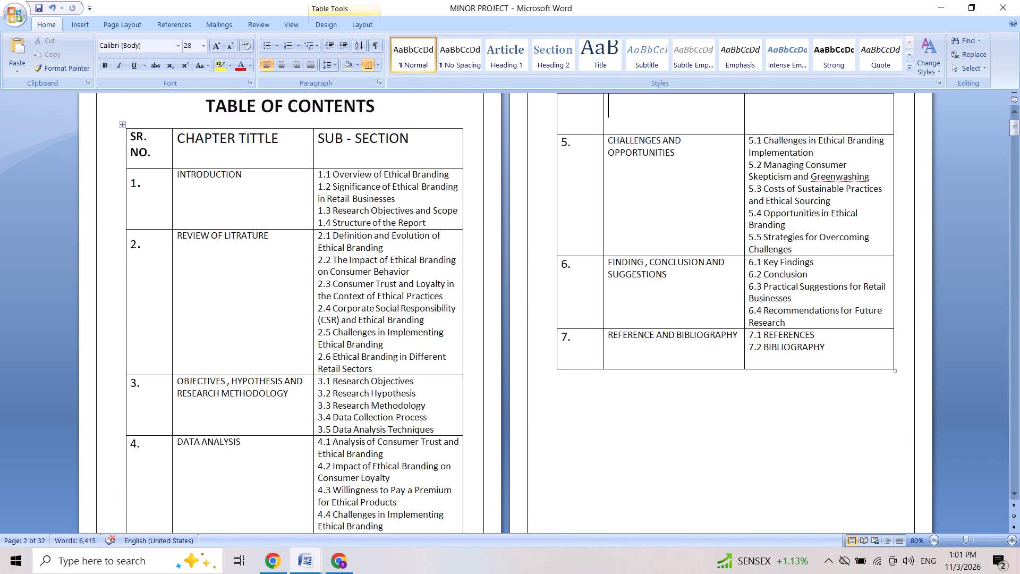
left_click(165, 109)
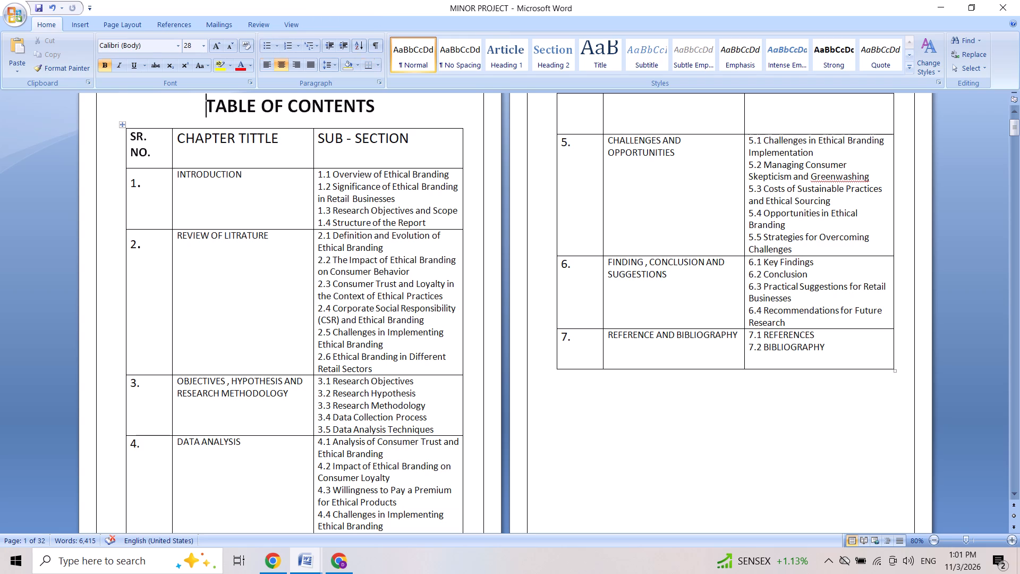
left_click_drag(165, 109, 401, 573)
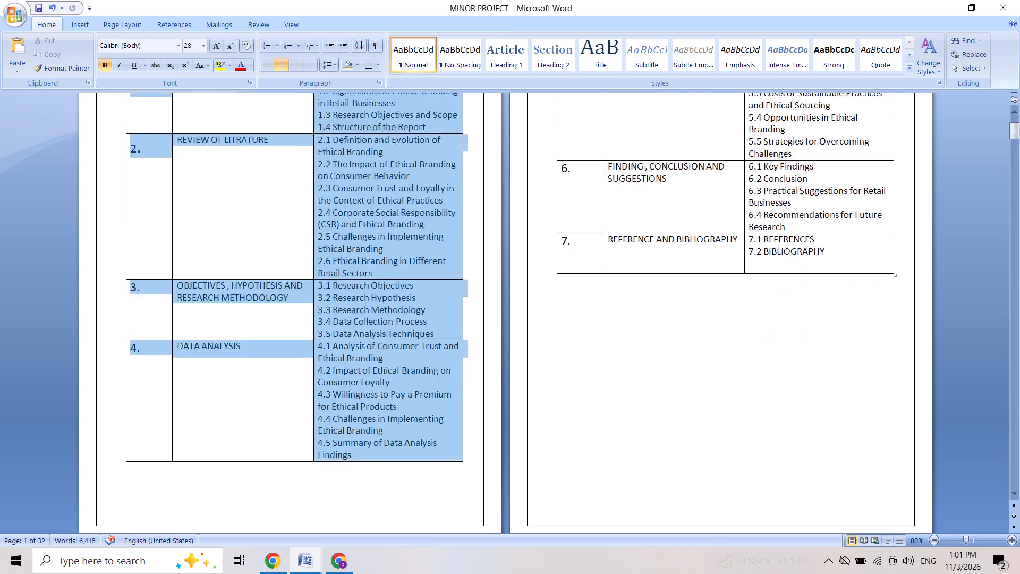
left_click_drag(401, 573, 670, 573)
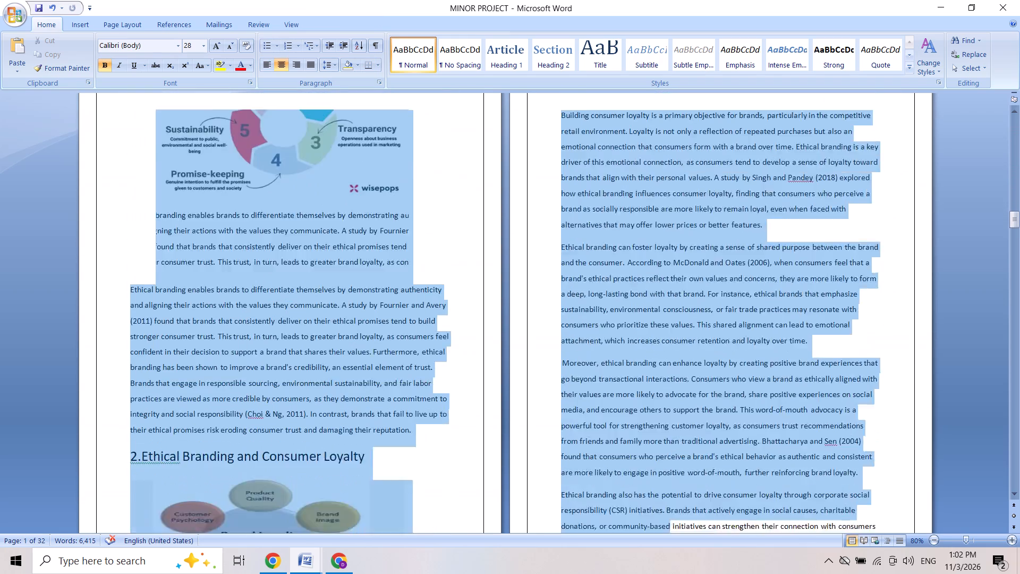
left_click_drag(670, 573, 849, 573)
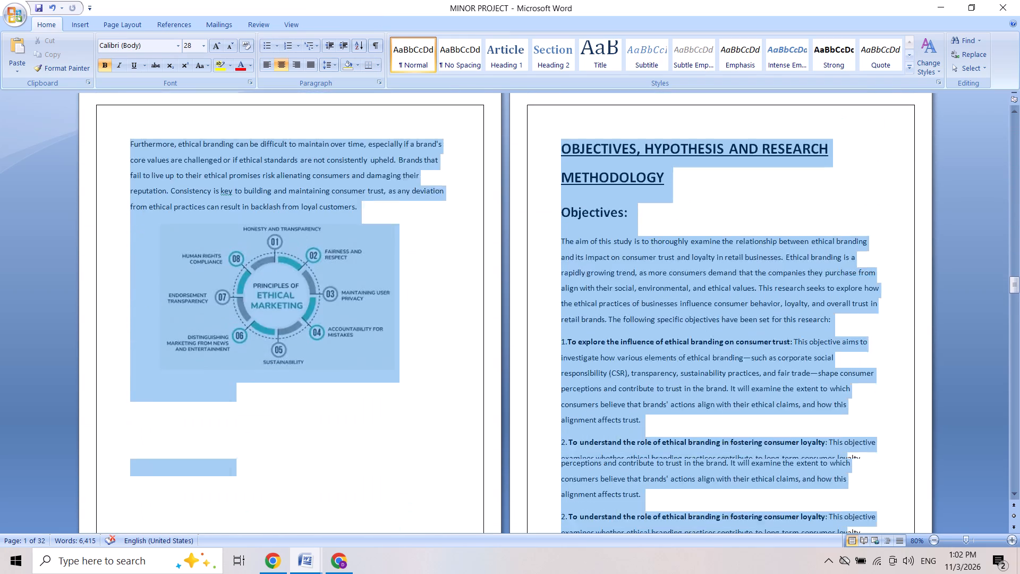
left_click_drag(849, 573, 1019, 573)
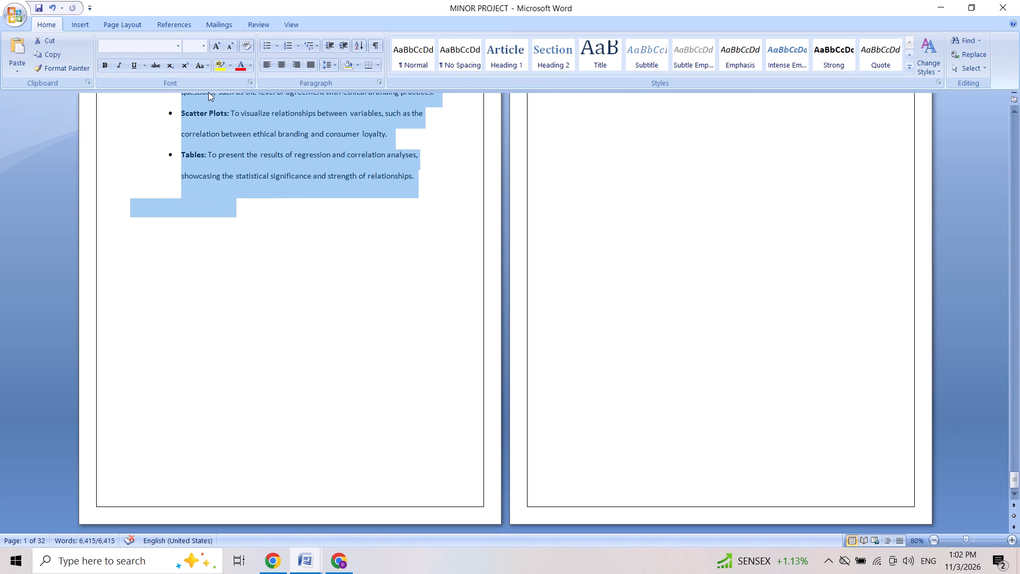
left_click(179, 49)
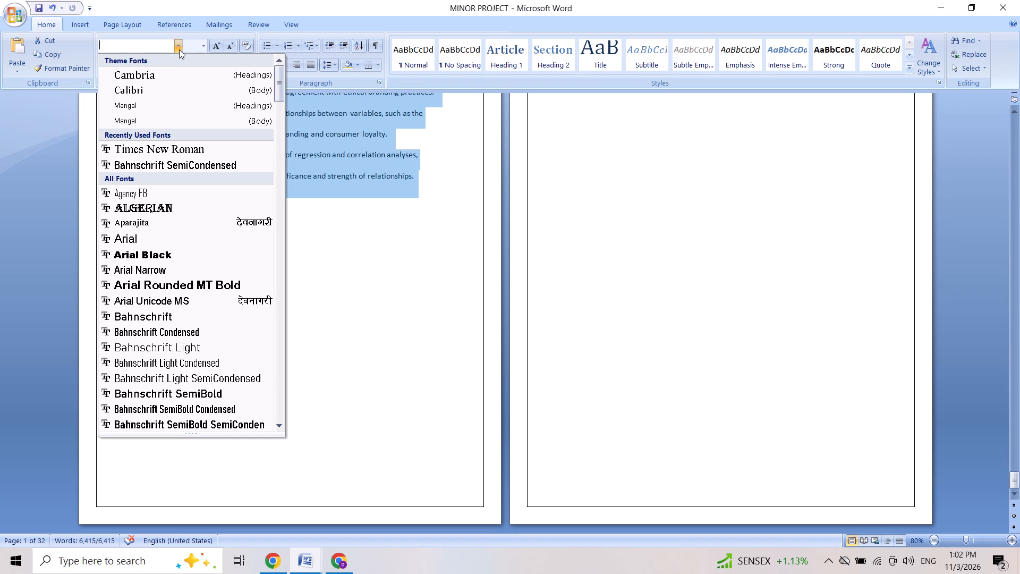
type("time")
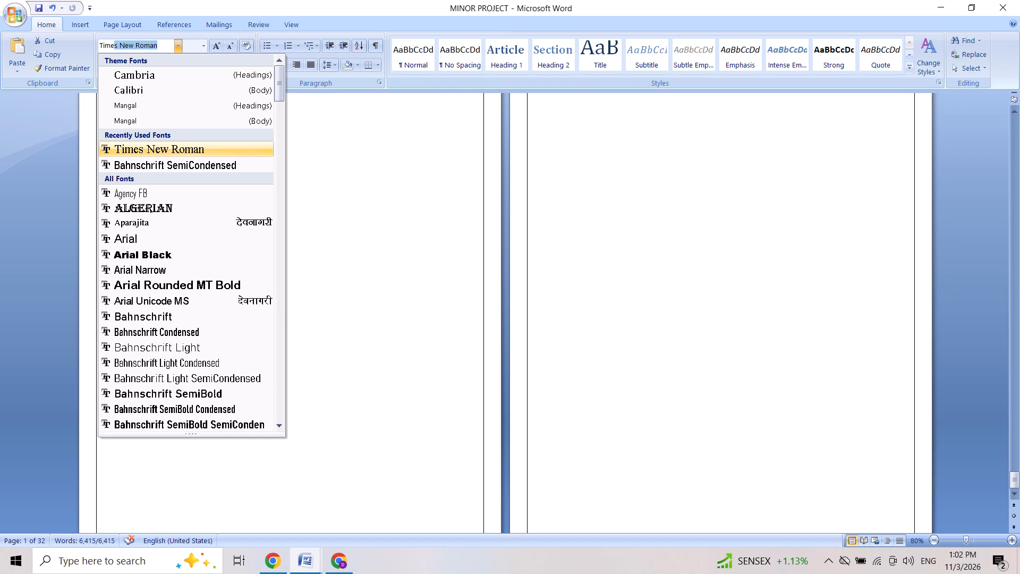
left_click(124, 147)
Review the new font from the Table of Contents through the introduction to the Ethical Marketing diagram page.
key("Up")
key("Up")
key("Up")
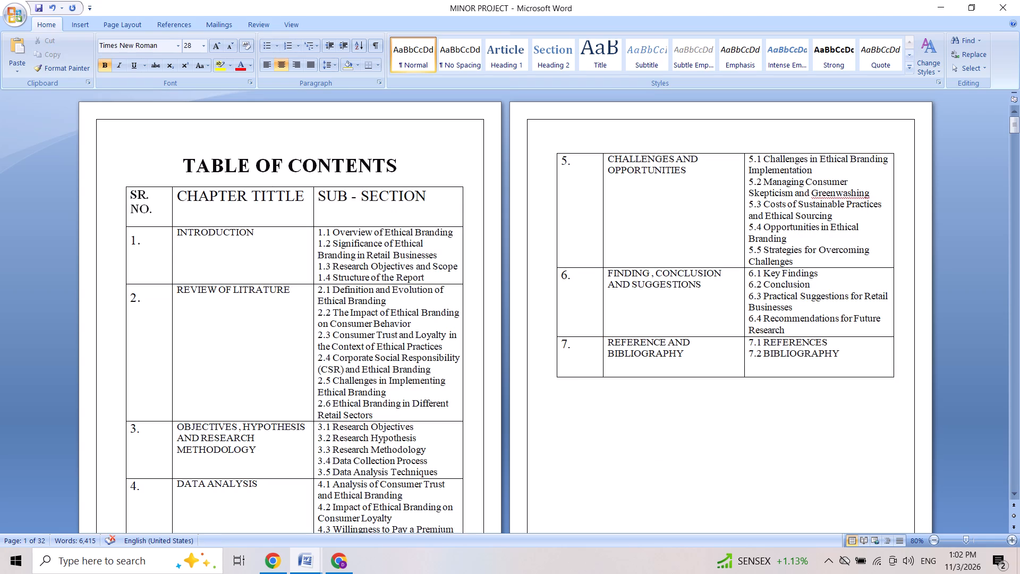
key("Down")
key("Down")
key("Down")
key("Down")
key("Down")
key("Down")
key("Down")
key("Down")
key("Down")
key("Down")
key("Down")
key("Down")
key("Down")
key("Down")
key("Down")
key("Down")
key("Down")
key("Down")
key("Down")
key("Down")
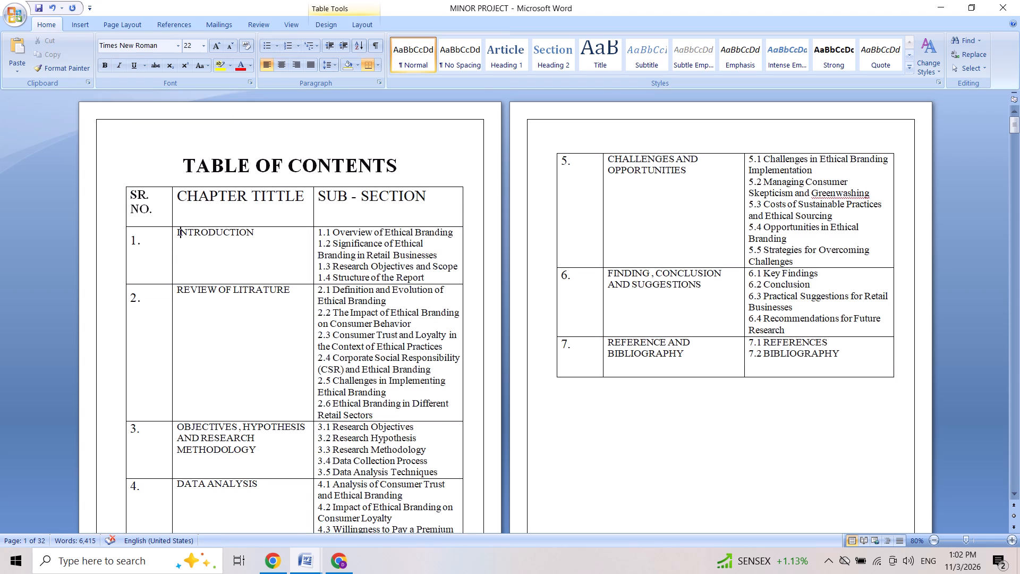
key("Down")
key("Down")
key("Down")
key("Down")
key("Down")
key("Down")
key("Down")
key("Down")
key("Down")
key("Down")
key("Down")
key("Down")
key("Down")
key("Down")
key("Down")
key("Down")
key("Down")
key("Down")
key("Down")
key("Down")
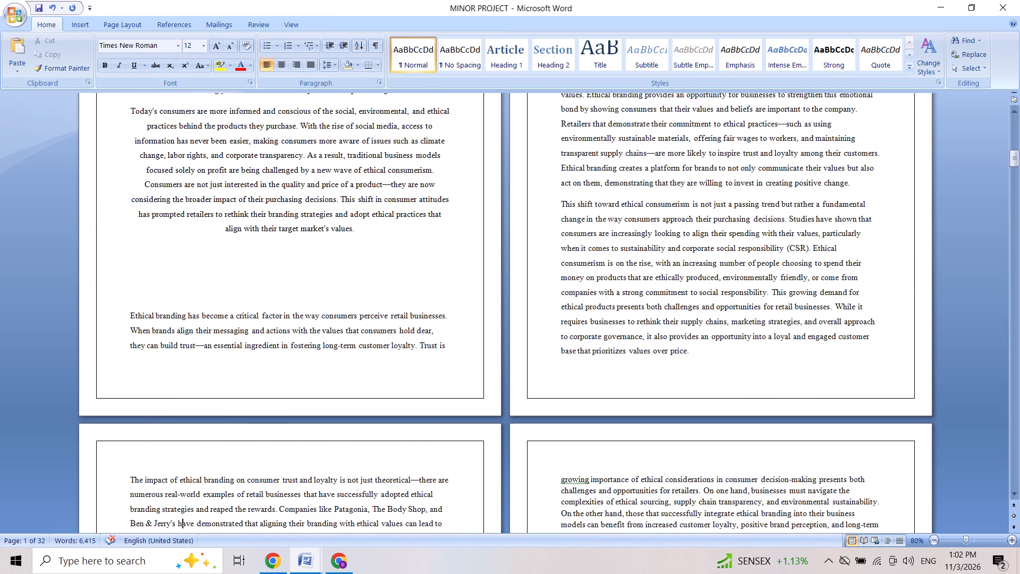
key("Down")
key("Down")
key("Down")
key("Down")
key("Down")
key("Down")
key("Down")
key("Down")
key("Down")
key("Down")
key("Down")
key("Down")
key("Down")
key("Down")
key("Down")
key("Down")
key("Down")
key("Down")
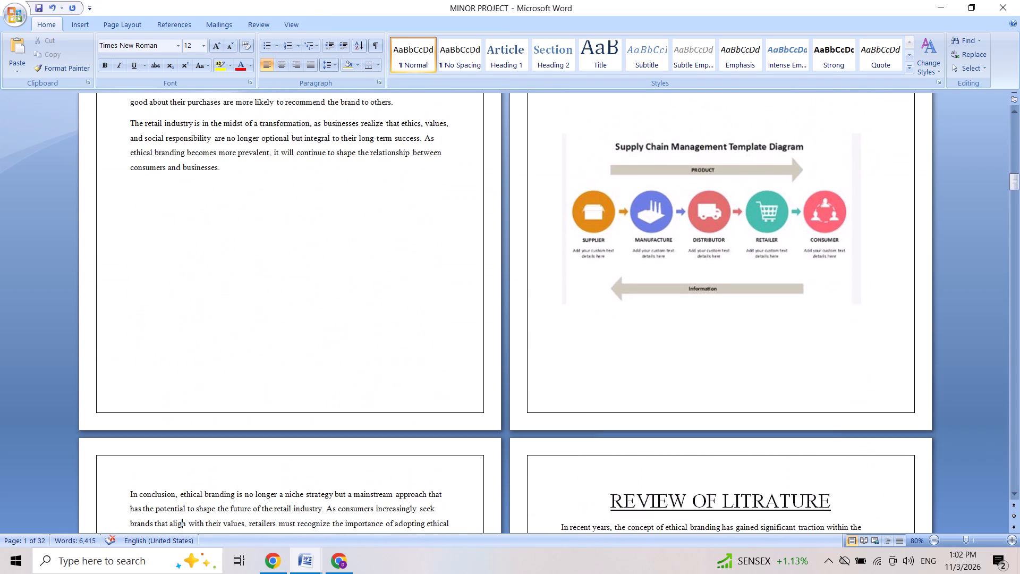
key("Down")
key("Down")
key("Down")
key("Down")
key("Down")
key("Down")
key("Down")
key("Down")
key("Down")
key("Down")
key("Down")
key("Down")
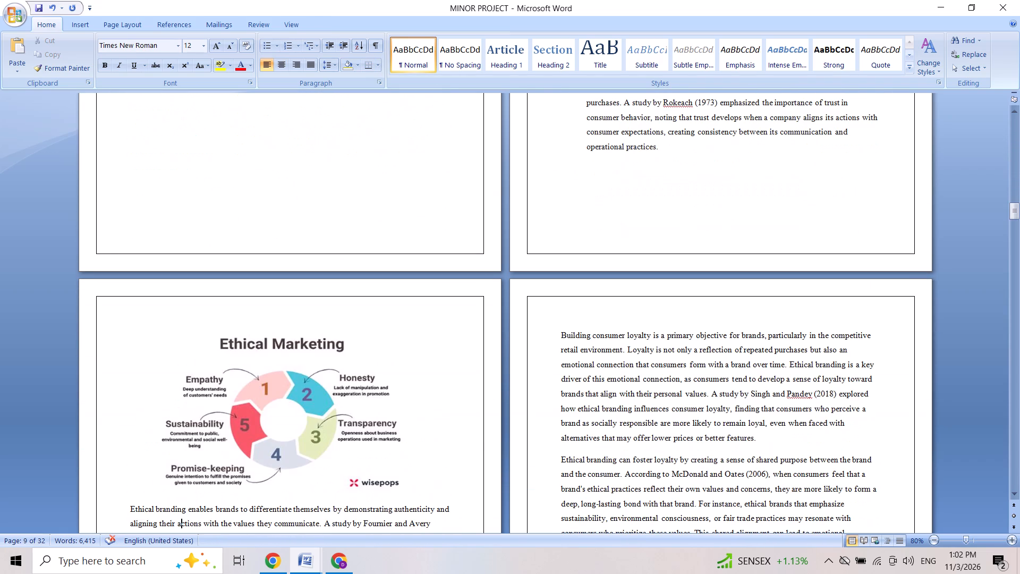
Go back to the end of the introduction and the start of the Review of Literature to recheck their formatting.
key("Up")
key("Up")
key("Up")
key("Up")
key("Up")
key("Up")
key("Up")
key("Up")
key("Up")
key("Up")
key("Up")
key("Up")
key("Up")
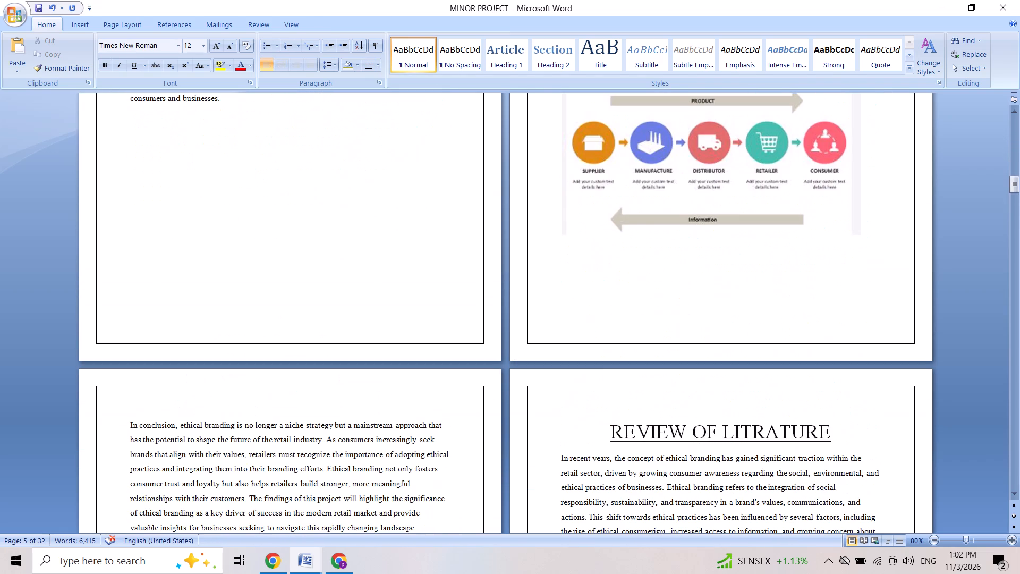
Review the Times New Roman formatting from the Review of Literature through the data analysis techniques and Limitations of the Study.
key("Down")
key("Down")
key("Down")
key("Down")
key("Down")
key("Down")
key("Down")
key("Down")
key("Down")
key("Down")
key("Down")
key("Down")
key("Down")
key("Down")
key("Down")
key("Down")
key("Down")
key("Down")
key("Down")
key("Down")
key("Down")
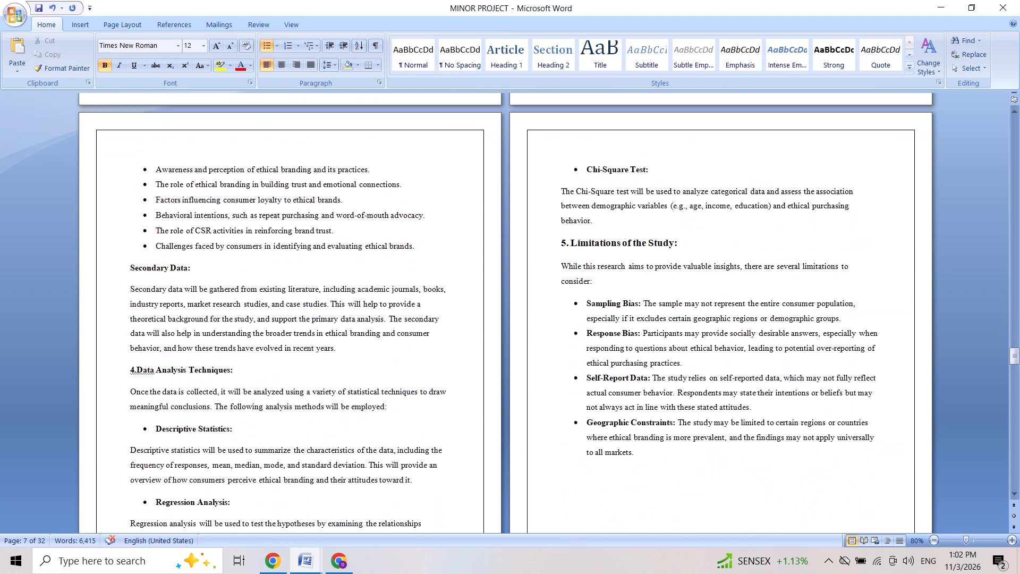
Check the formatting of the data analysis pages, including Qualitative Data Analysis and Visualization of Results.
key("Down")
key("Down")
key("Down")
key("Down")
key("Down")
key("Down")
key("Down")
key("Down")
key("Down")
key("Down")
key("Down")
key("Down")
key("Down")
key("Down")
key("Down")
key("Down")
key("Down")
key("Down")
key("Down")
key("Down")
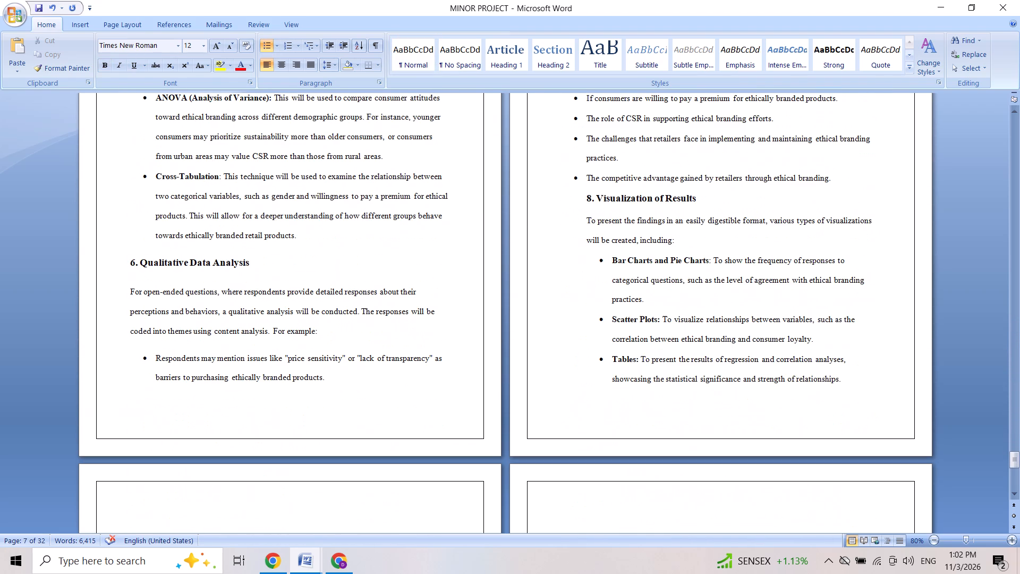
key("Down")
key("Down")
key("Down")
key("Down")
key("Down")
key("Down")
key("Down")
key("Down")
key("Down")
key("Down")
key("Down")
key("Down")
key("Down")
key("Down")
key("Down")
key("Down")
key("Down")
key("Down")
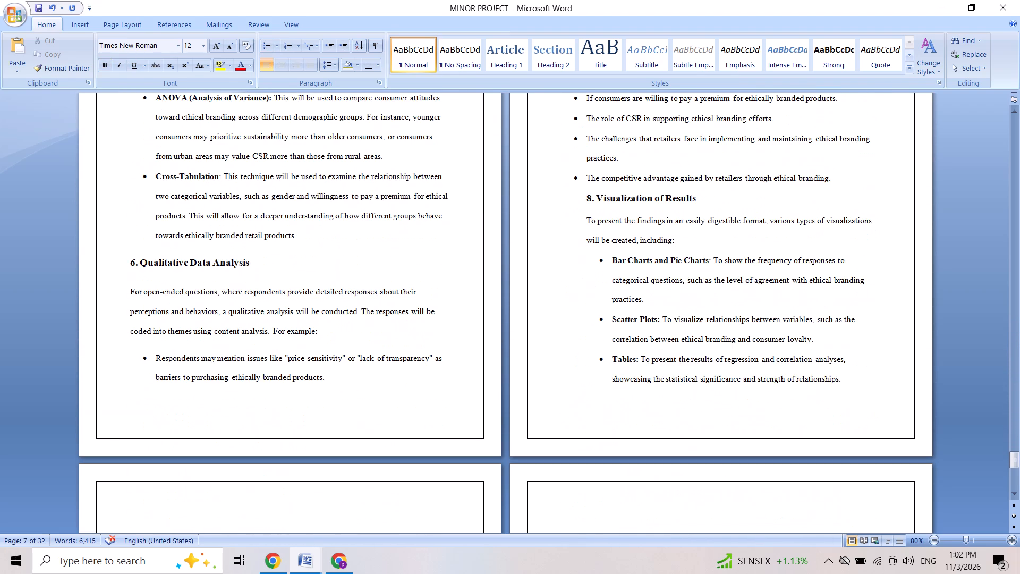
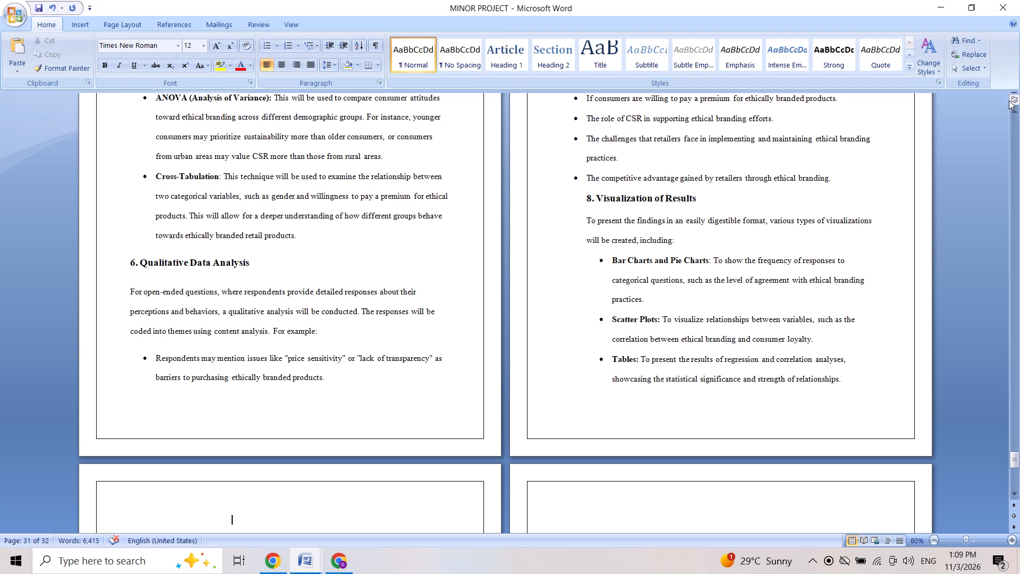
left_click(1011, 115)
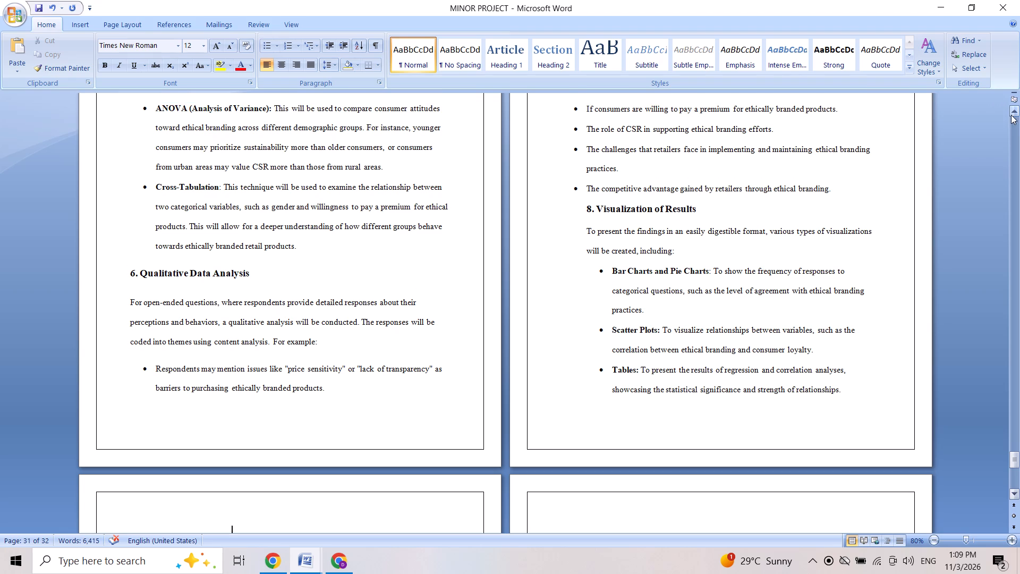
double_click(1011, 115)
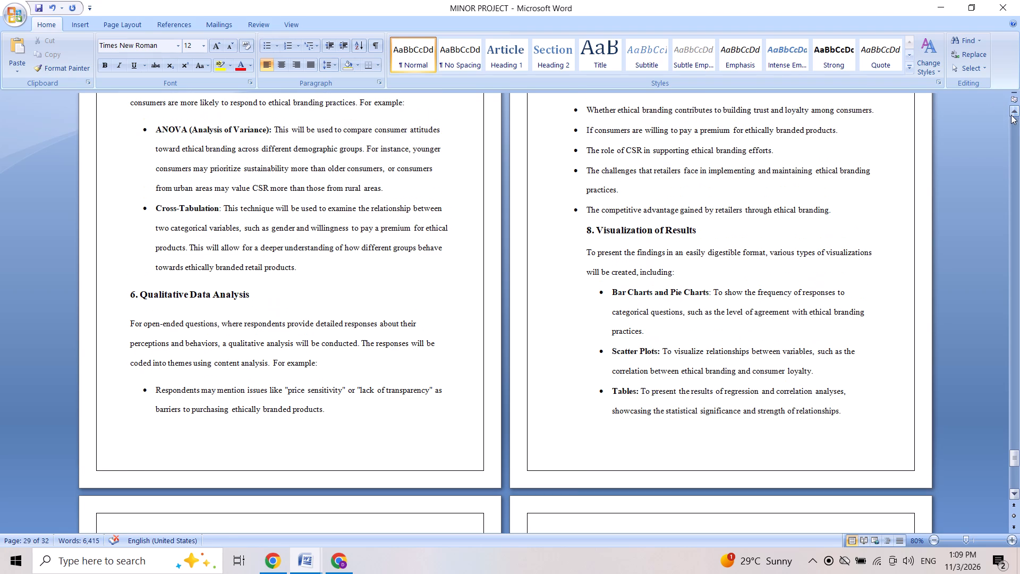
Undo the Times New Roman font change applied across the report.
left_click(1011, 115)
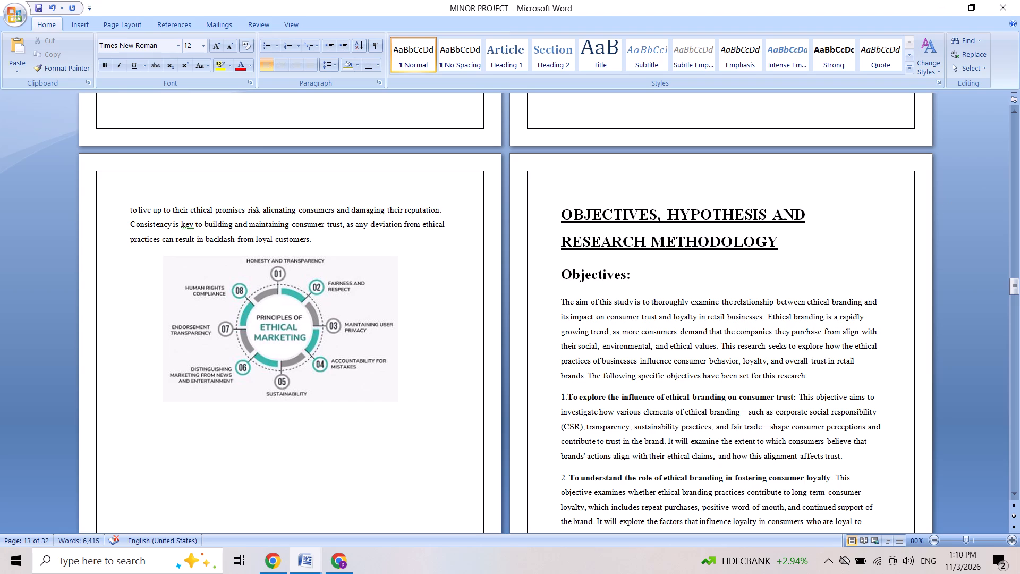
left_click(53, 0)
left_click(53, 1)
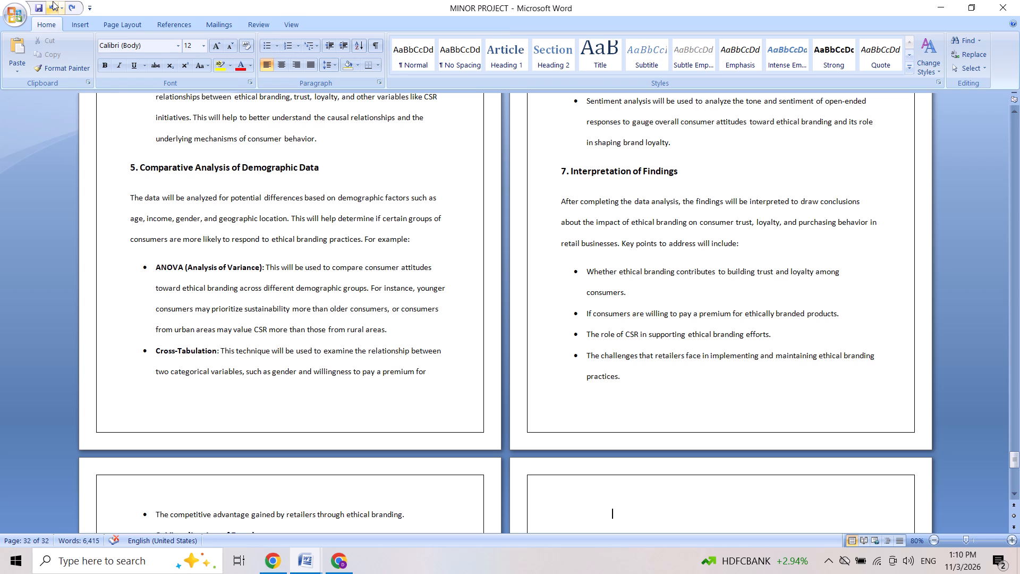
Change the Table of Contents heading and its whole table to Times New Roman.
key("Up")
key("Up")
key("Up")
key("Up")
key("Up")
key("Up")
key("Up")
key("Up")
key("Up")
key("Up")
key("Up")
key("Up")
key("Up")
key("Up")
key("Up")
key("Up")
key("Up")
key("Up")
key("Up")
key("Up")
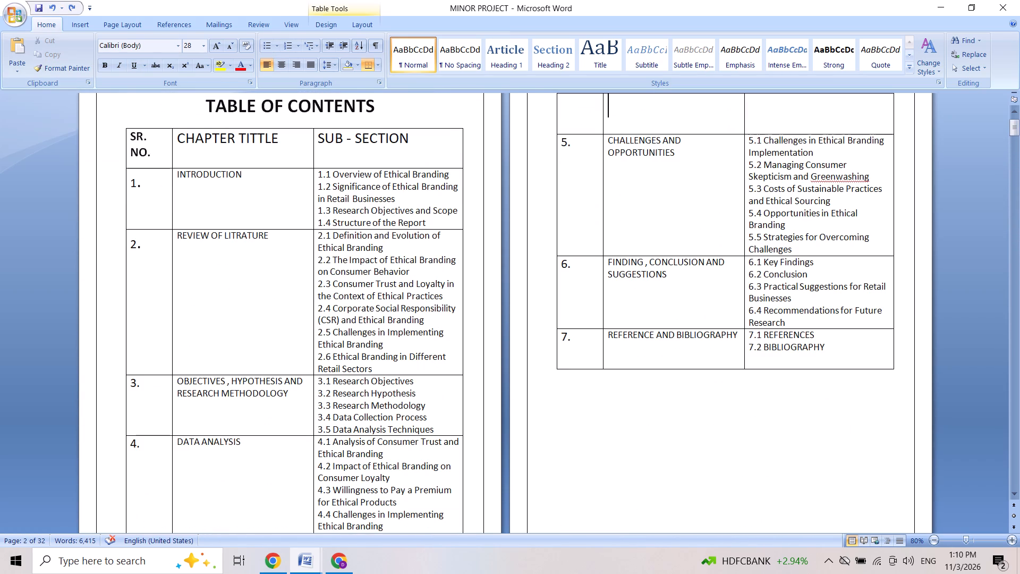
left_click_drag(122, 104, 339, 316)
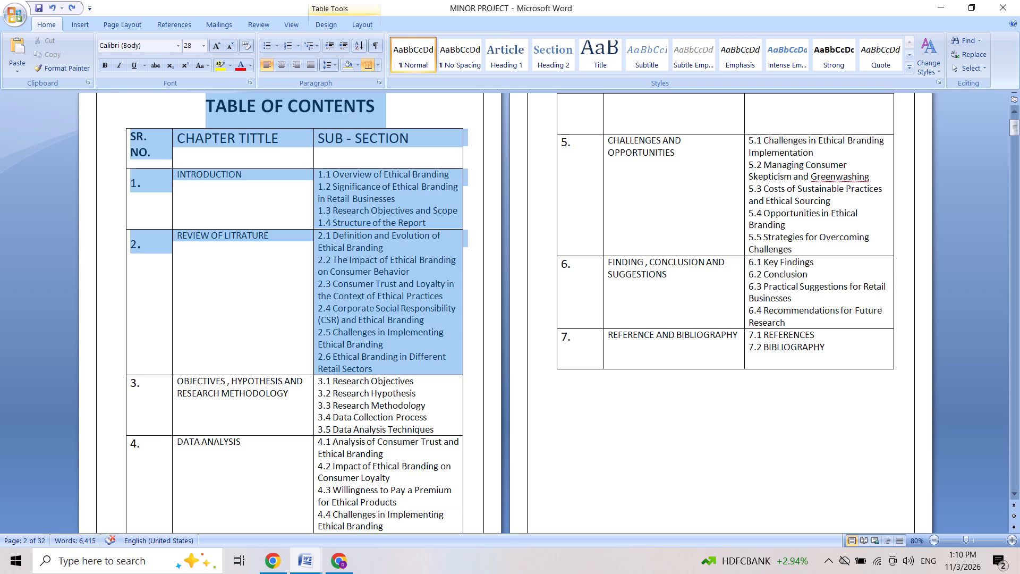
left_click_drag(339, 316, 682, 453)
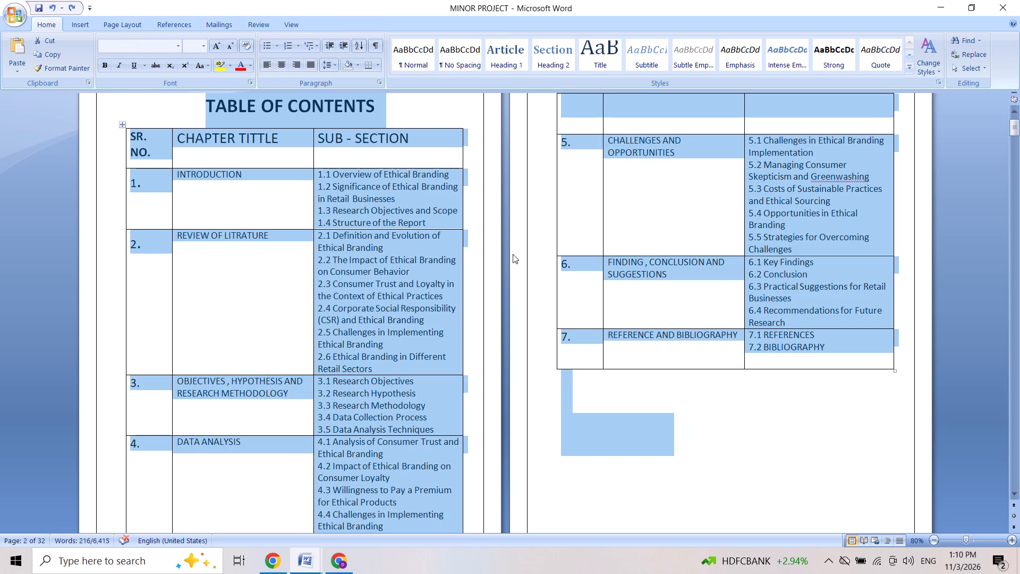
left_click(178, 45)
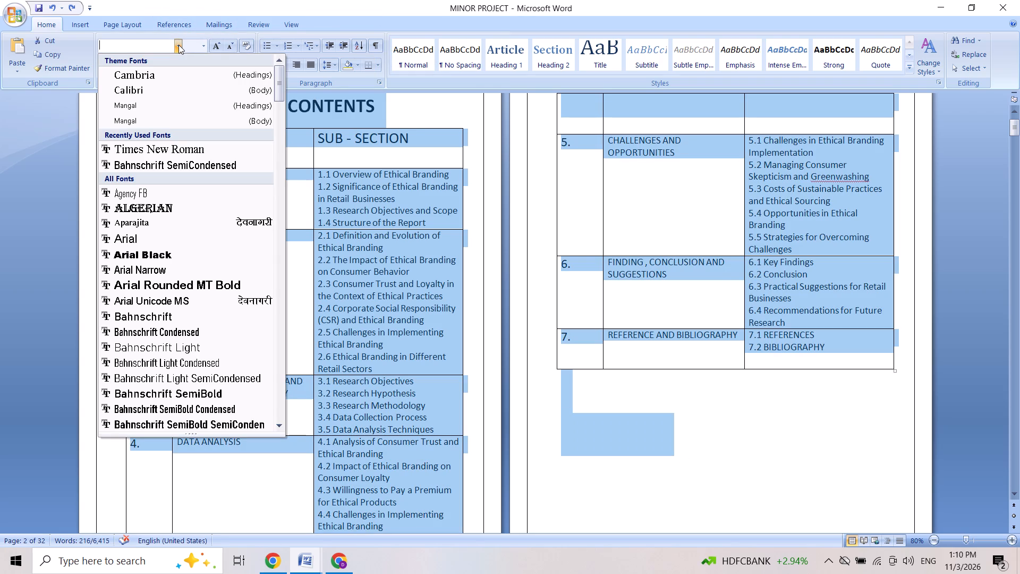
type("times")
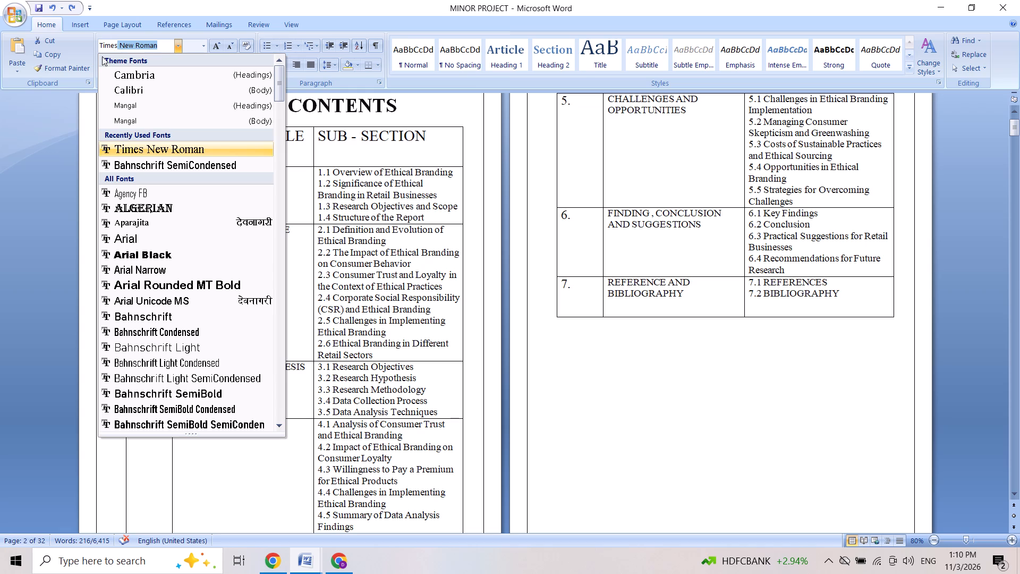
left_click(141, 141)
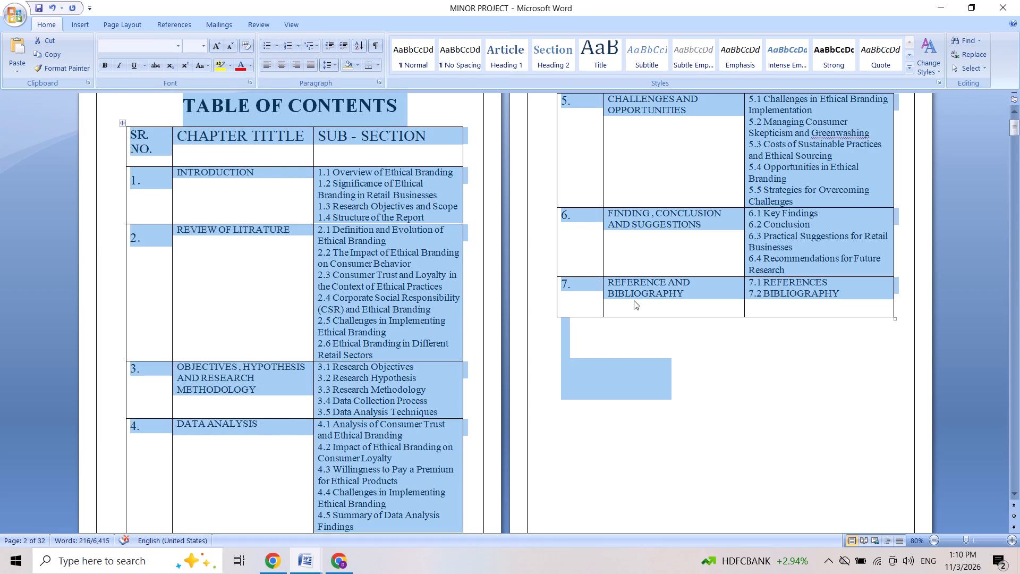
left_click(882, 477)
left_click(882, 477)
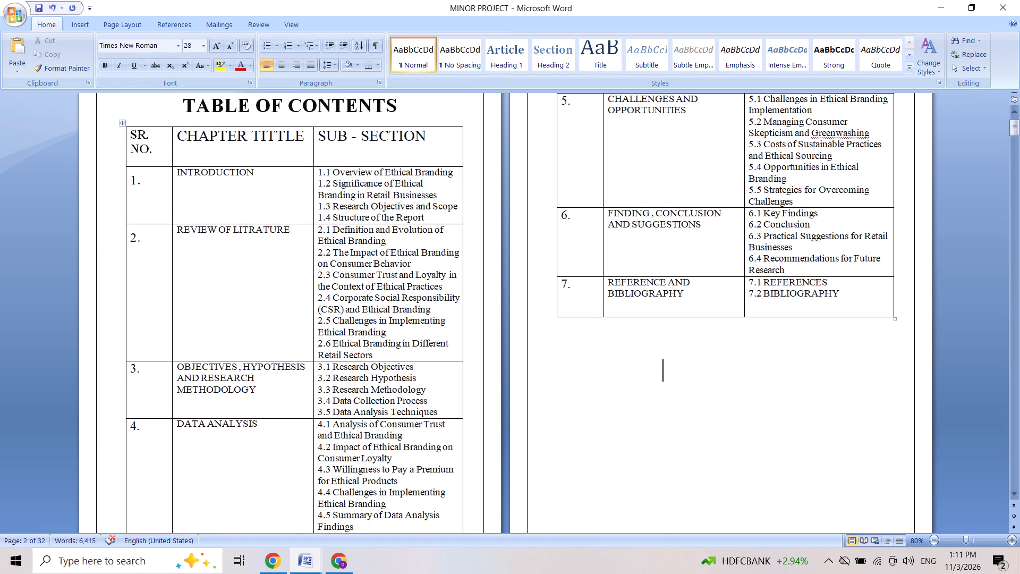
Change the Introduction heading and its text, up to the middle of the ethical consumerism paragraph, to Times New Roman.
key("Down")
key("Down")
key("Down")
key("Down")
key("Down")
key("Down")
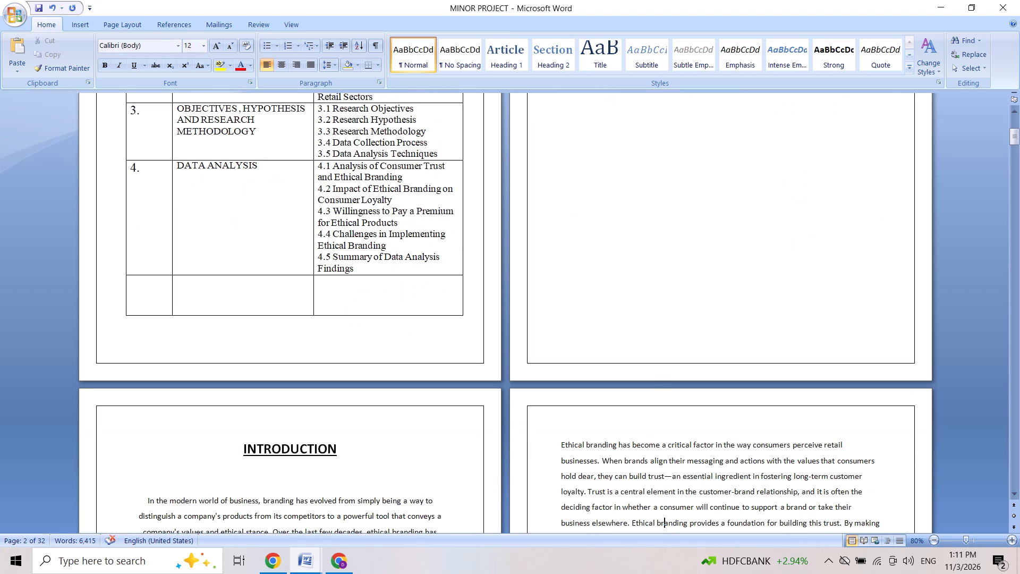
key("Down")
key("Down")
key("Down")
key("Down")
key("Down")
key("Down")
key("Down")
key("Down")
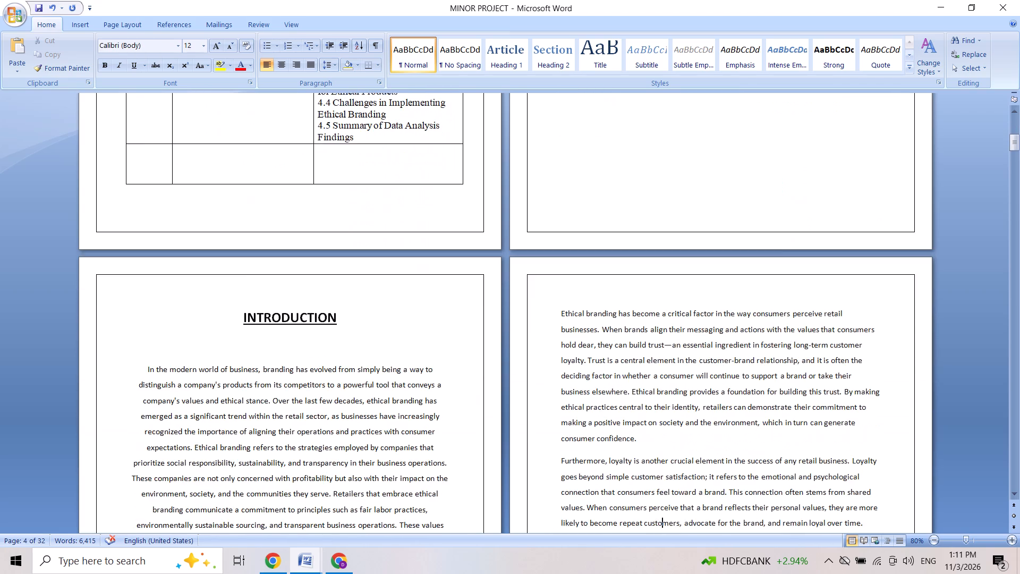
key("Down")
key("Down")
key("Down")
key("Down")
key("Down")
key("Down")
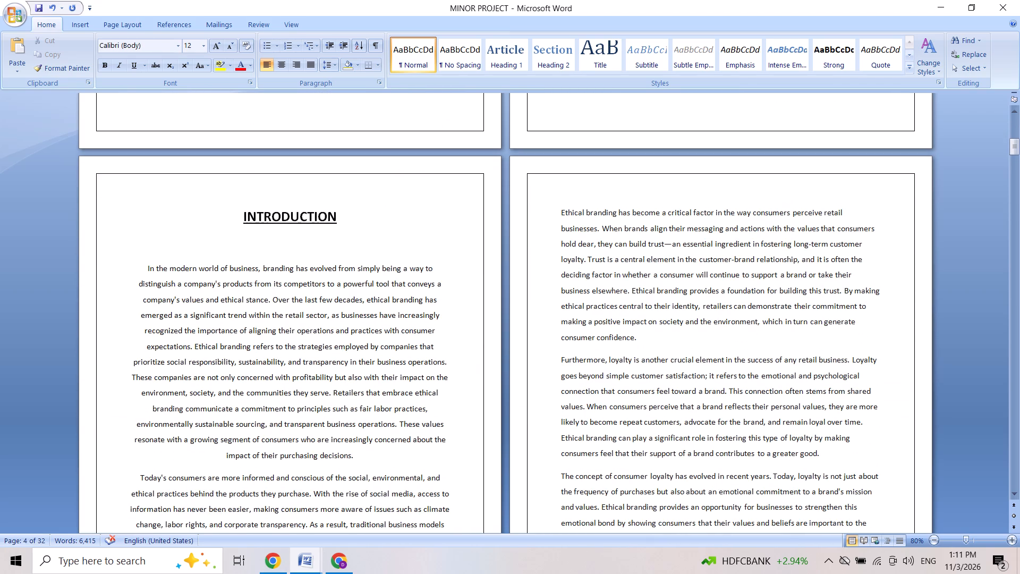
left_click_drag(154, 214, 505, 390)
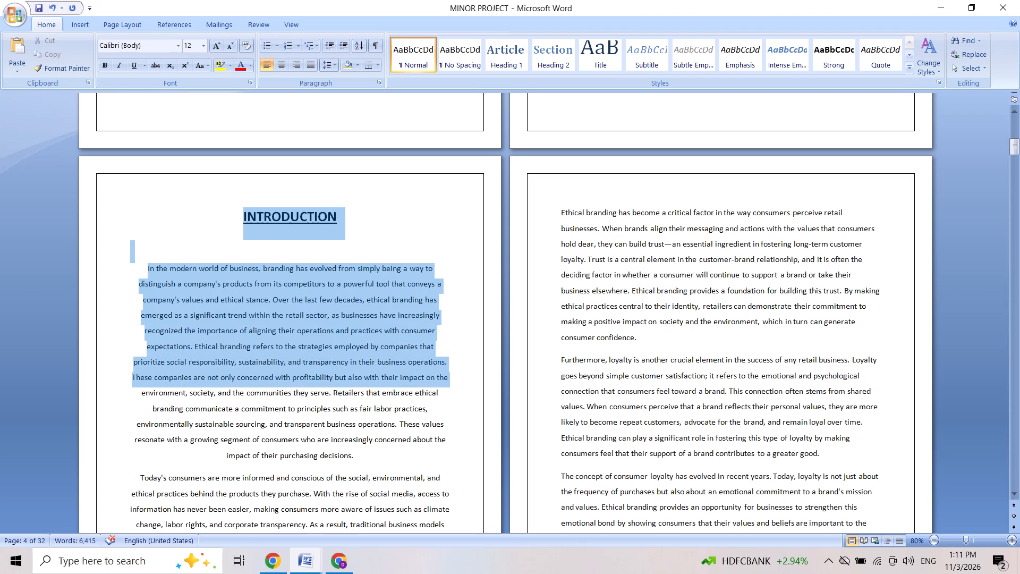
left_click_drag(505, 390, 911, 484)
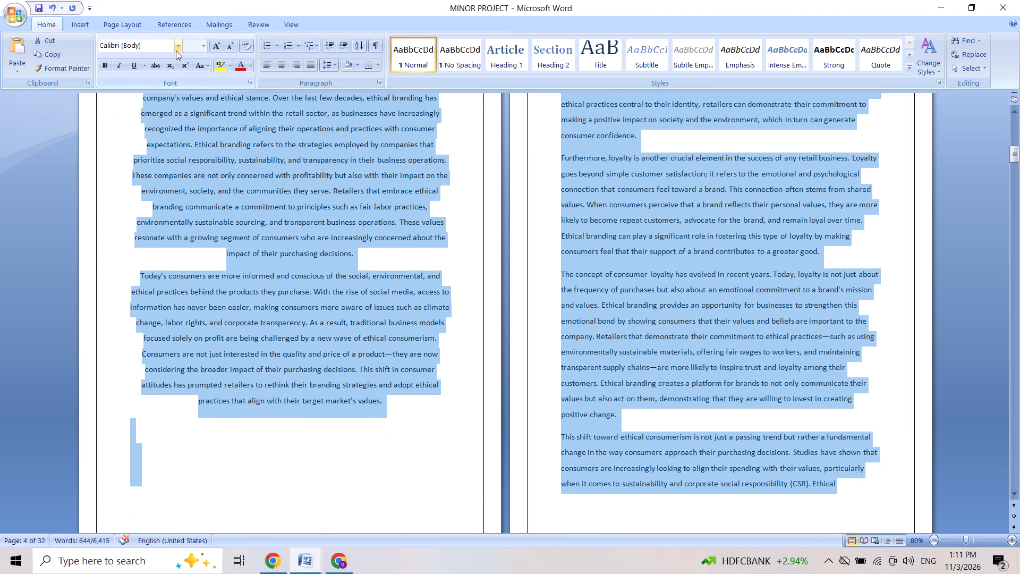
left_click(176, 50)
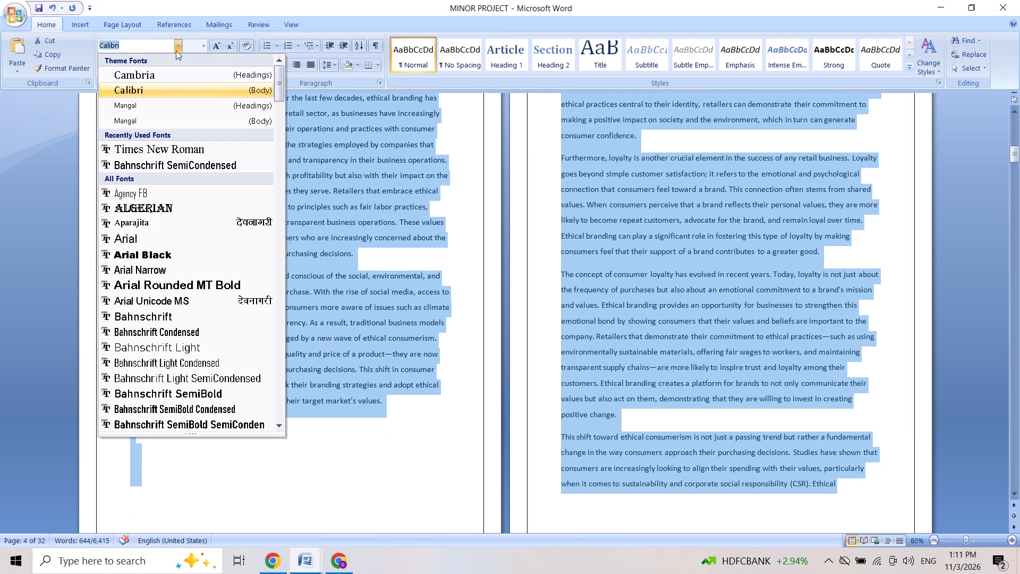
key("BackSpace")
type("time")
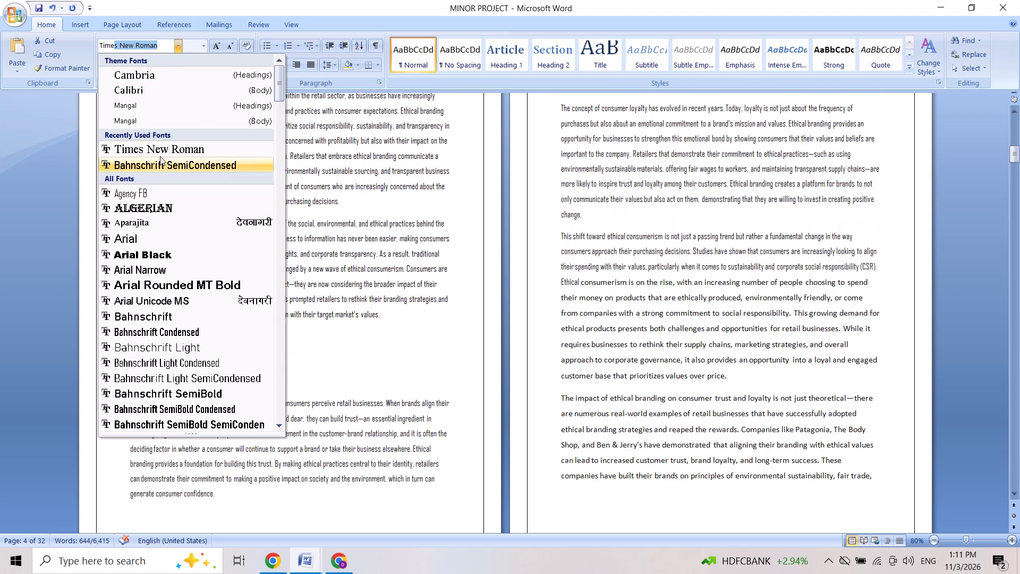
left_click(160, 147)
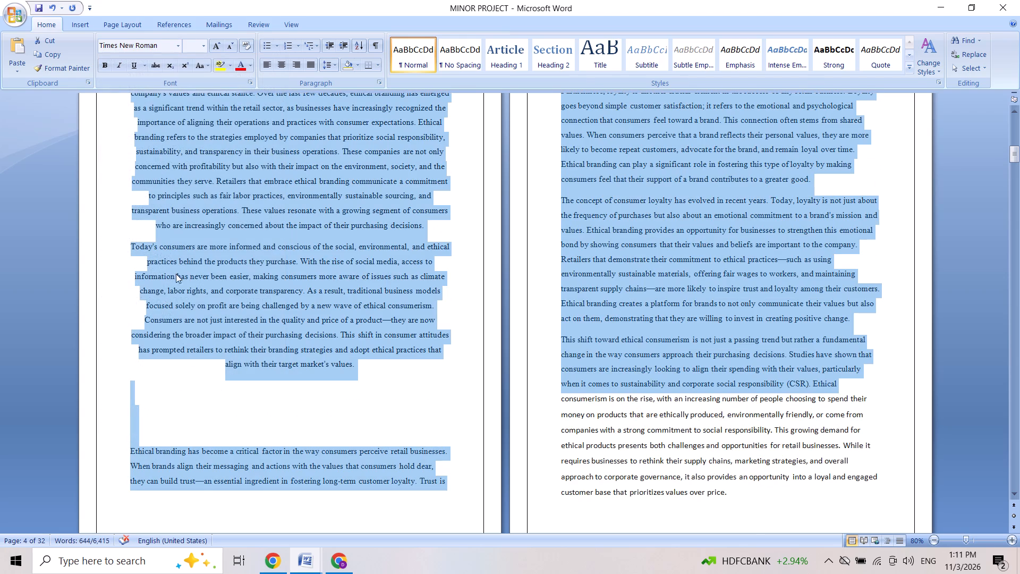
left_click(768, 514)
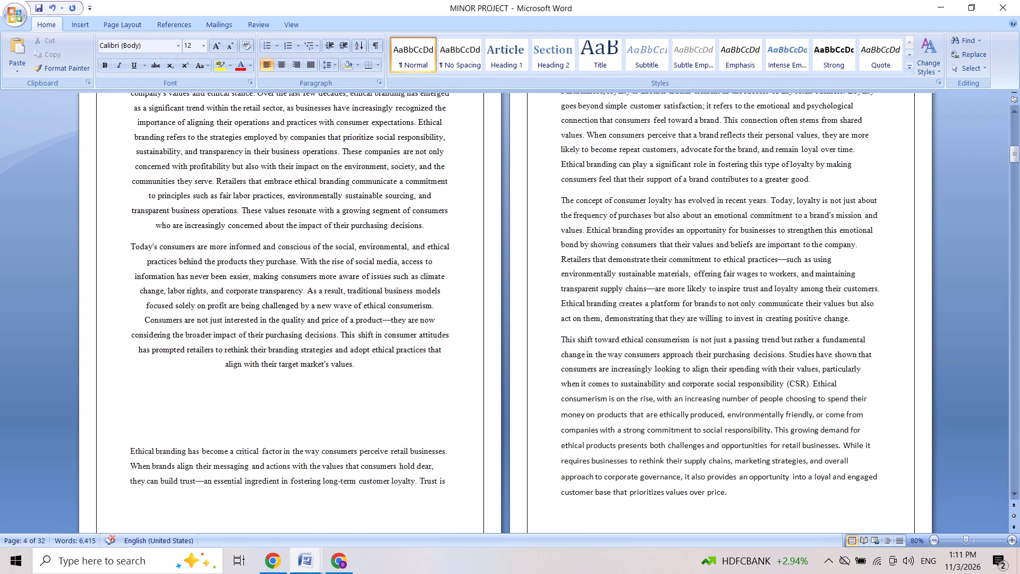
Check the font of the introduction pages as far as the Supply Chain Management diagram and back to the introduction's start.
key("Down")
key("Down")
key("Down")
key("Down")
key("Down")
key("Down")
key("Down")
key("Down")
key("Down")
key("Down")
key("Down")
key("Down")
key("Down")
key("Down")
key("Down")
key("Down")
key("Down")
key("Down")
key("Down")
key("Down")
key("Down")
key("Down")
key("Down")
key("Down")
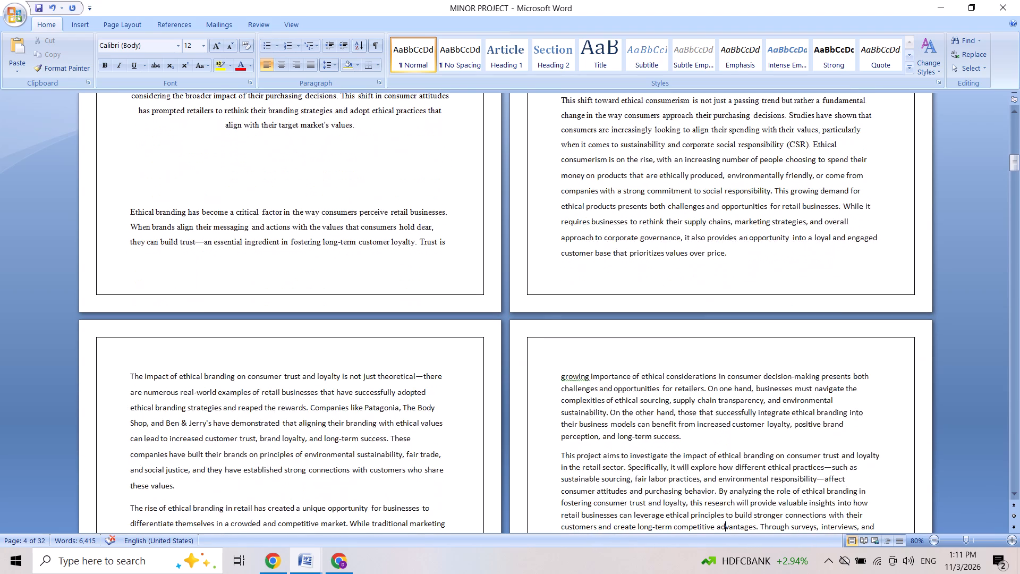
key("Up")
key("Up")
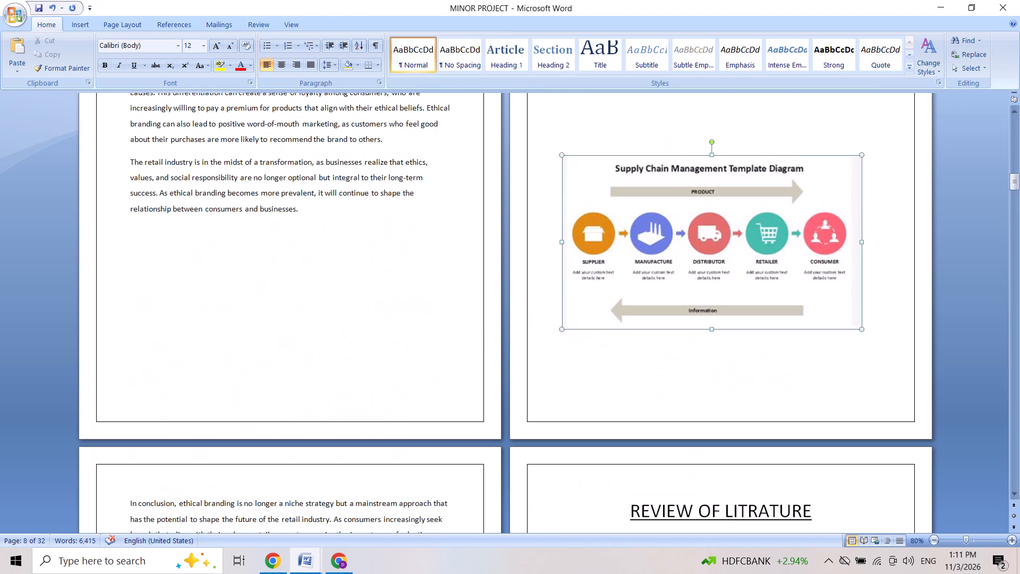
key("Up")
key("Up")
key("Up")
key("Up")
key("Up")
key("Up")
key("Up")
key("Up")
key("Up")
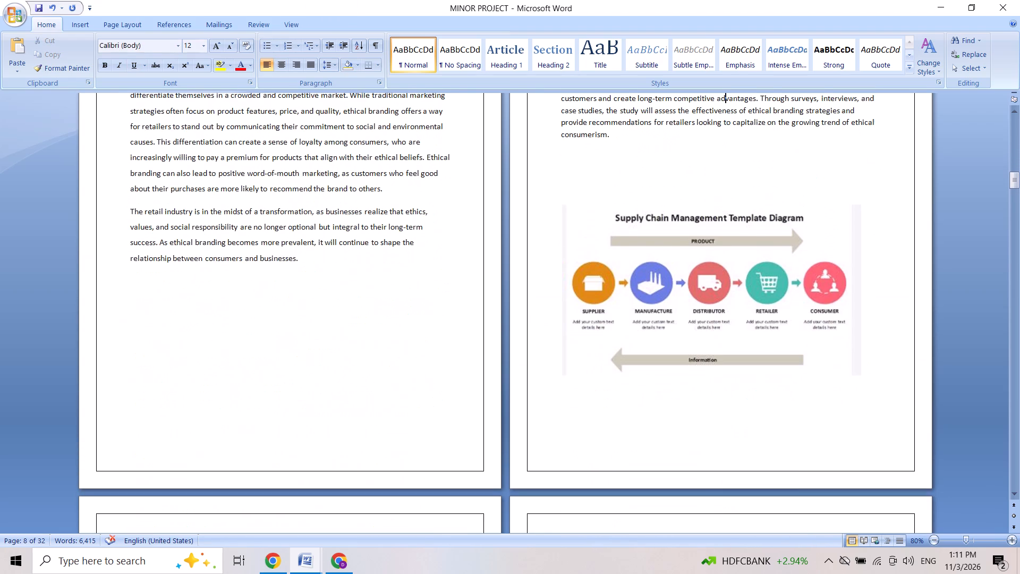
key("Up")
key("Up")
key("Up")
key("Up")
key("Up")
key("Up")
key("Up")
key("Up")
key("Up")
key("Up")
key("Up")
key("Up")
key("Up")
key("Up")
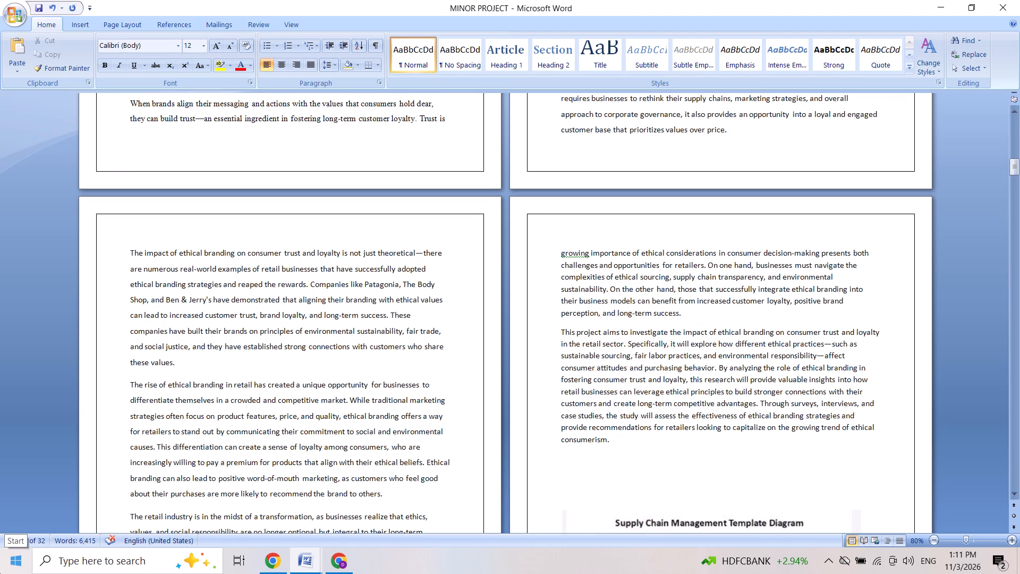
key("Up")
key("Up")
key("Up")
key("Up")
key("Up")
key("Up")
key("Up")
key("Up")
key("Up")
key("Up")
key("Up")
key("Up")
key("Up")
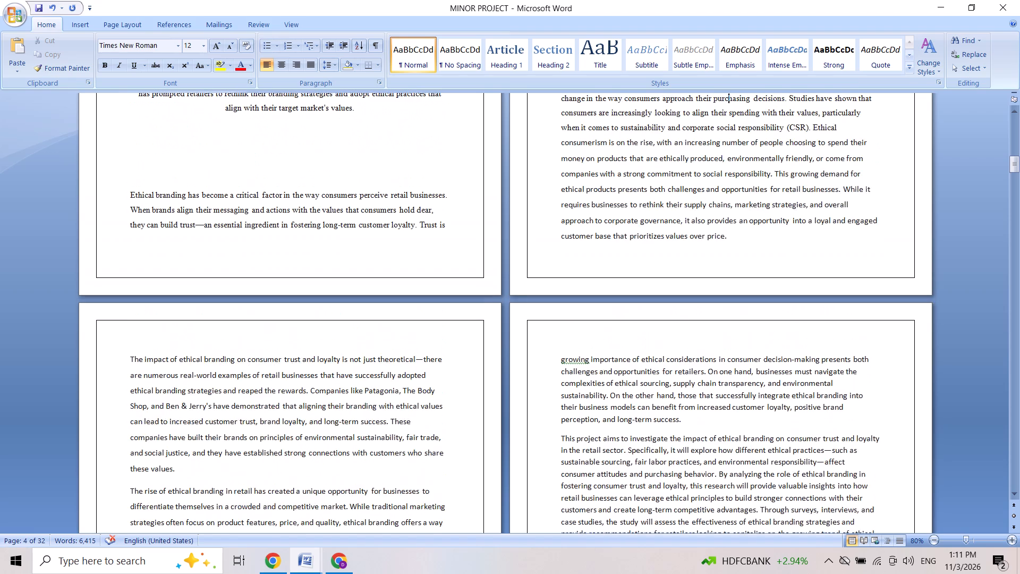
key("Up")
key("Up")
key("Up")
key("Up")
key("Up")
key("Up")
key("Up")
key("Up")
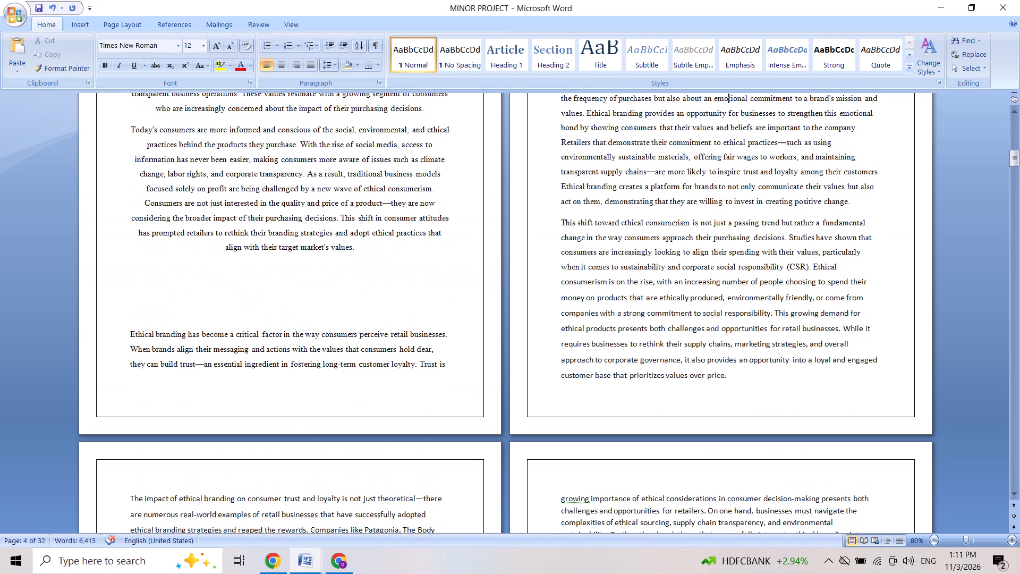
key("Up")
key("Up")
key("Up")
key("Up")
key("Up")
key("Up")
key("Up")
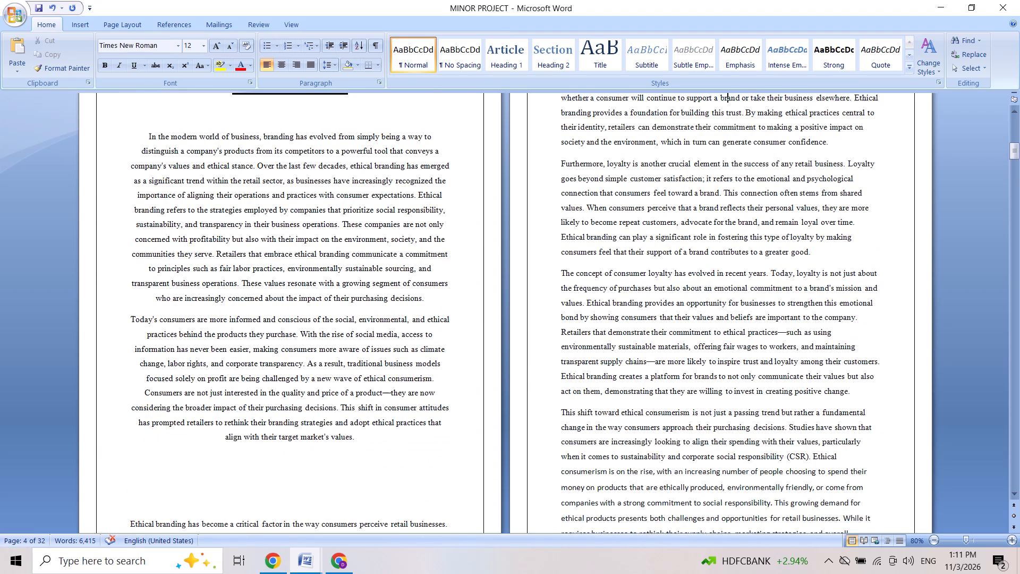
key("Down")
key("Down")
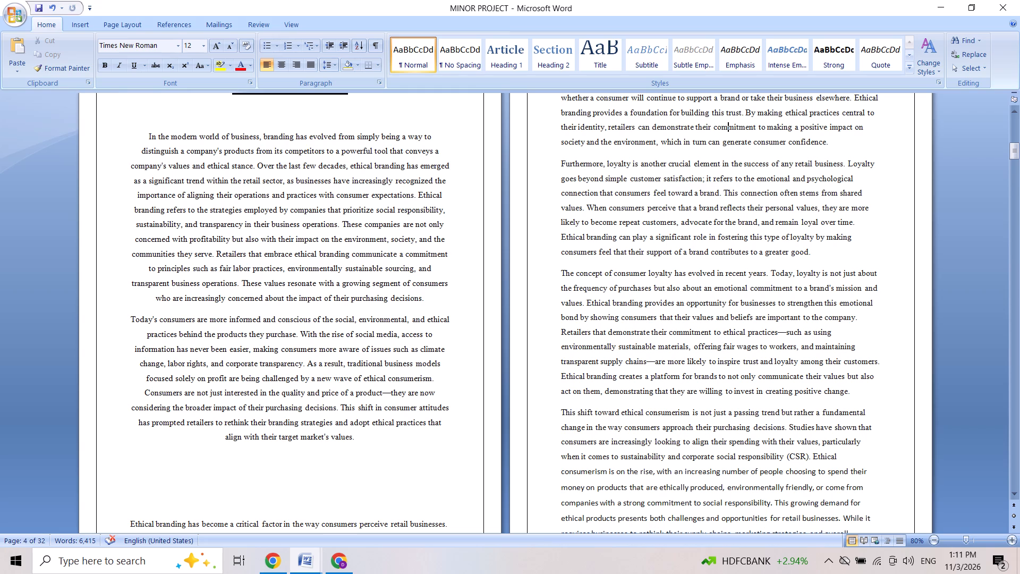
Change the text from "This shift toward ethical consumerism" through the "Ethical Branding And Consumer Trust" section to Times New Roman.
left_click(560, 409)
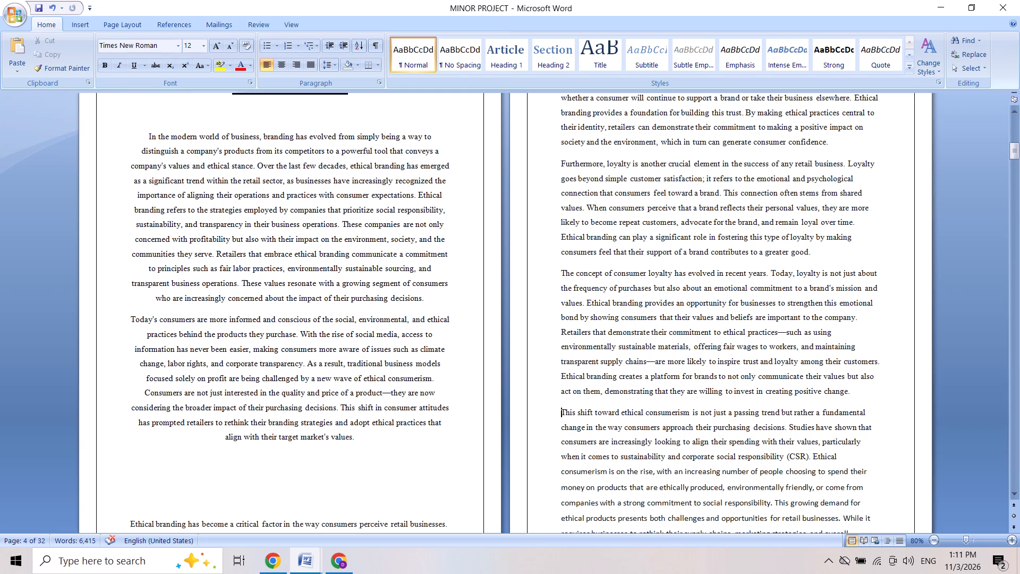
left_click_drag(560, 408, 718, 472)
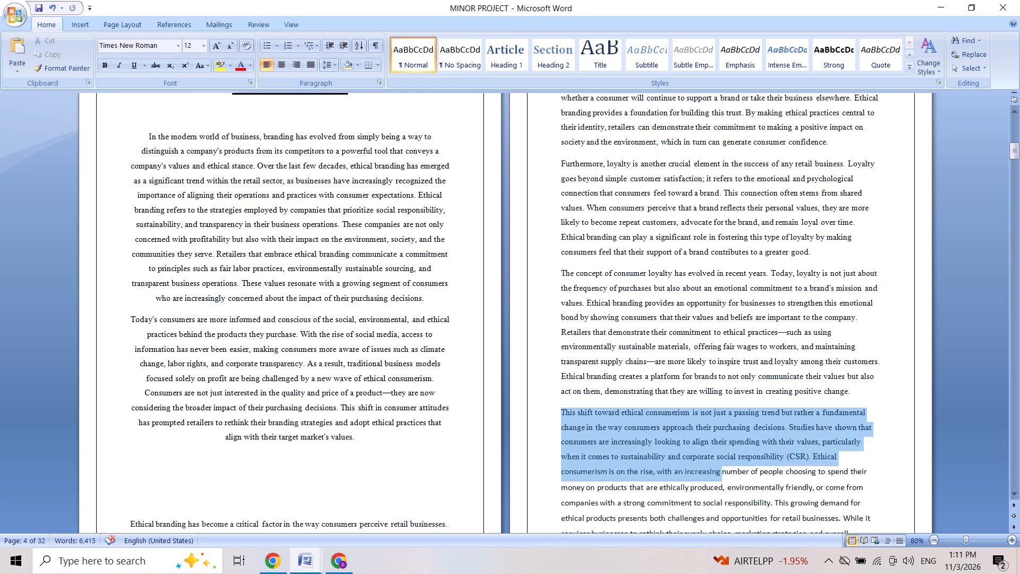
left_click_drag(718, 472, 802, 563)
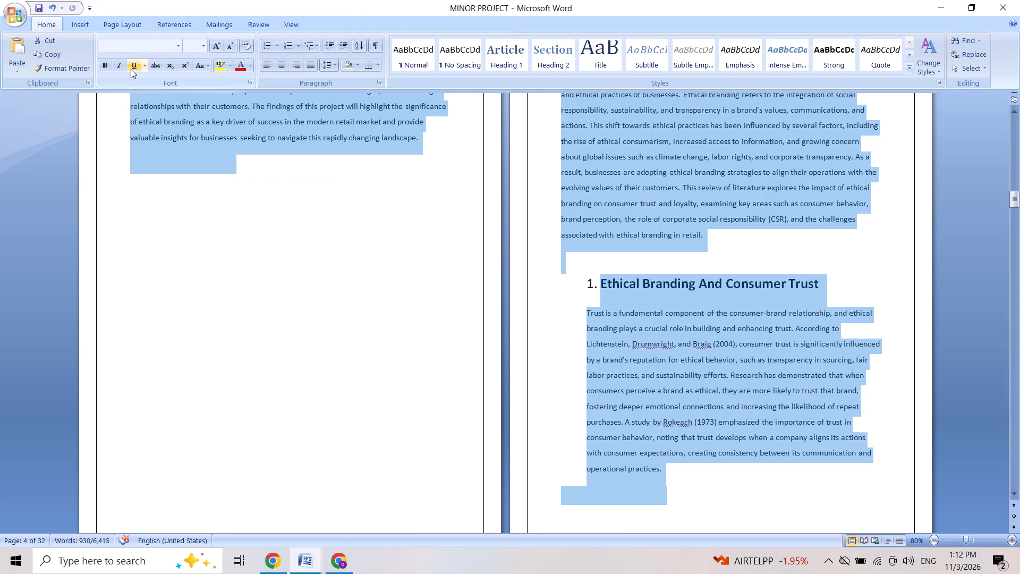
left_click(125, 45)
type("tim")
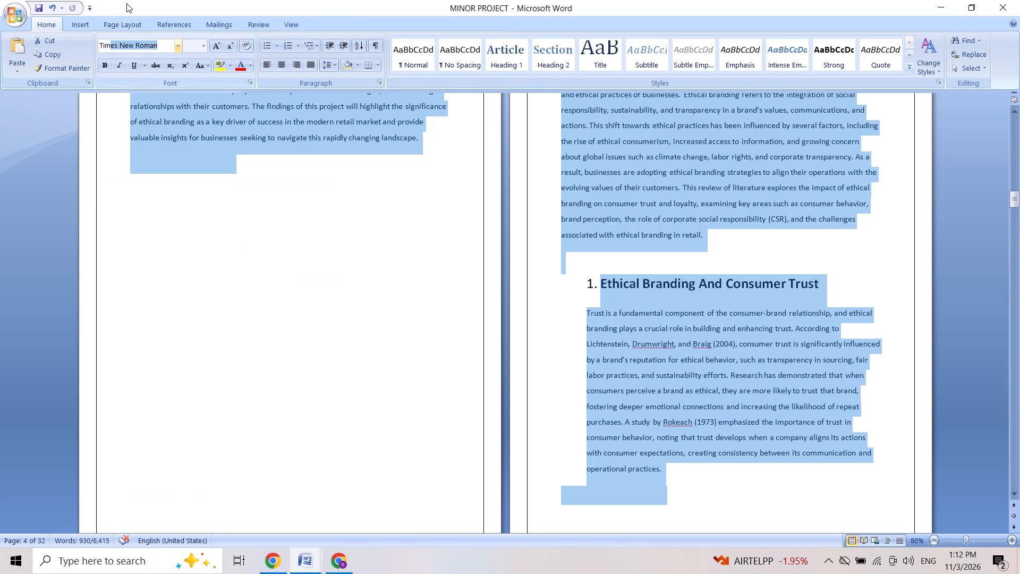
left_click(178, 46)
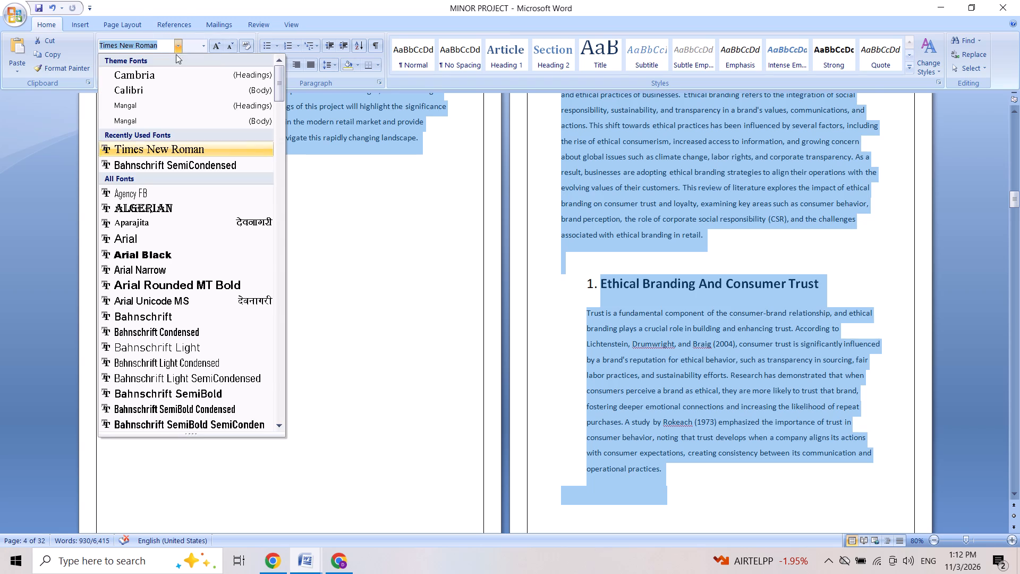
left_click(161, 144)
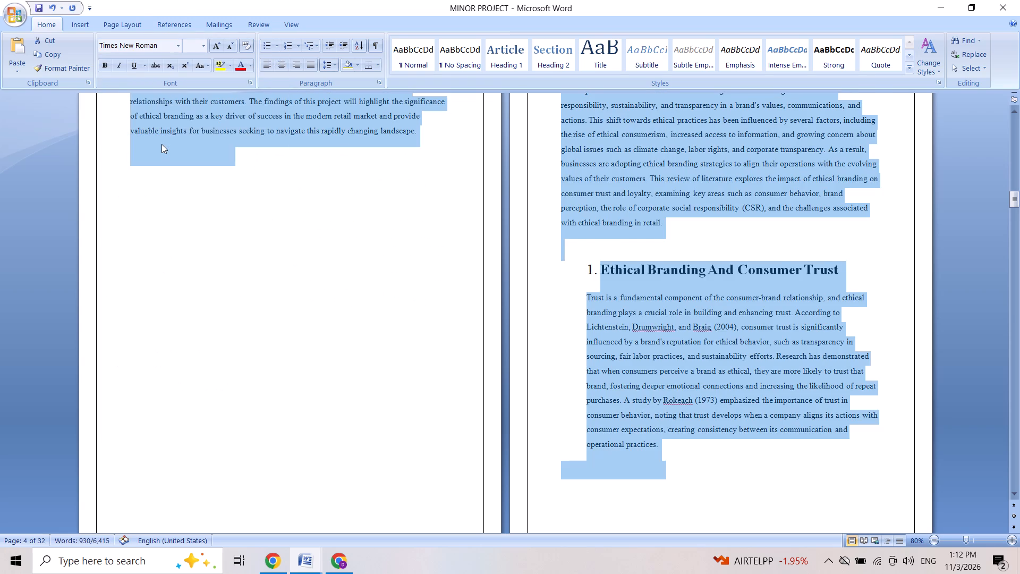
Change the content from the Ethical Marketing diagram through the first words of the third objective's title to Times New Roman.
key("Down")
key("Down")
key("Down")
key("Down")
key("Down")
key("Down")
key("Down")
key("Down")
key("Down")
key("Down")
key("Down")
key("Down")
key("Down")
key("Down")
key("Down")
key("Down")
key("Down")
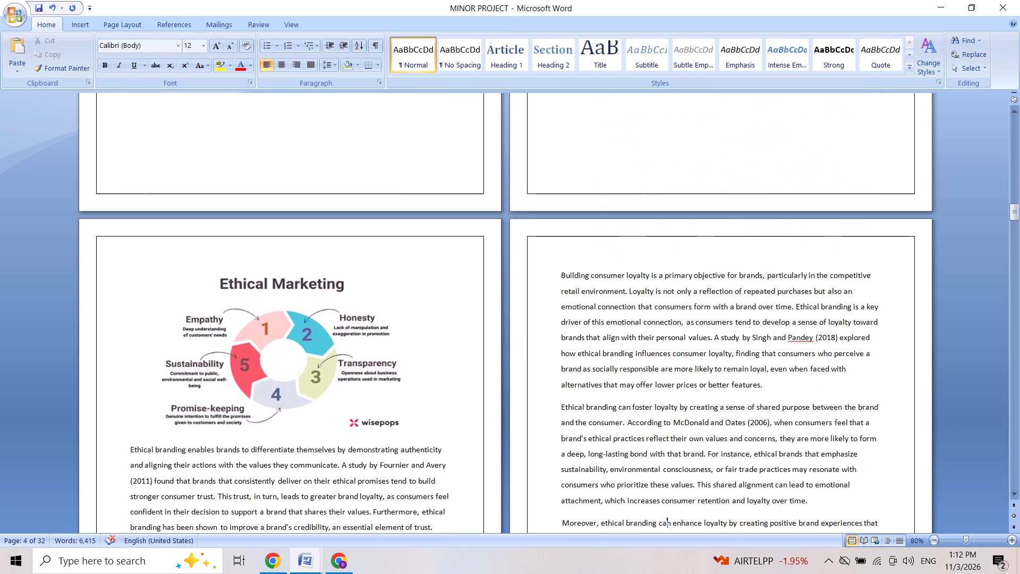
key("Down")
key("Down")
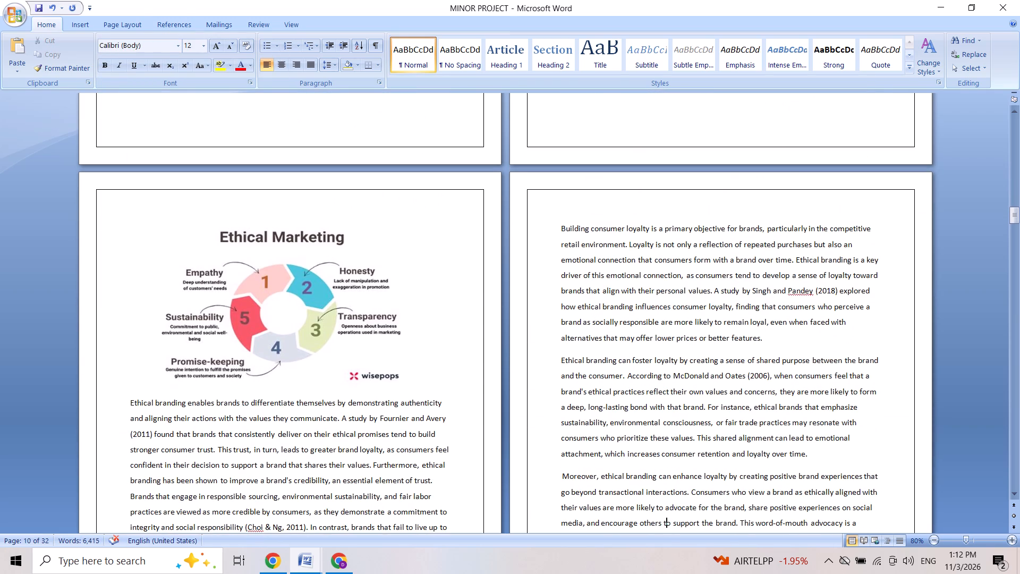
left_click(137, 246)
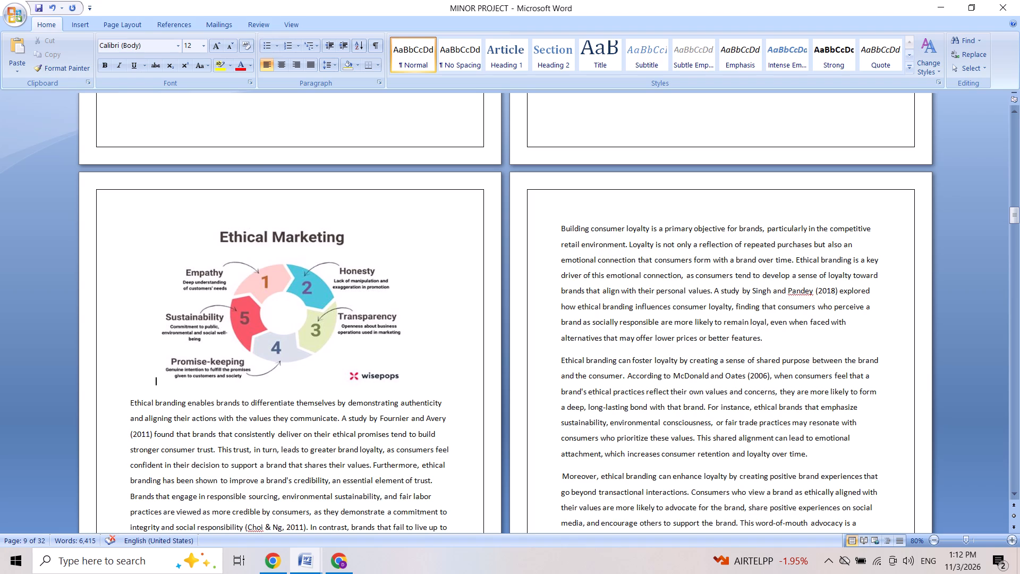
left_click_drag(130, 247, 430, 431)
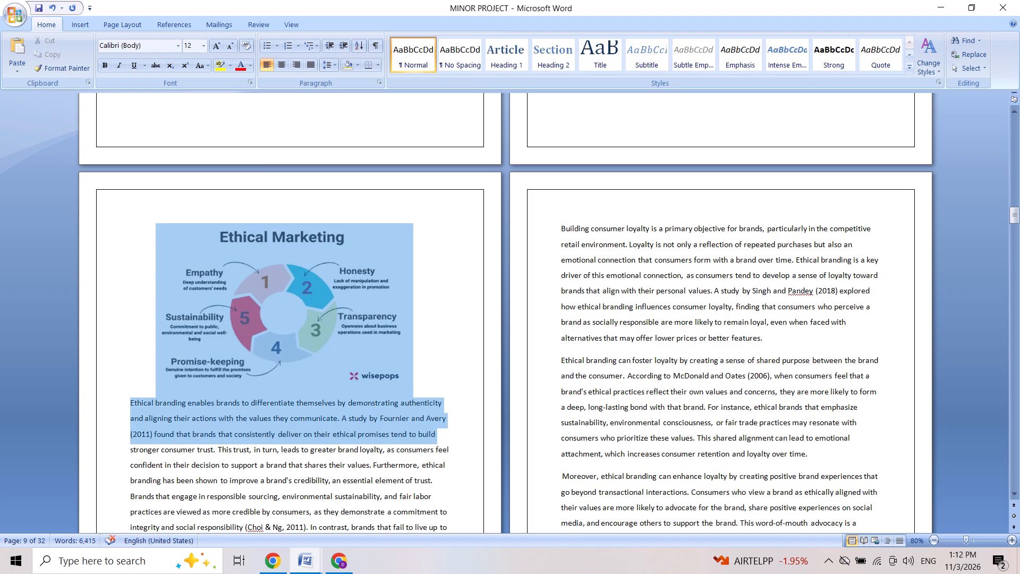
left_click_drag(430, 431, 932, 561)
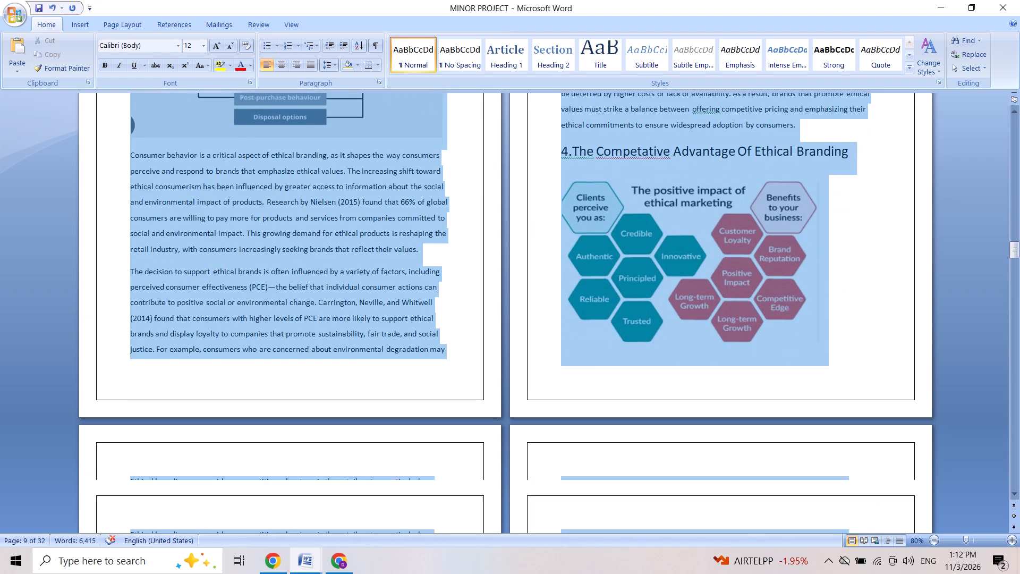
left_click_drag(932, 561, 690, 507)
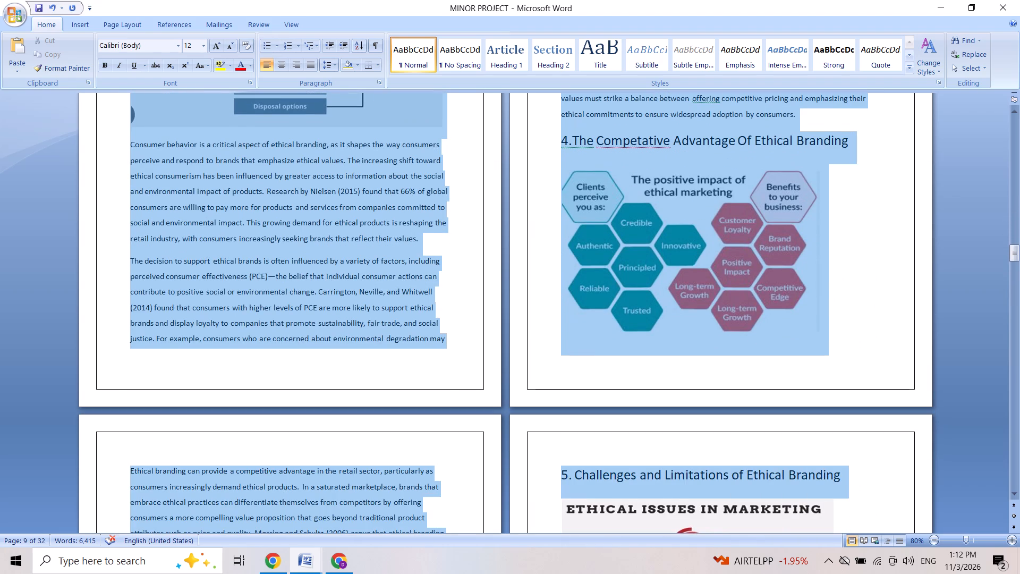
left_click_drag(690, 507, 796, 530)
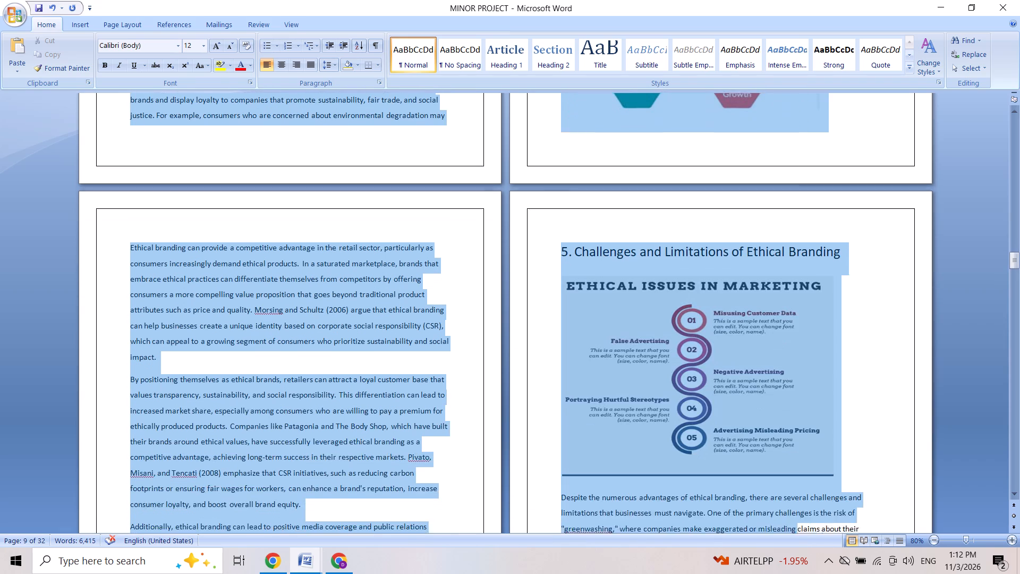
left_click_drag(796, 530, 796, 529)
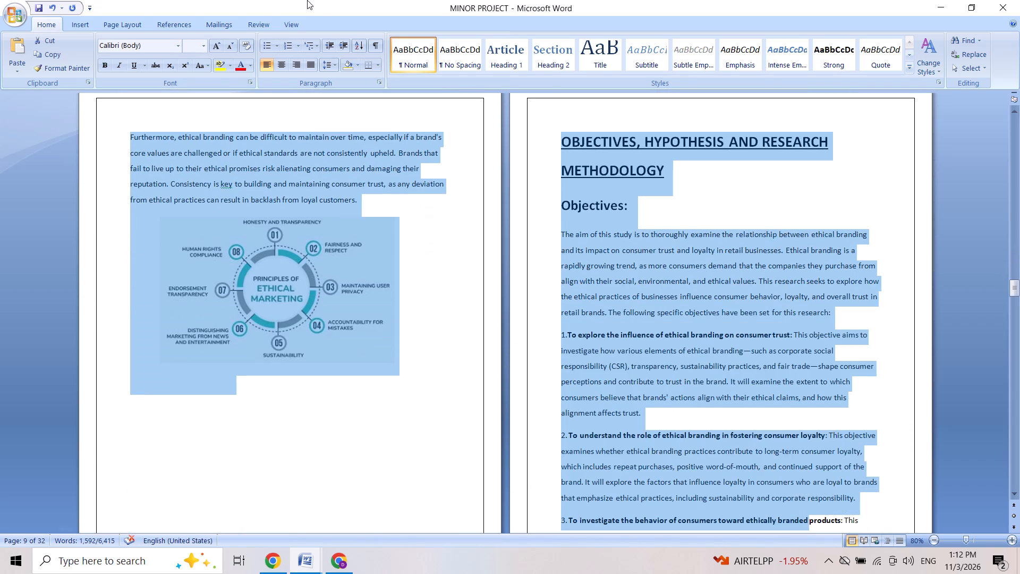
left_click(171, 44)
left_click(179, 49)
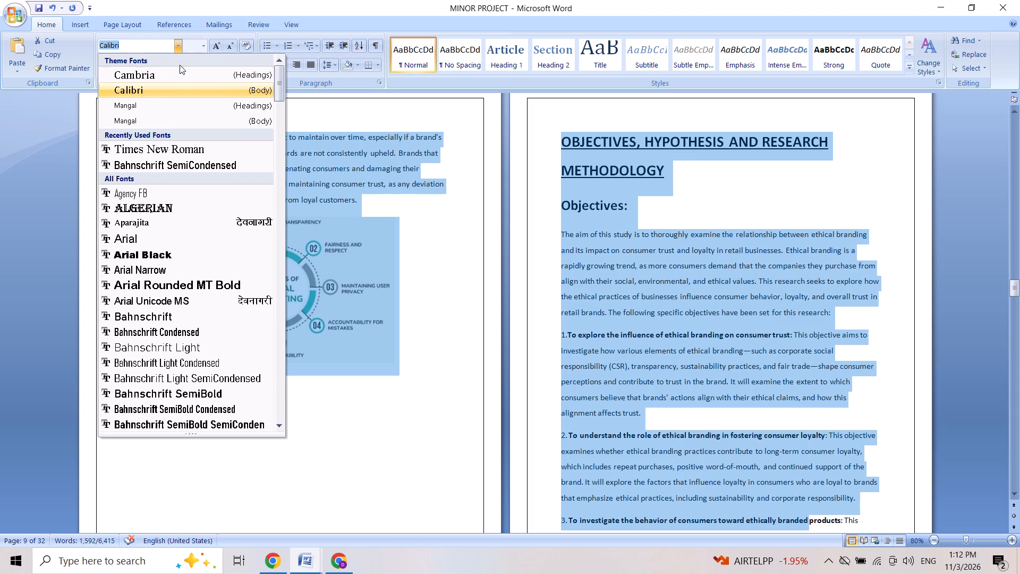
left_click(180, 145)
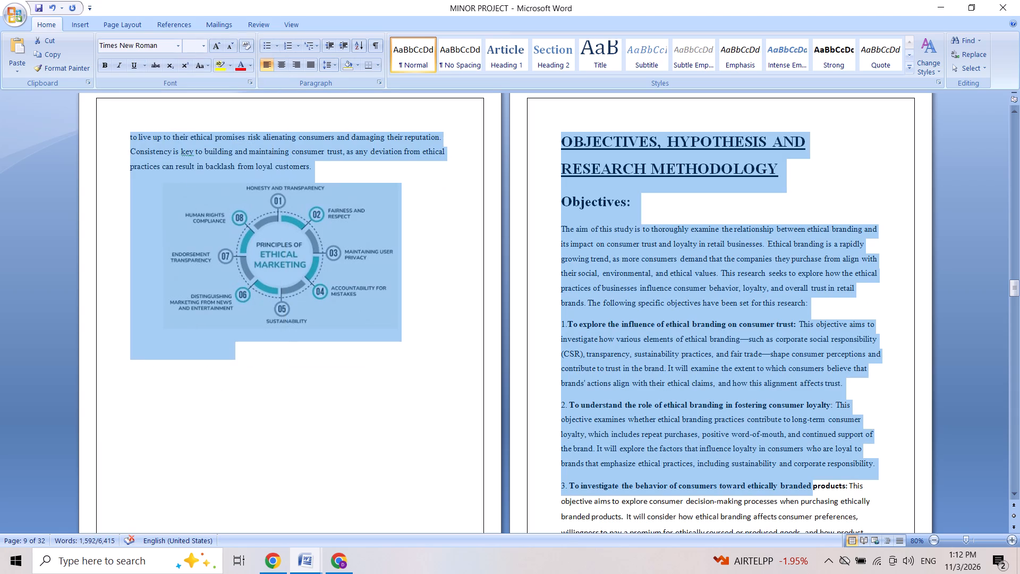
left_click(277, 403)
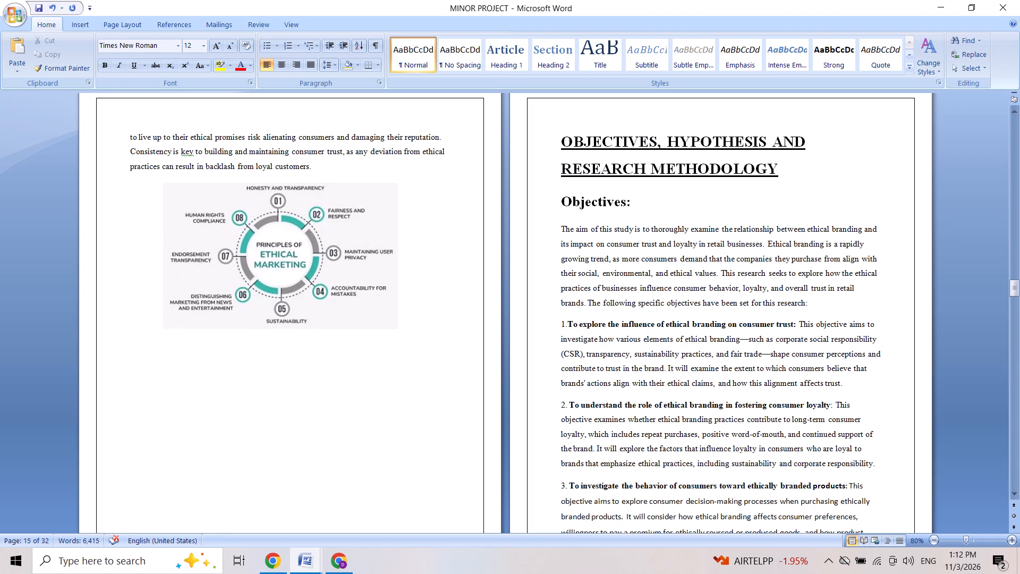
Enlarge the Principles of Ethical Marketing diagram in height and width so it nearly spans the page's text width.
left_click(282, 305)
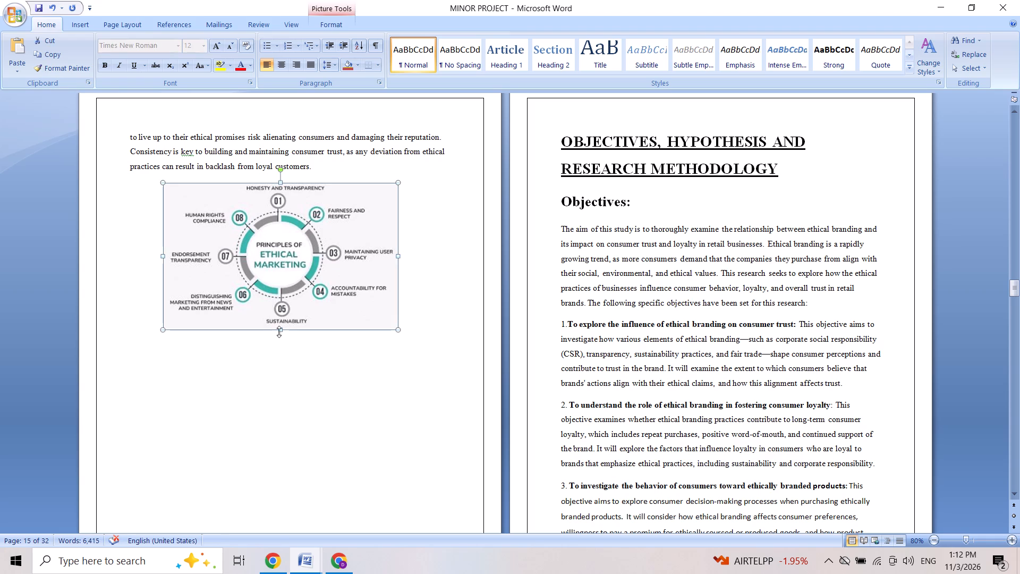
left_click_drag(279, 330, 272, 382)
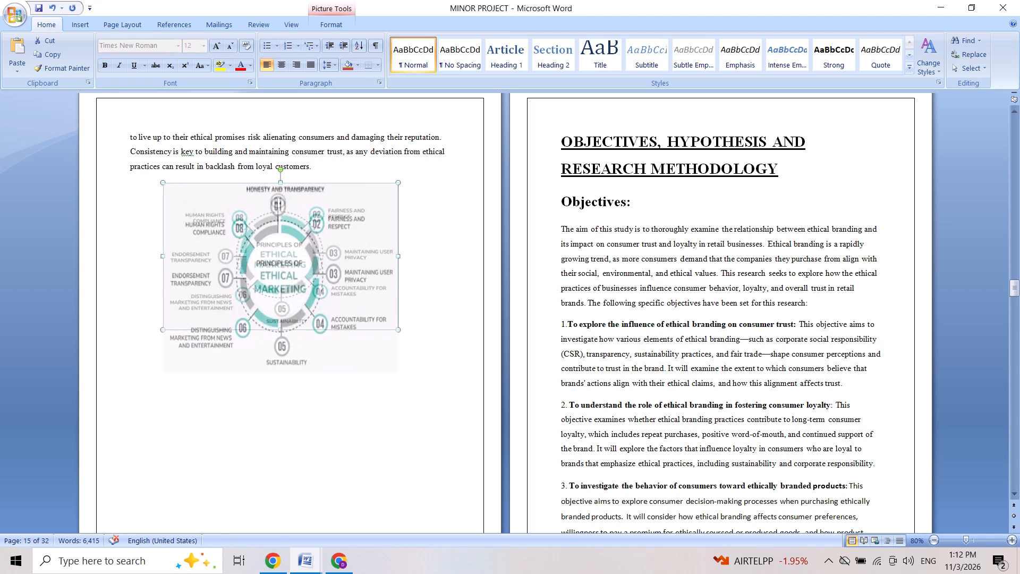
left_click_drag(272, 382, 272, 396)
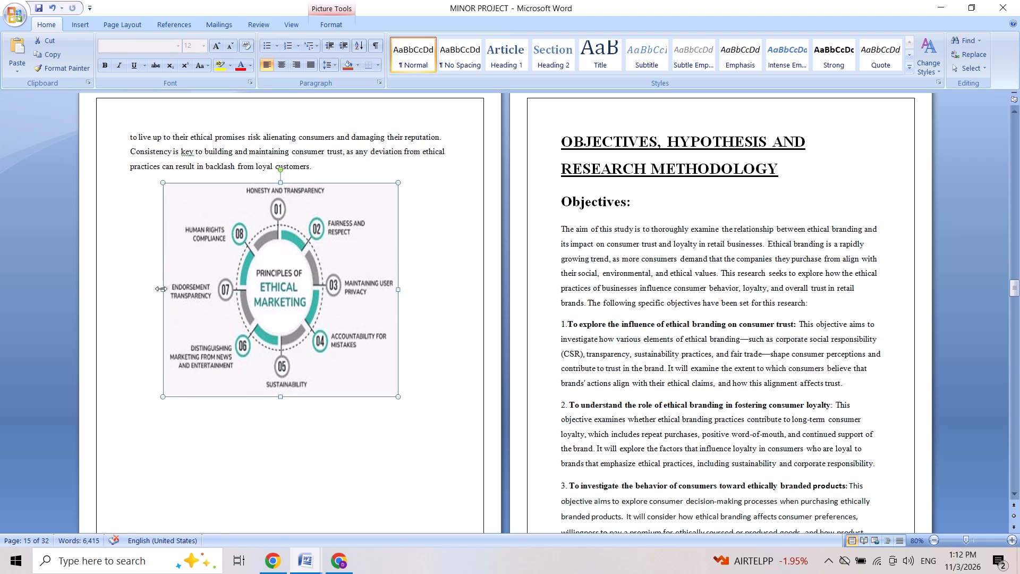
left_click_drag(161, 289, 124, 293)
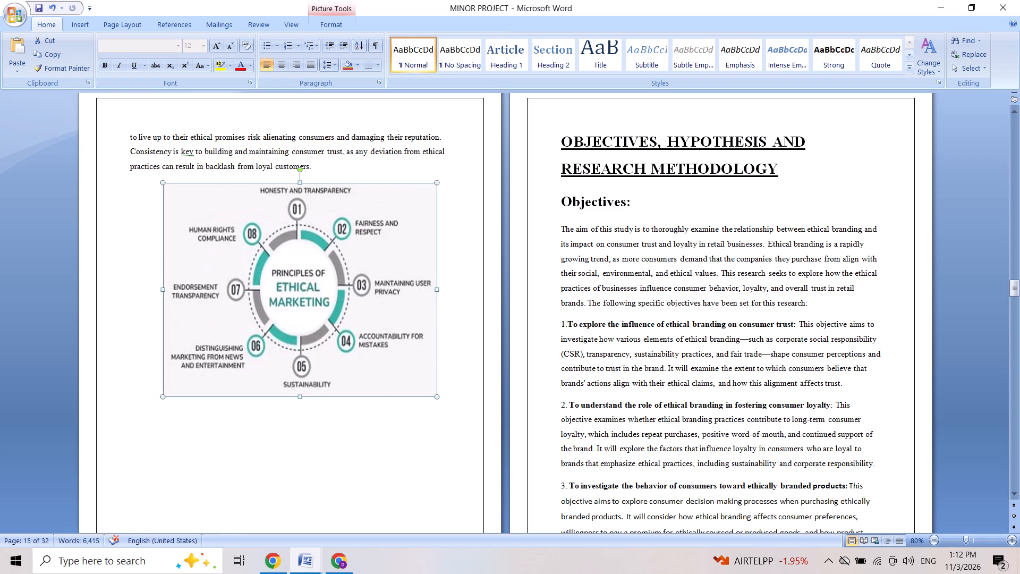
left_click_drag(301, 398, 302, 407)
left_click_drag(302, 407, 297, 445)
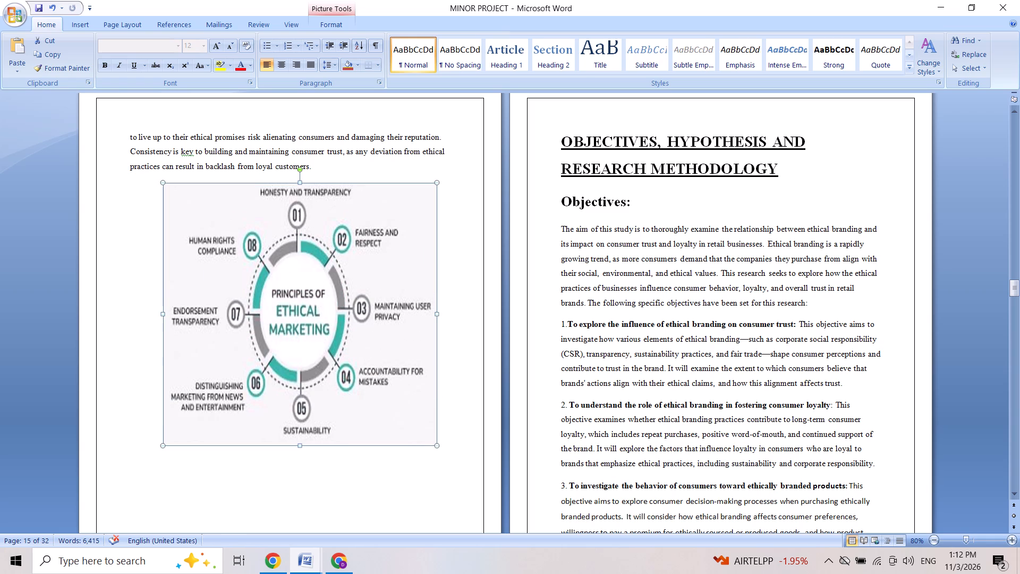
left_click_drag(437, 313, 461, 313)
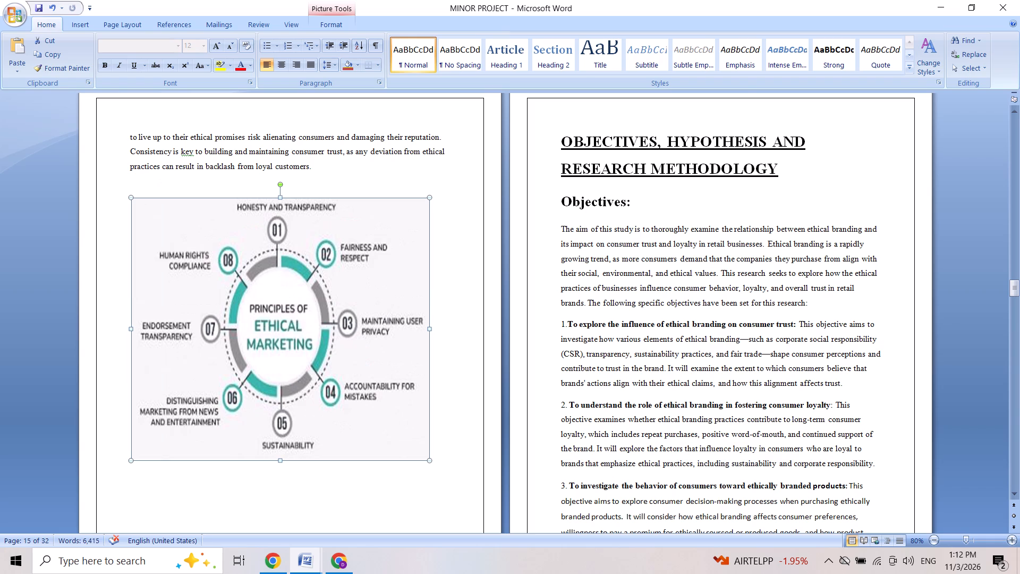
Check the font of the pages from the Conclusion and Hypothesis through Research Methodology, and back to the Objectives heading.
key("Down")
key("Down")
key("Down")
key("Down")
key("Down")
key("Down")
key("Down")
key("Down")
key("Down")
key("Down")
key("Down")
key("Down")
key("Down")
key("Down")
key("Down")
key("Down")
key("Down")
key("Down")
key("Down")
key("Down")
key("Down")
key("Down")
key("Down")
key("Down")
key("Down")
key("Down")
key("Down")
key("Down")
key("Down")
key("Down")
key("Down")
key("Down")
key("Down")
key("Down")
key("Down")
key("Down")
key("Down")
key("Down")
key("Down")
key("Down")
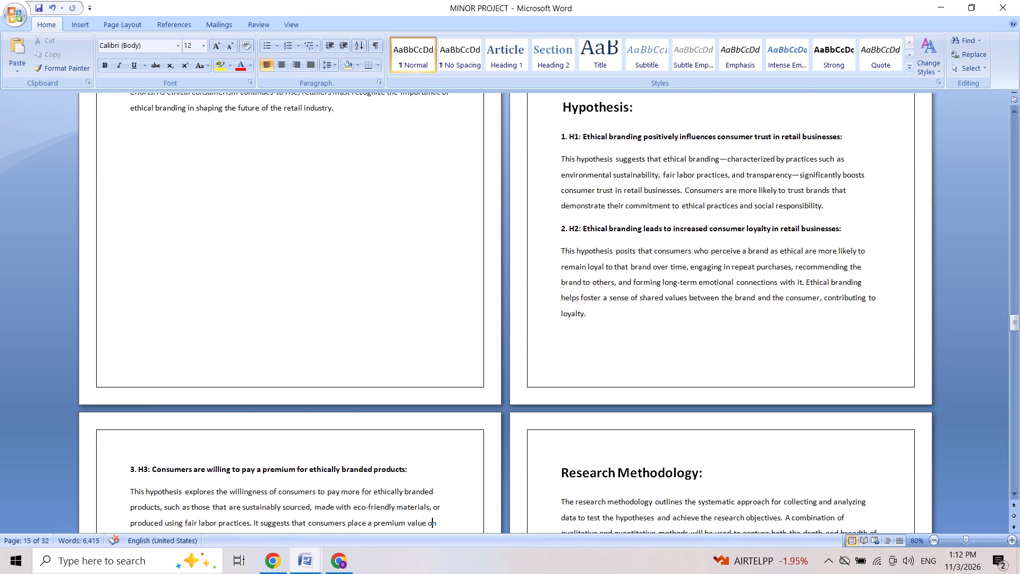
key("Up")
key("Up")
key("Up")
key("Up")
key("Up")
key("Up")
key("Up")
key("Up")
key("Up")
key("Up")
key("Up")
key("Up")
key("Up")
key("Up")
key("Up")
key("Up")
key("Up")
key("Up")
key("Up")
key("Up")
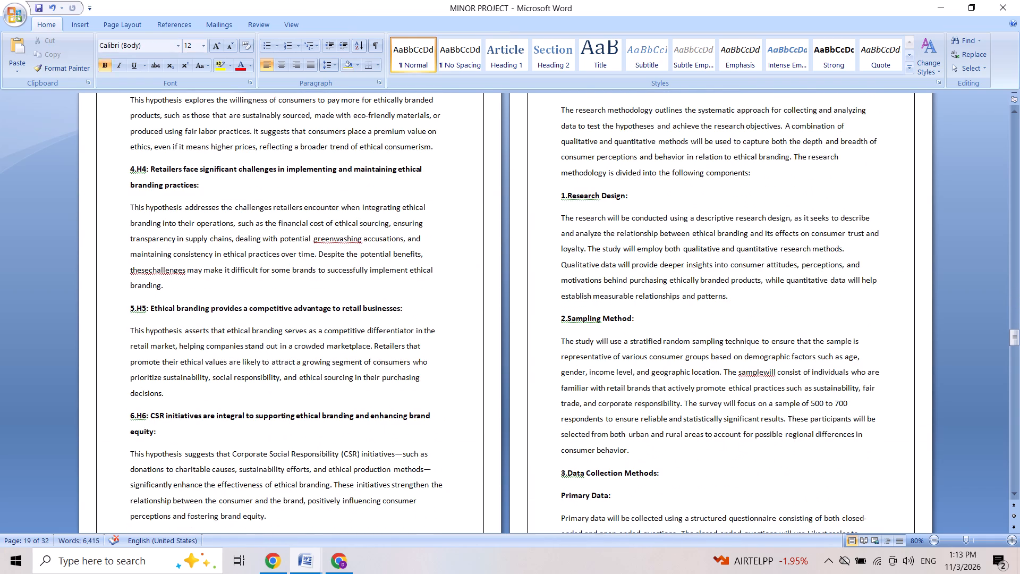
key("Up")
key("Up")
key("Up")
key("Up")
key("Up")
key("Up")
key("Up")
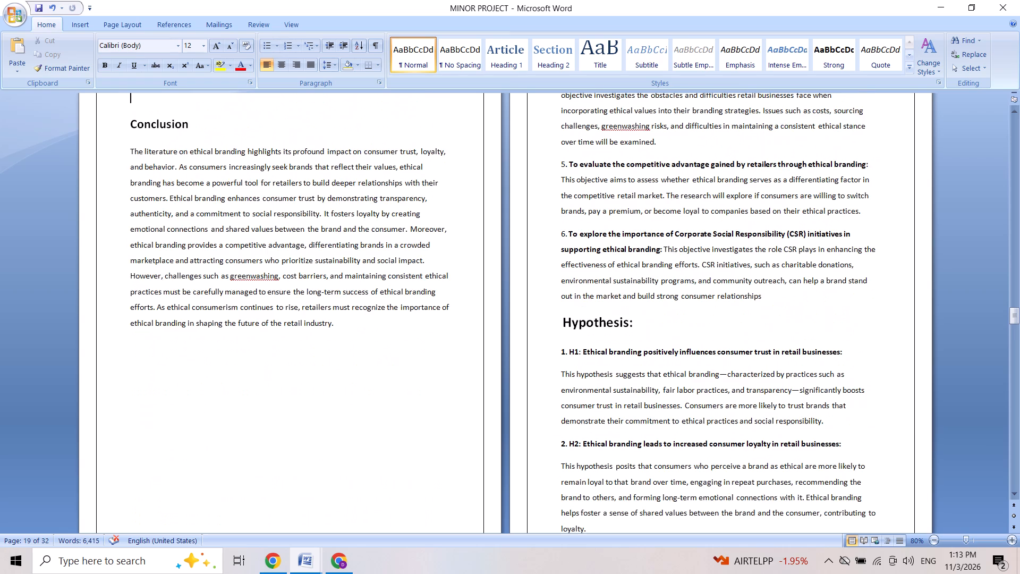
key("Up")
key("Up")
key("Up")
key("Up")
key("Up")
key("Up")
key("Up")
key("Up")
key("Up")
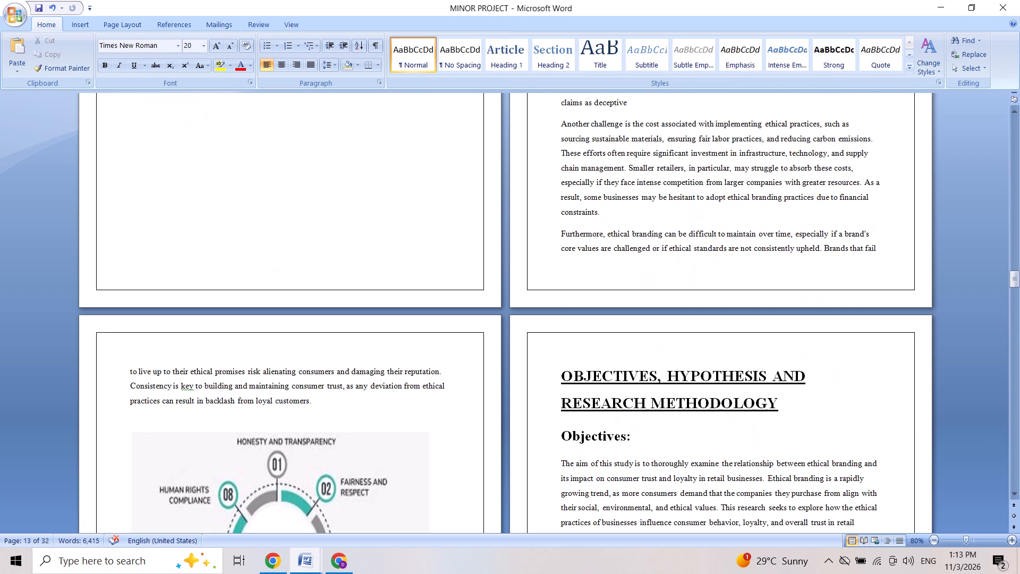
key("Down")
Change the text from the "Objectives, Hypothesis and Research Methodology" heading through the end of the third objective to Times New Roman.
left_click_drag(558, 371, 647, 505)
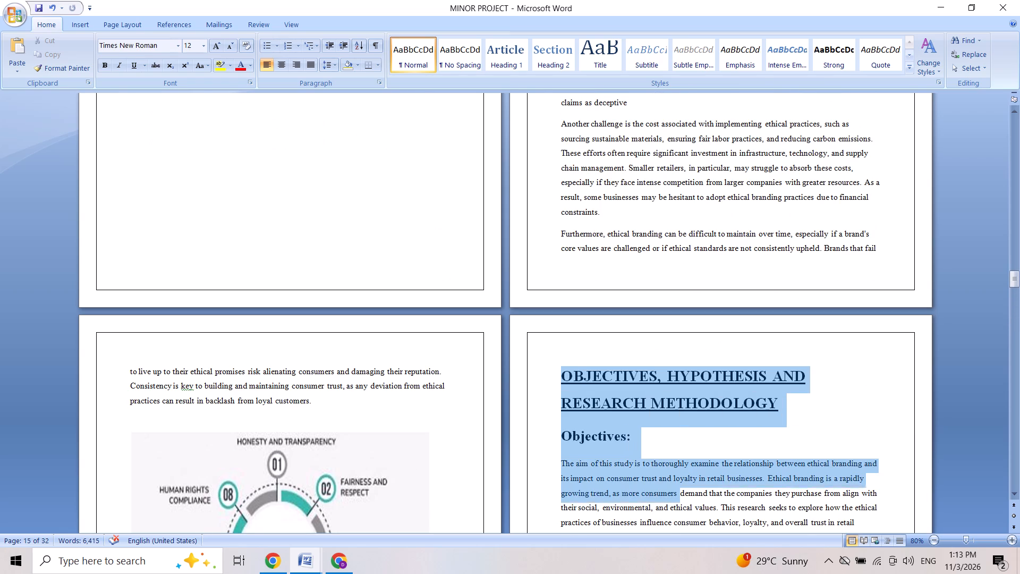
left_click_drag(647, 505, 745, 533)
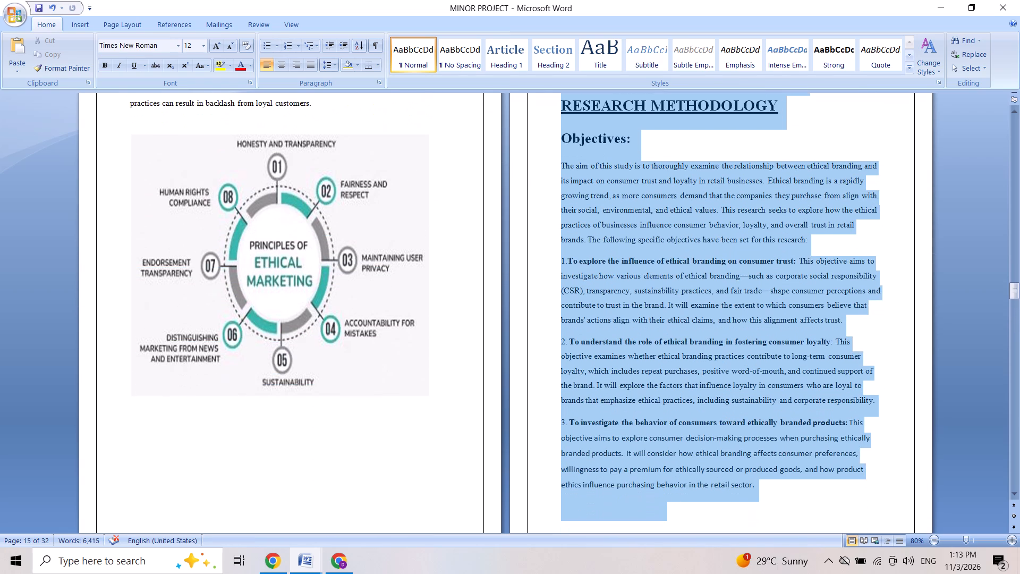
left_click_drag(745, 533, 745, 533)
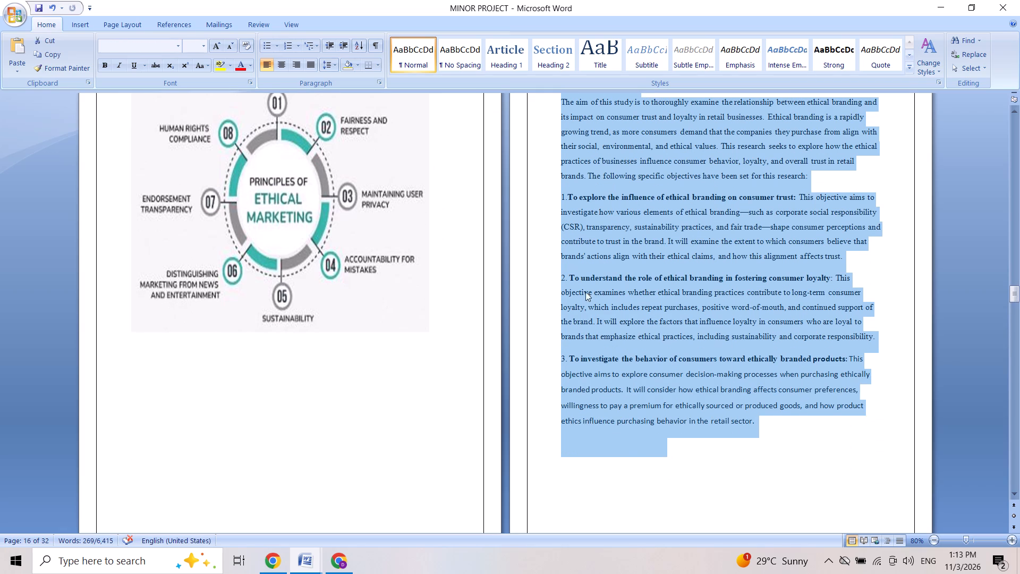
left_click(177, 46)
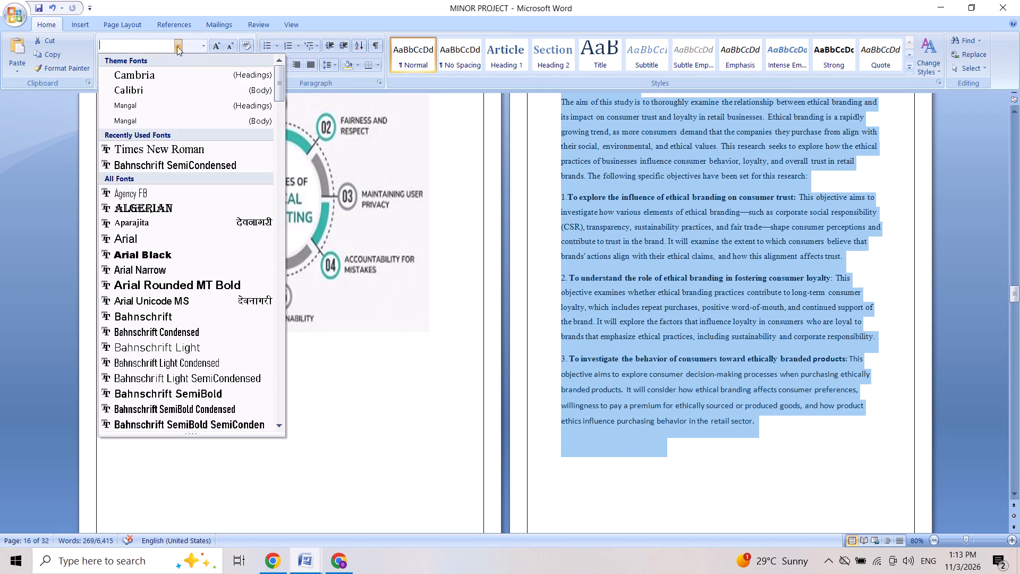
left_click(155, 147)
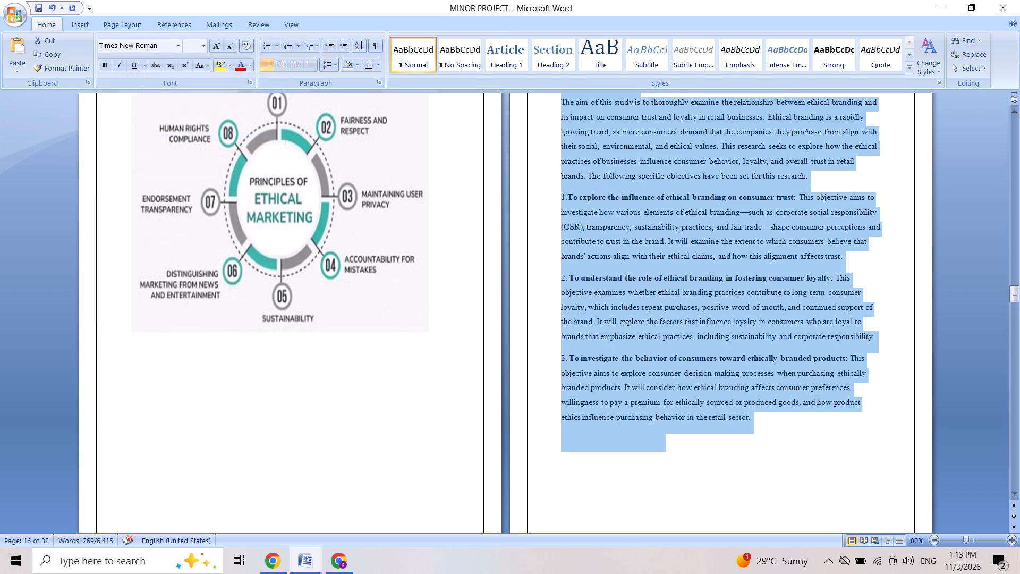
left_click(388, 484)
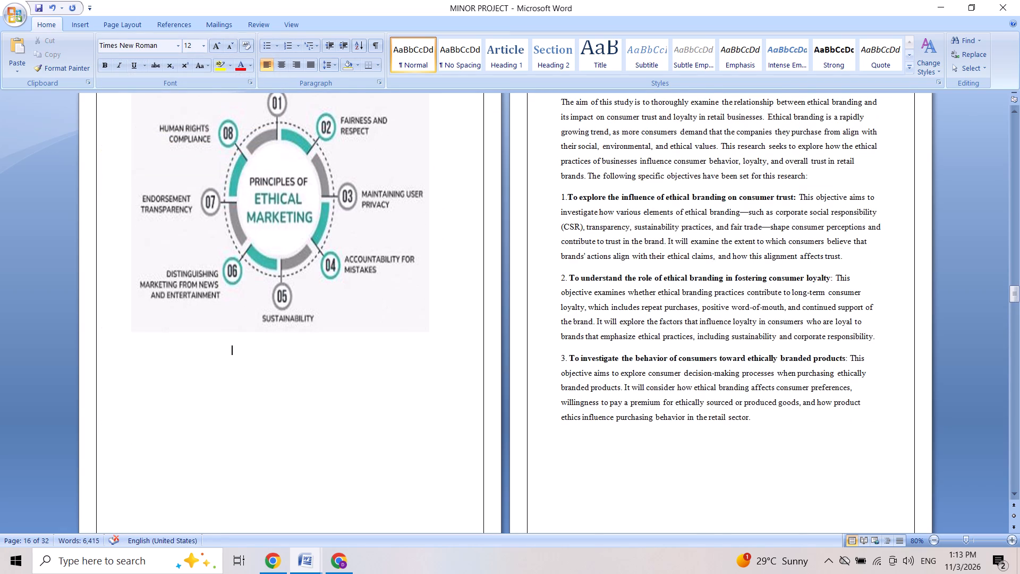
Change everything from the literature review's Conclusion heading through the end of the "Visualization of Results" section to Times New Roman.
key("Down")
key("Down")
key("Down")
key("Down")
key("Down")
key("Down")
key("Down")
key("Down")
key("Down")
key("Down")
key("Down")
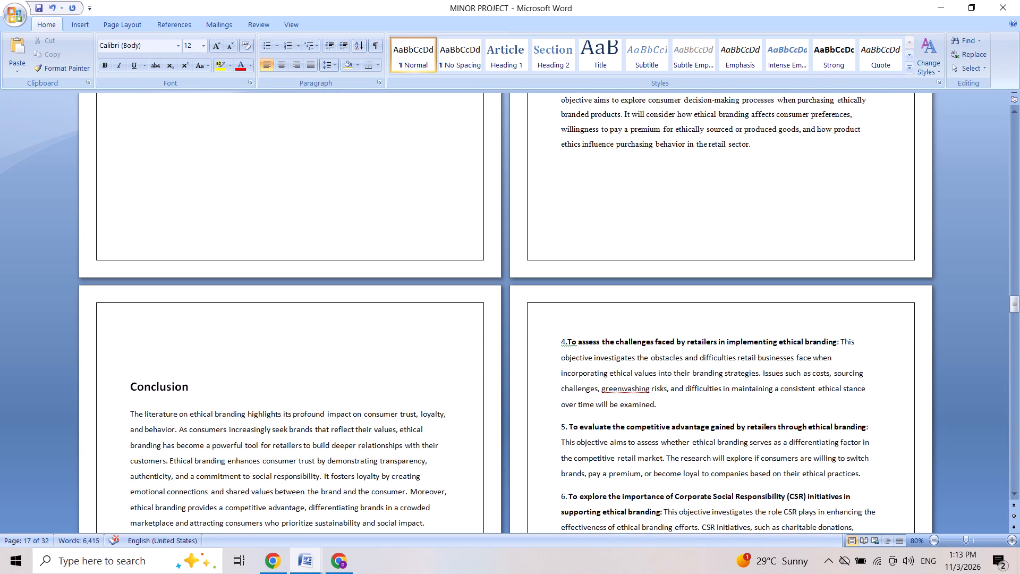
left_click(126, 380)
left_click_drag(126, 380, 938, 573)
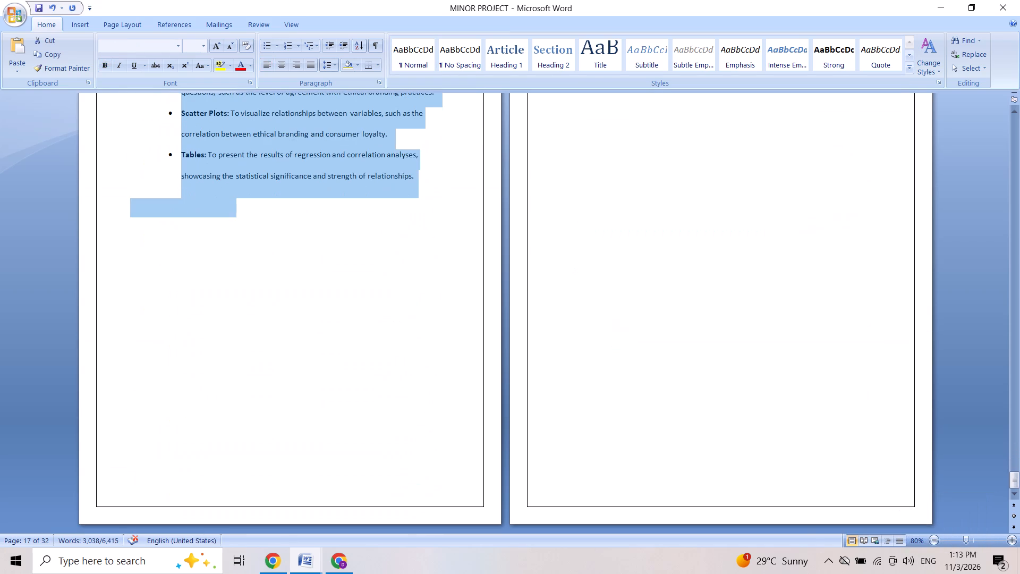
left_click(175, 45)
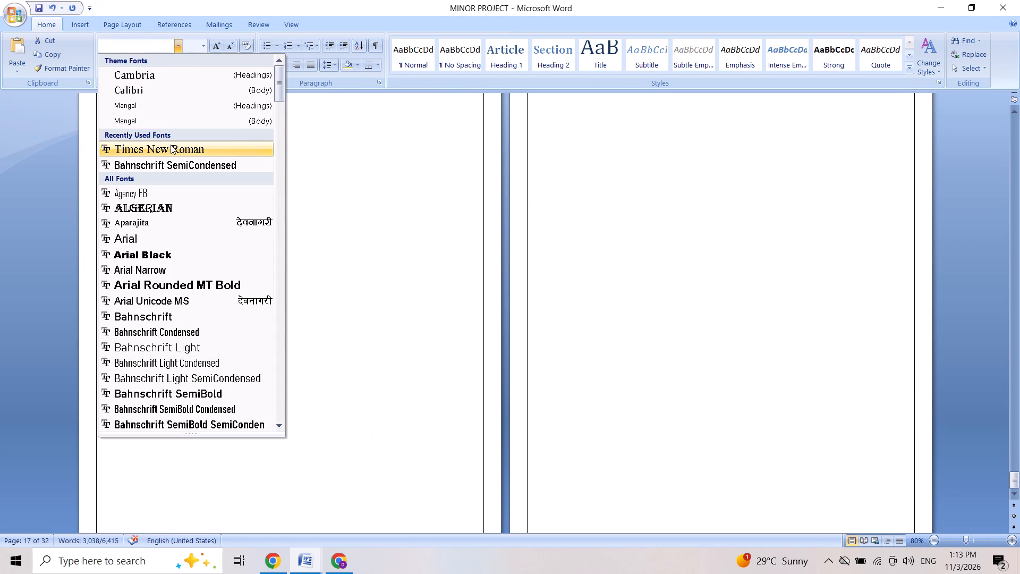
left_click(171, 145)
left_click(245, 220)
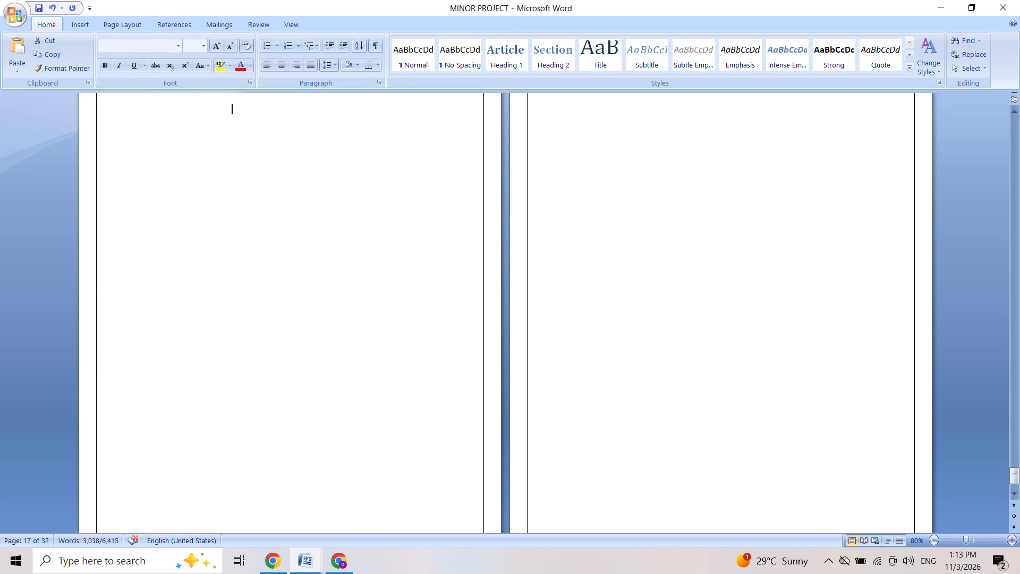
Check the font and layout of the data analysis pages, back to hypothesis H5 and forward again to the blank pages after "Visualization of Results".
key("Up")
key("Up")
key("Up")
key("Up")
key("Up")
key("Up")
key("Up")
key("Up")
key("Up")
key("Up")
key("Up")
key("Up")
key("Up")
key("Up")
key("Up")
key("Up")
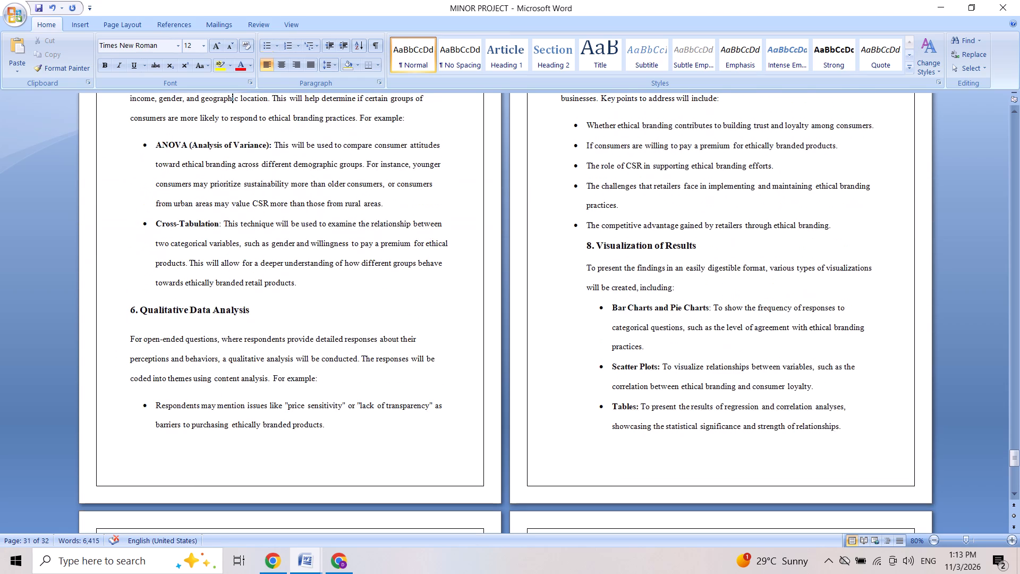
key("Up")
key("Up")
key("Up")
key("Up")
key("Up")
key("Up")
key("Up")
key("Up")
key("Up")
key("Up")
key("Up")
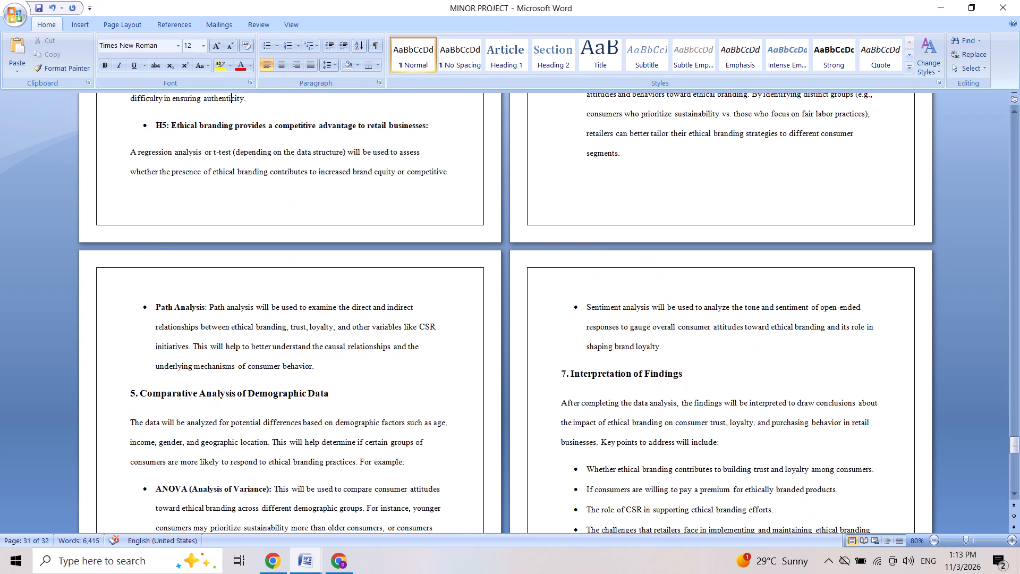
key("Up")
key("Down")
key("Down")
key("Down")
key("Down")
key("Down")
key("Down")
key("Down")
key("Down")
key("Down")
key("Down")
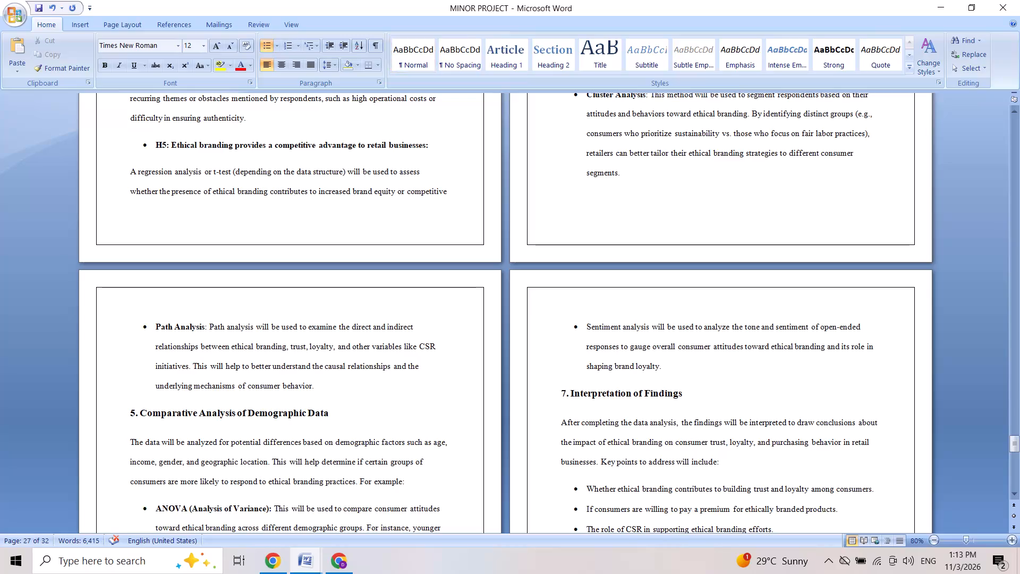
key("Down")
key("Down")
key("Down")
key("Down")
key("Down")
key("Down")
key("Down")
key("Down")
key("Down")
key("Down")
key("Down")
key("Down")
key("Down")
key("Down")
key("Down")
key("Down")
key("Down")
key("Down")
key("Down")
key("Down")
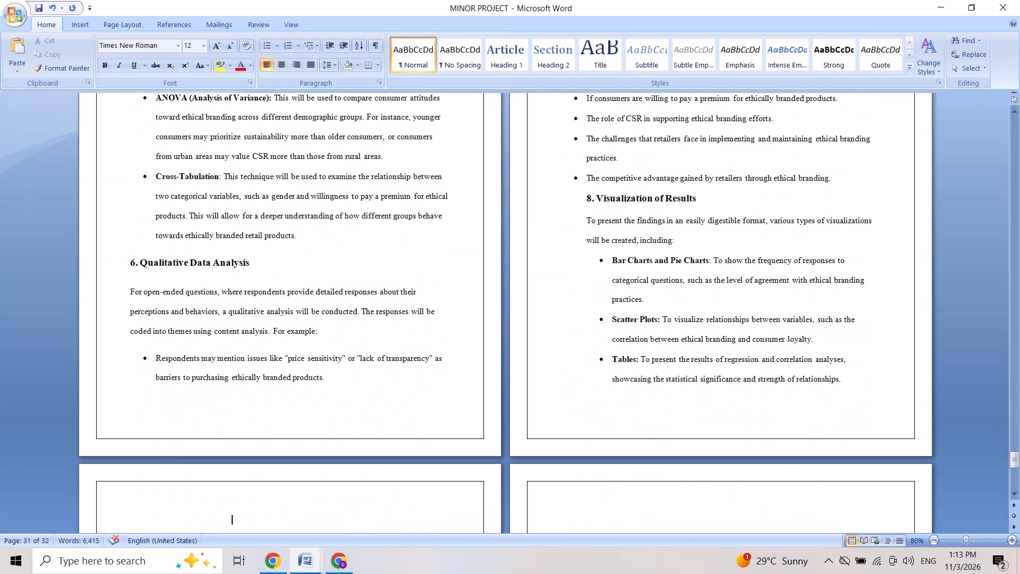
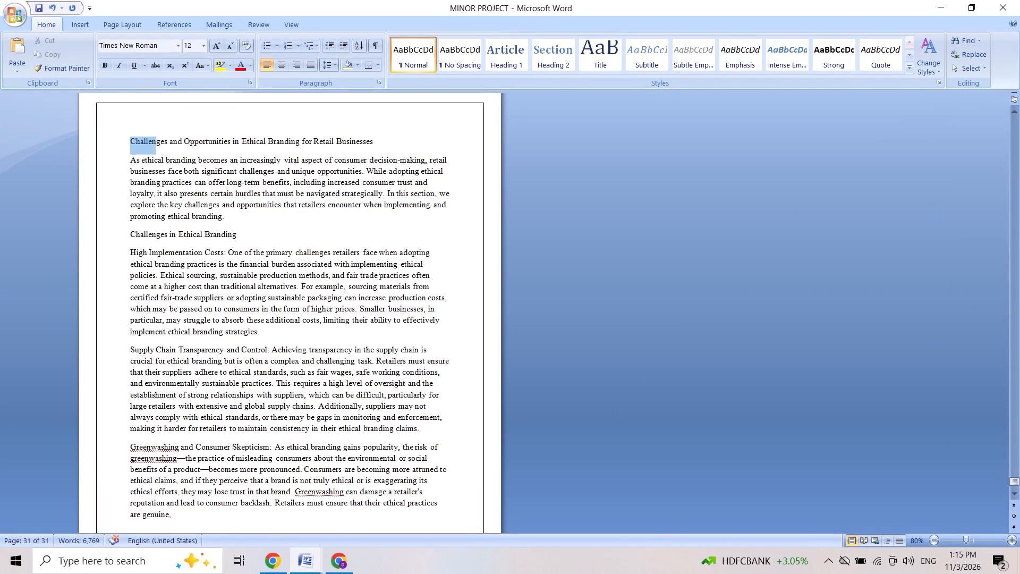
Make the heading "Challenges and Opportunities in Ethical Branding for Retail Businesses" bold and enlarge it to 22 pt.
left_click_drag(159, 142, 381, 148)
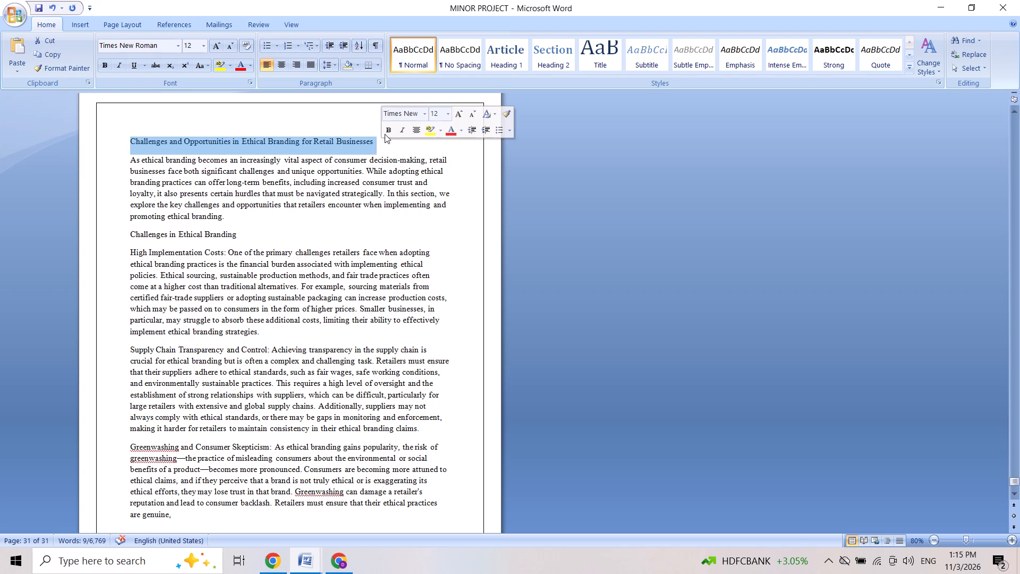
left_click(385, 134)
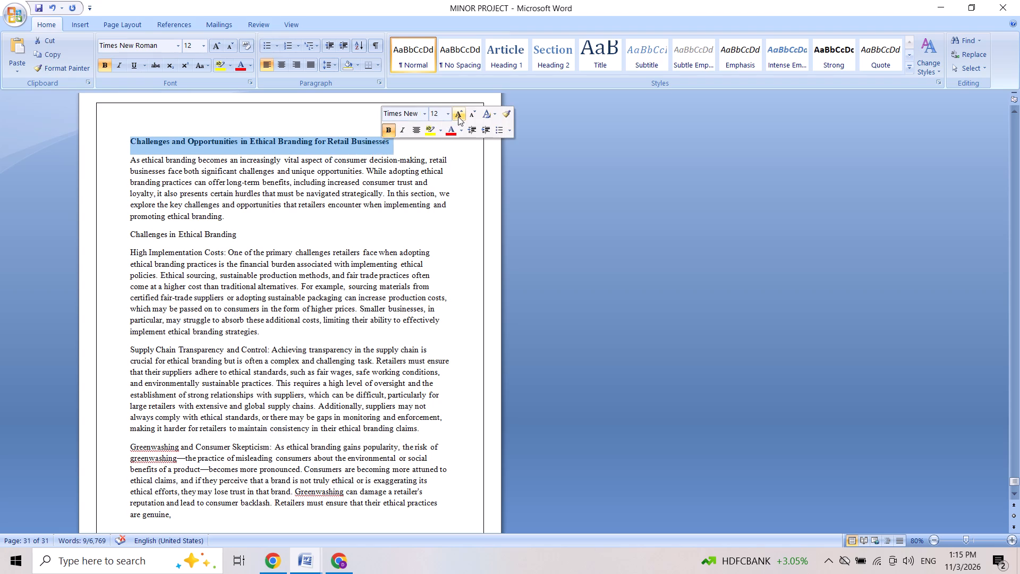
left_click(458, 116)
left_click(458, 116)
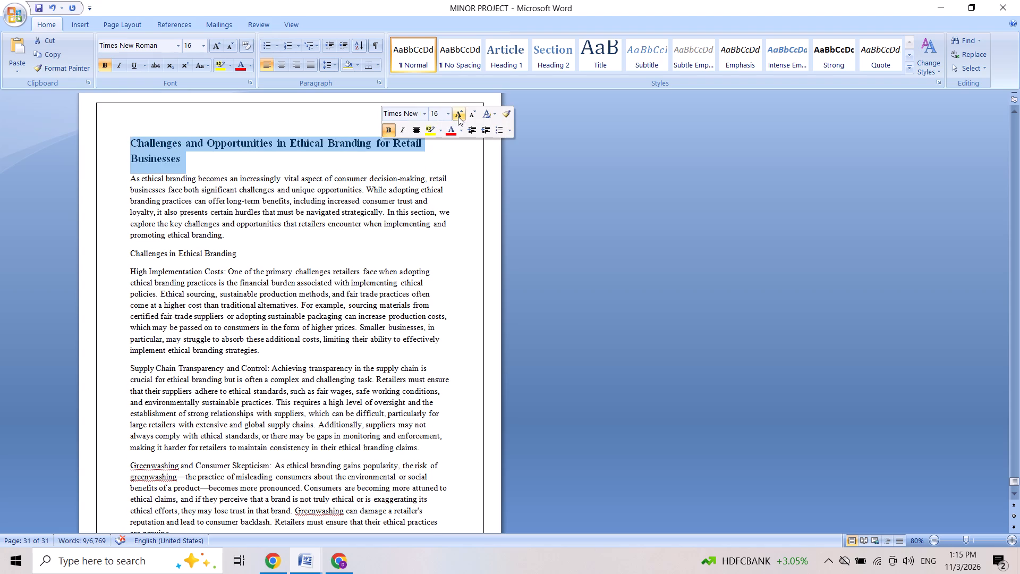
left_click(458, 116)
left_click(458, 116)
left_click(458, 116)
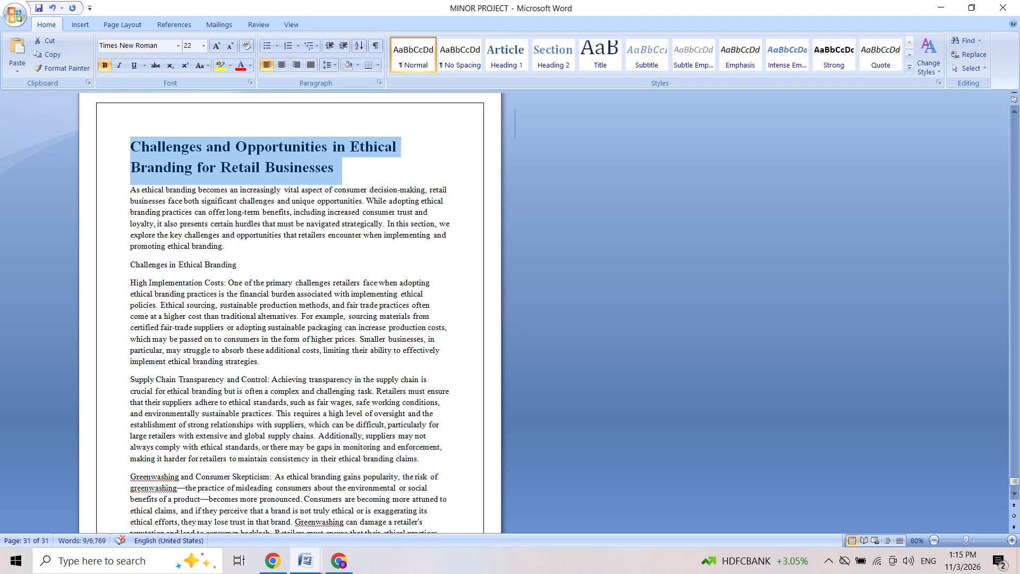
Make the subheading "Challenges in Ethical Branding" bold and enlarge it to 16 pt.
right_click_drag(129, 266, 199, 269)
right_click_drag(199, 269, 212, 269)
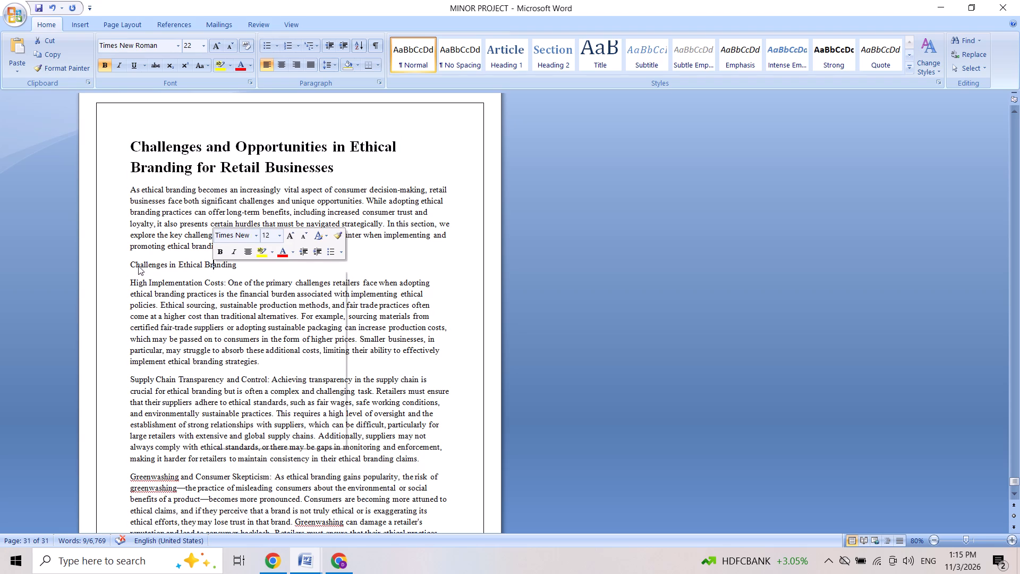
left_click(138, 266)
left_click(130, 266)
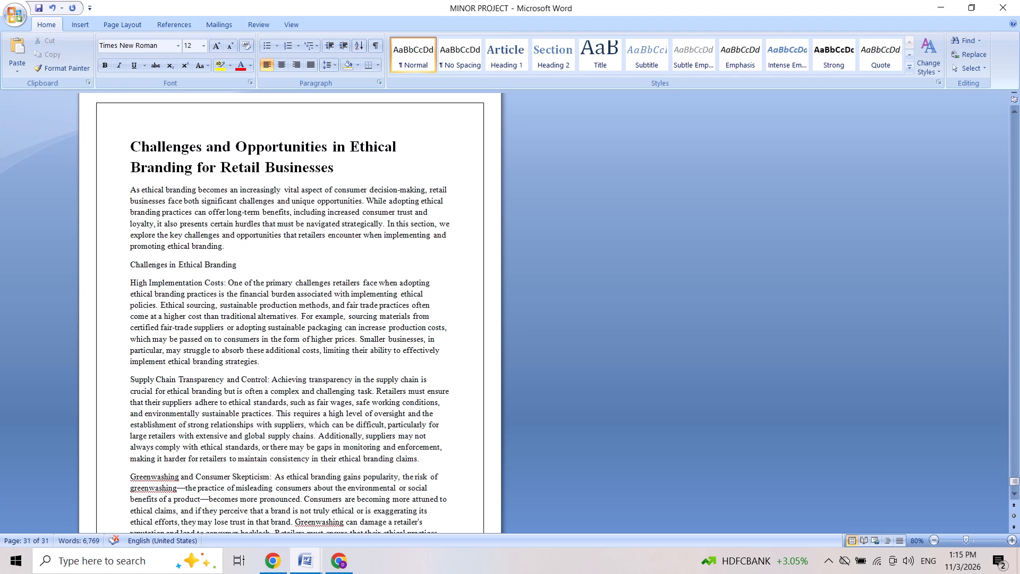
left_click_drag(131, 266, 238, 266)
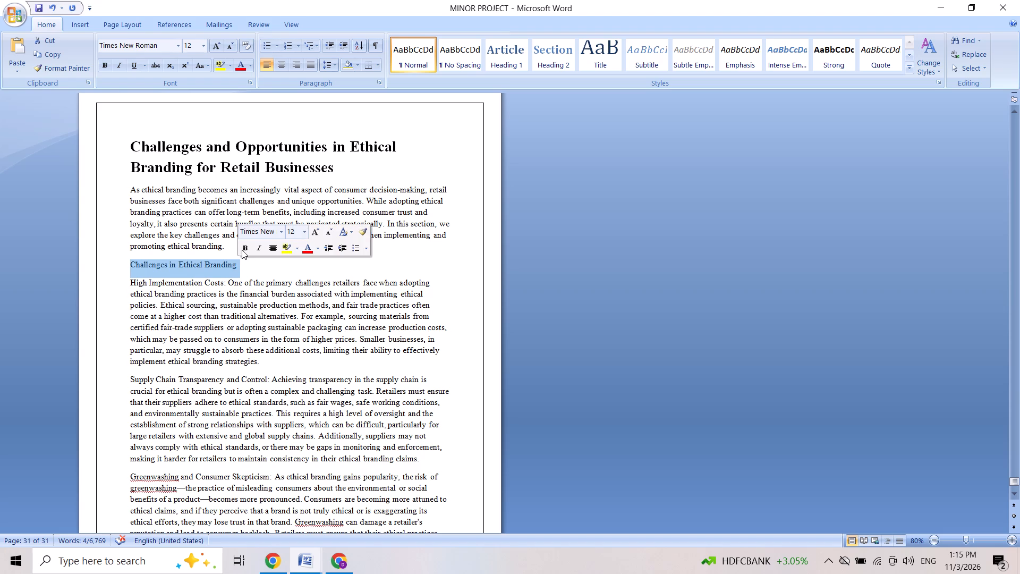
left_click(242, 250)
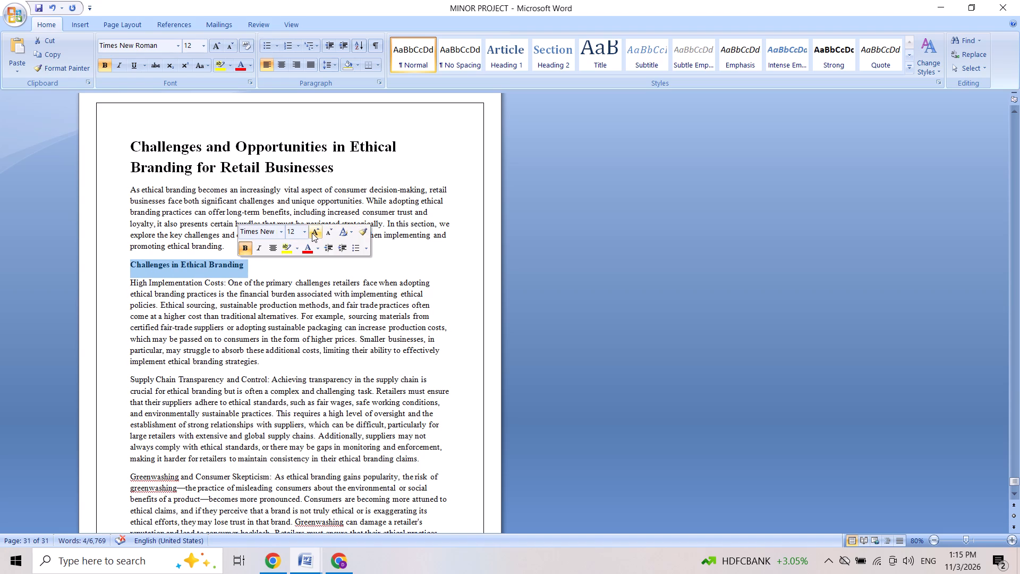
left_click(312, 233)
left_click(312, 233)
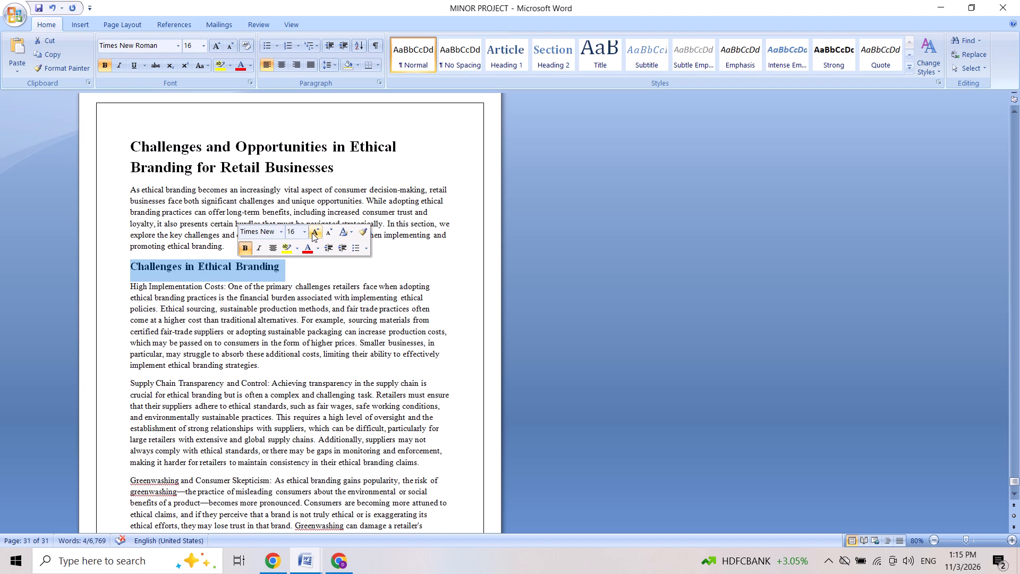
Bold the lead-in "High Implementation Costs" and turn its paragraph into a bullet point.
left_click(134, 286)
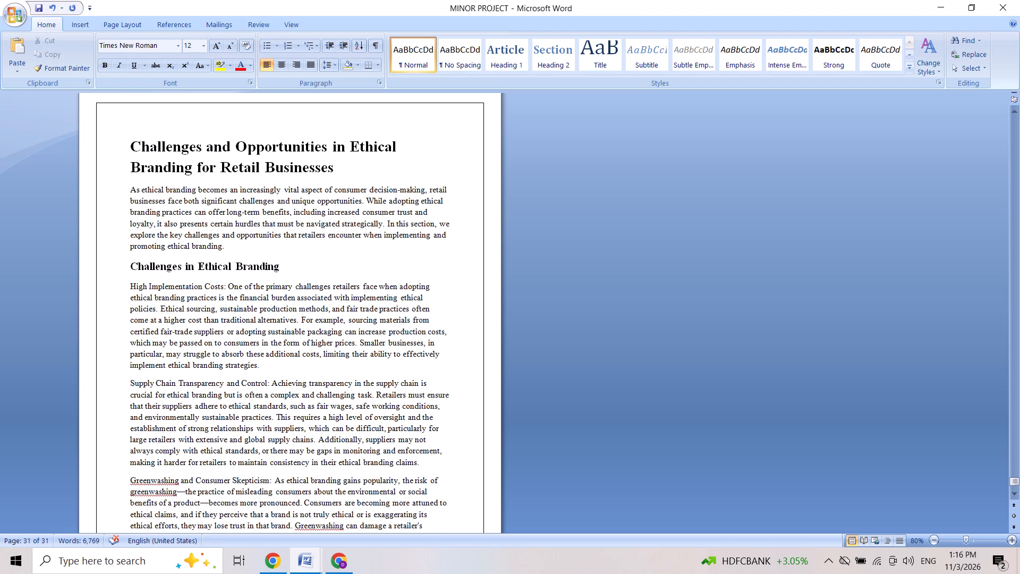
left_click(129, 284)
left_click_drag(129, 284, 139, 284)
left_click_drag(139, 284, 218, 289)
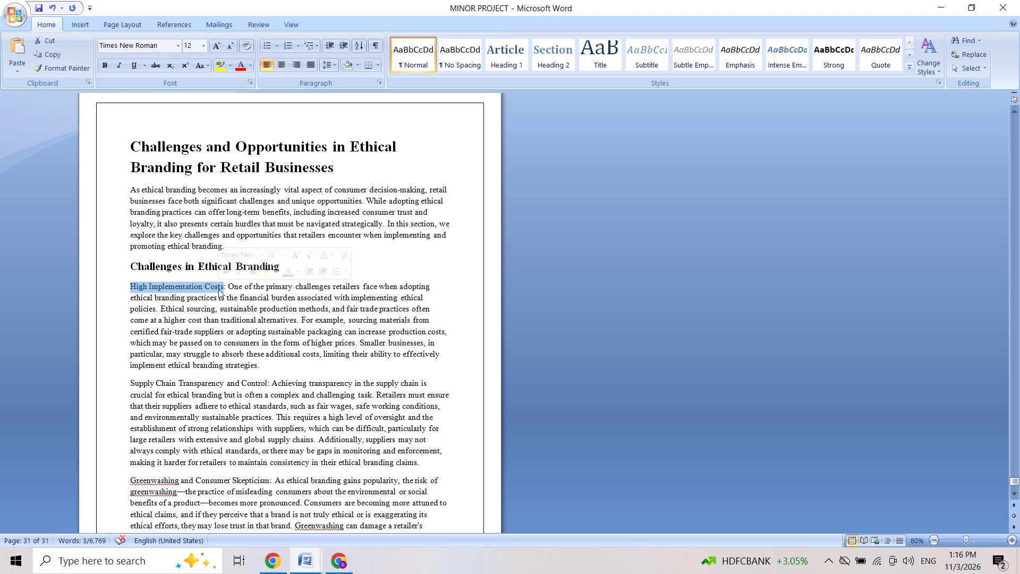
left_click(220, 272)
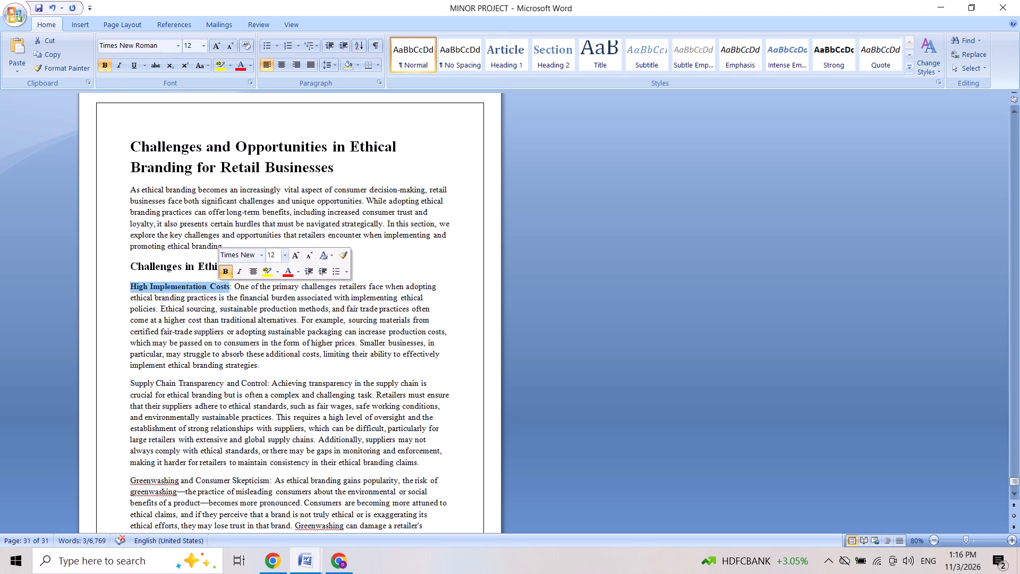
left_click(336, 269)
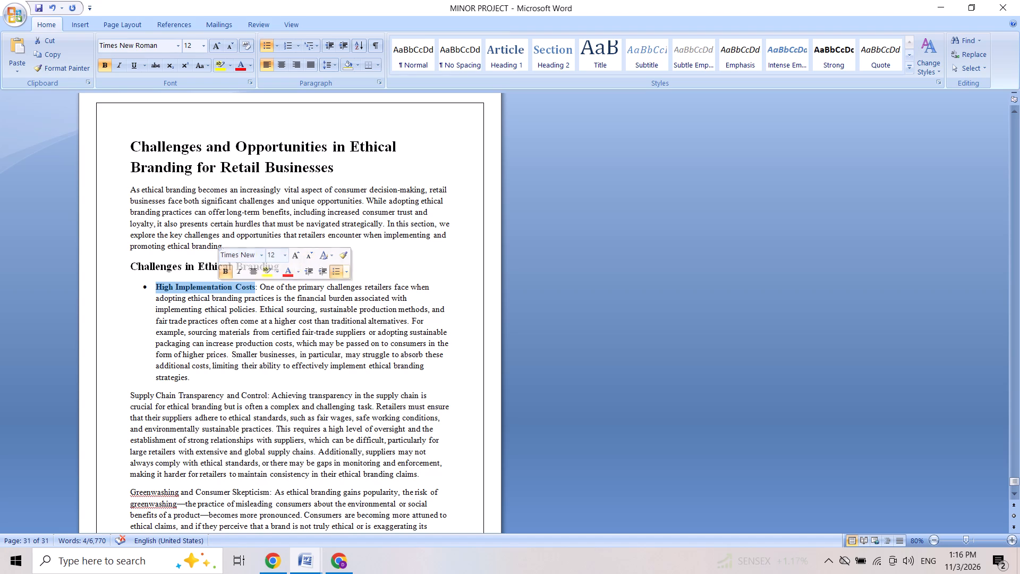
Bold the lead-in "Supply Chain Transparency and Control:" and turn its paragraph into a bullet point.
left_click(126, 395)
left_click_drag(126, 395, 262, 406)
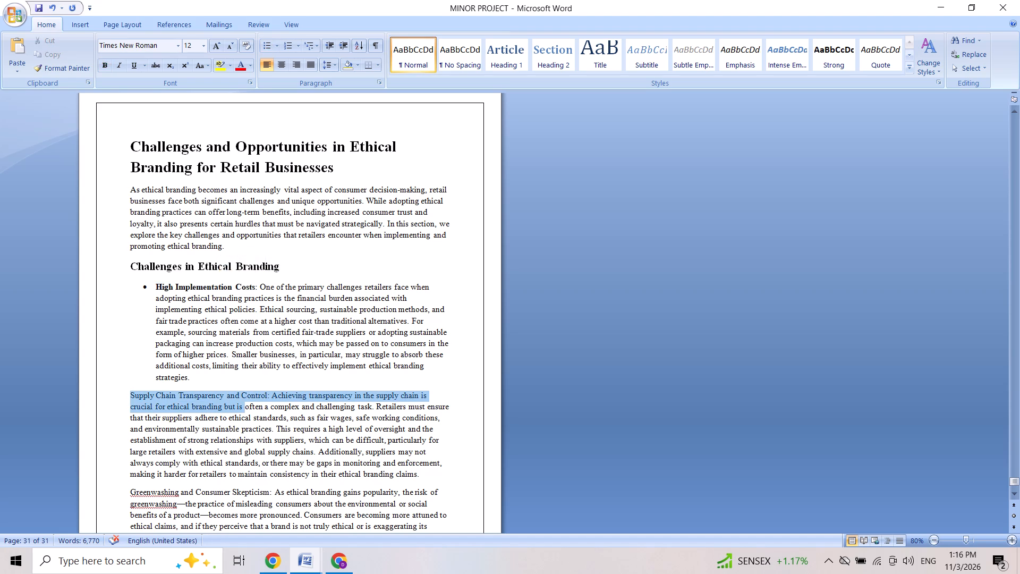
left_click_drag(262, 406, 268, 393)
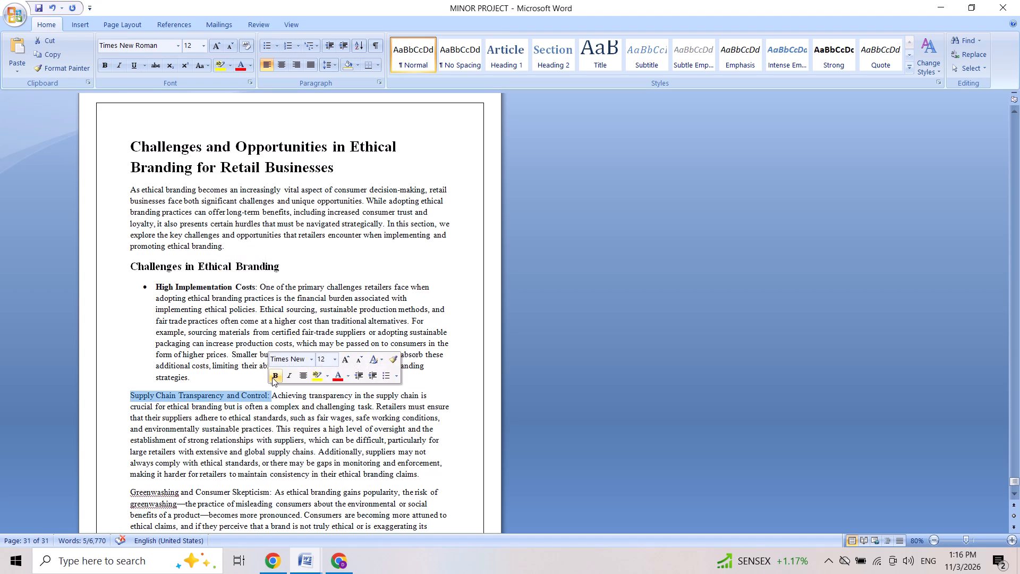
left_click(272, 377)
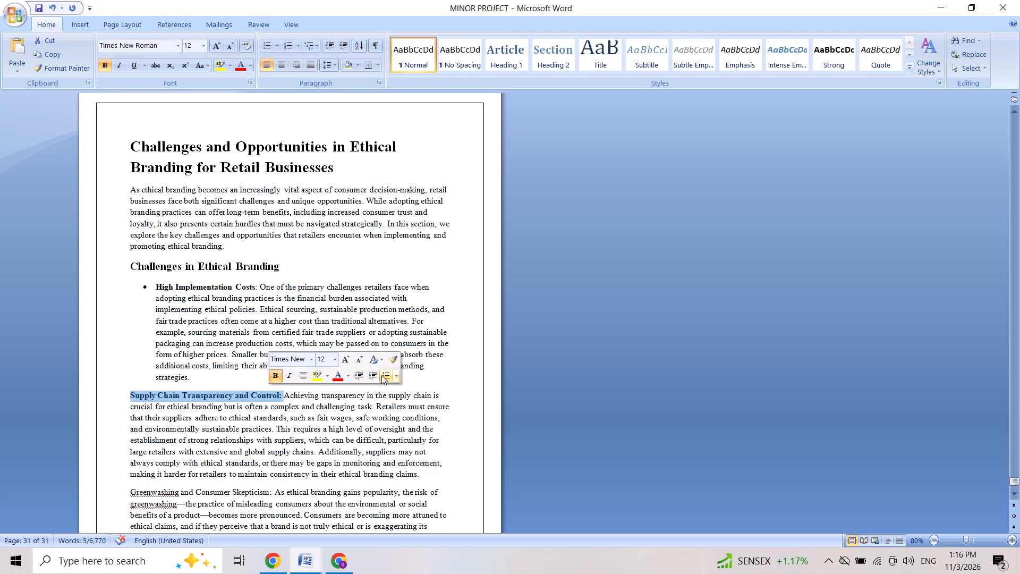
left_click(381, 375)
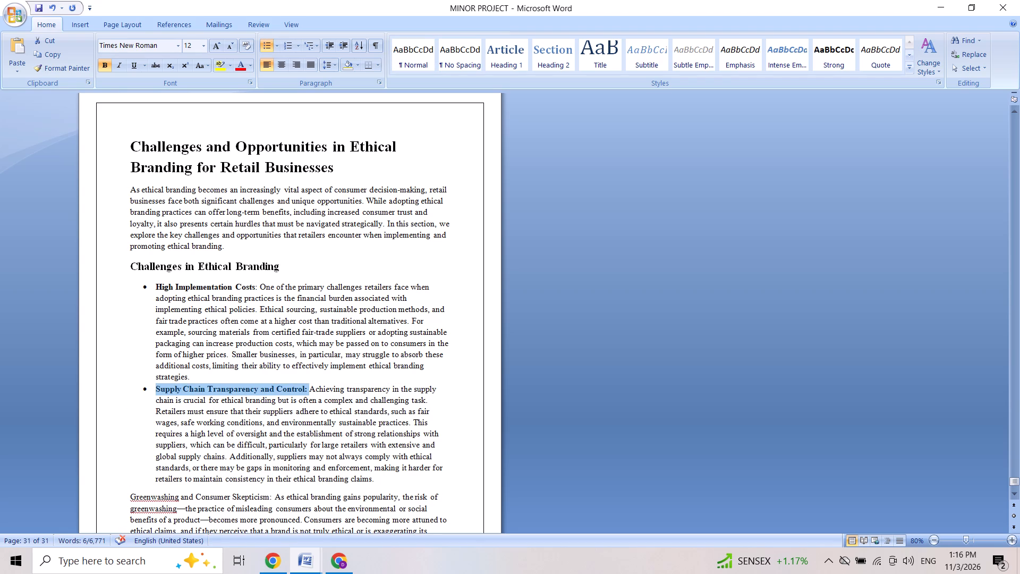
Bold the lead-in "Greenwashing and Consumer Skepticism" and turn its paragraph into a bullet point.
left_click(133, 495)
right_click_drag(133, 495, 166, 495)
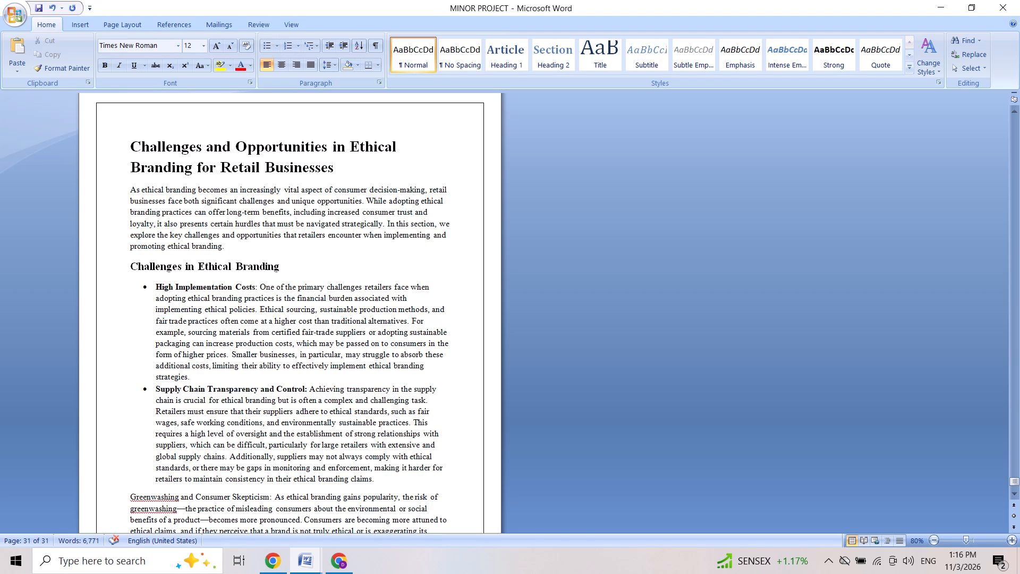
right_click_drag(166, 495, 166, 495)
left_click(104, 493)
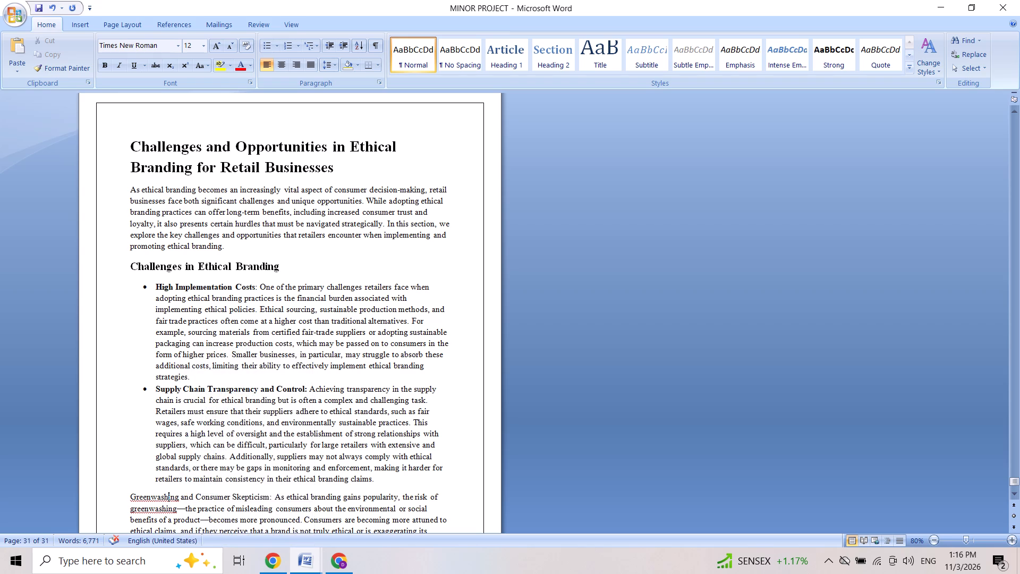
left_click(120, 493)
left_click(120, 493)
left_click(120, 493)
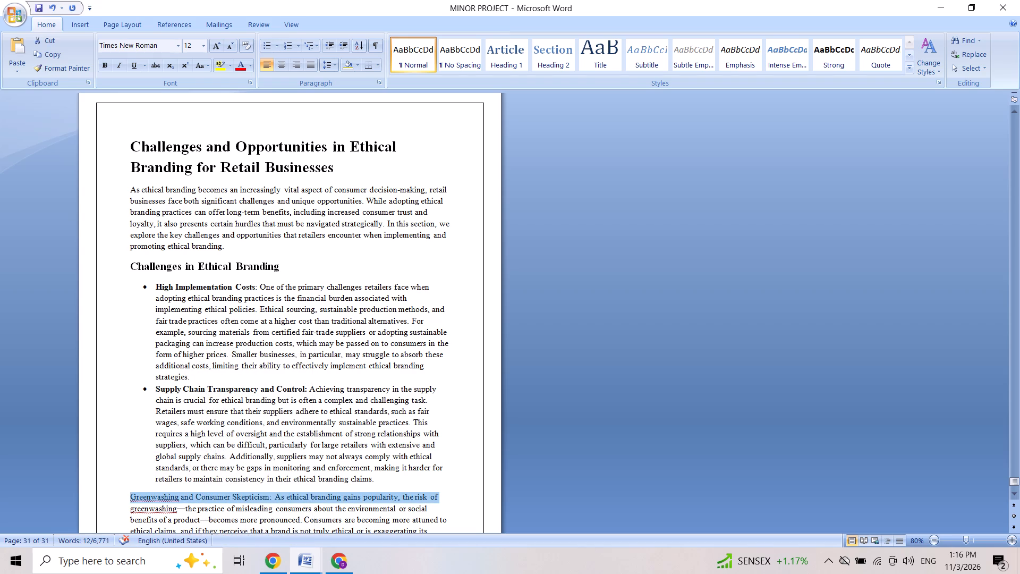
left_click(135, 491)
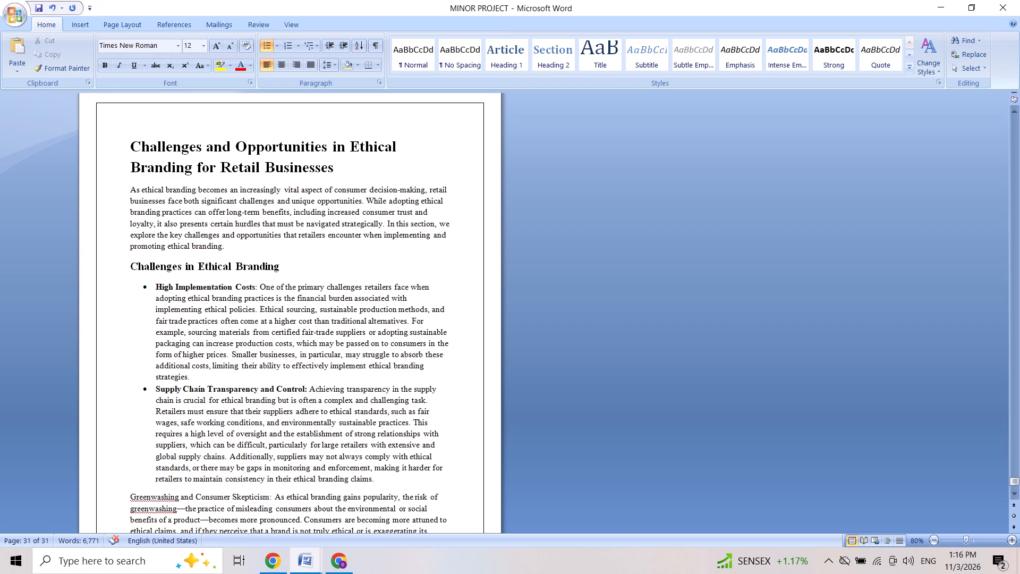
left_click(131, 493)
left_click_drag(131, 494, 137, 494)
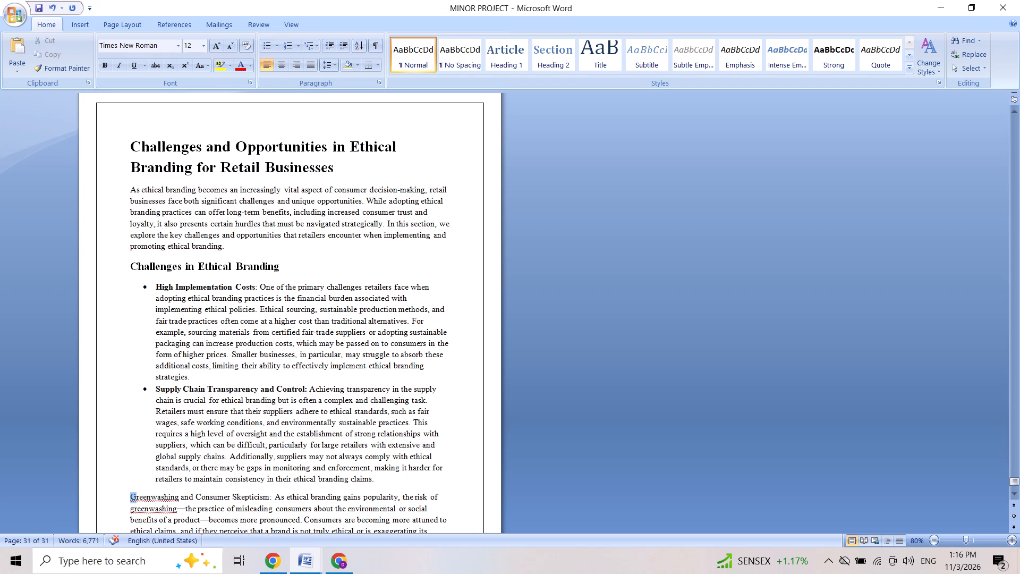
left_click_drag(137, 494, 269, 499)
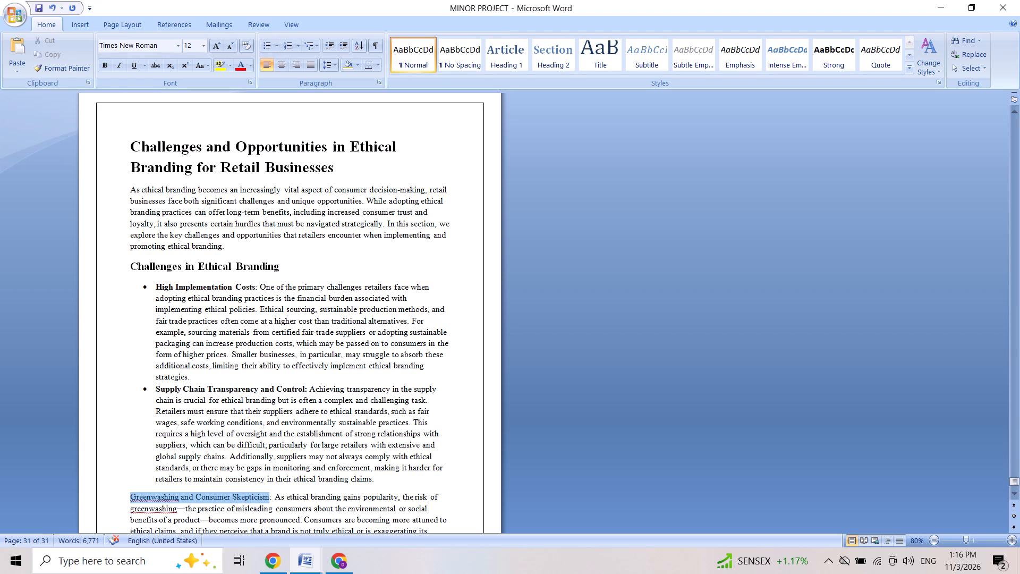
left_click_drag(269, 499, 269, 499)
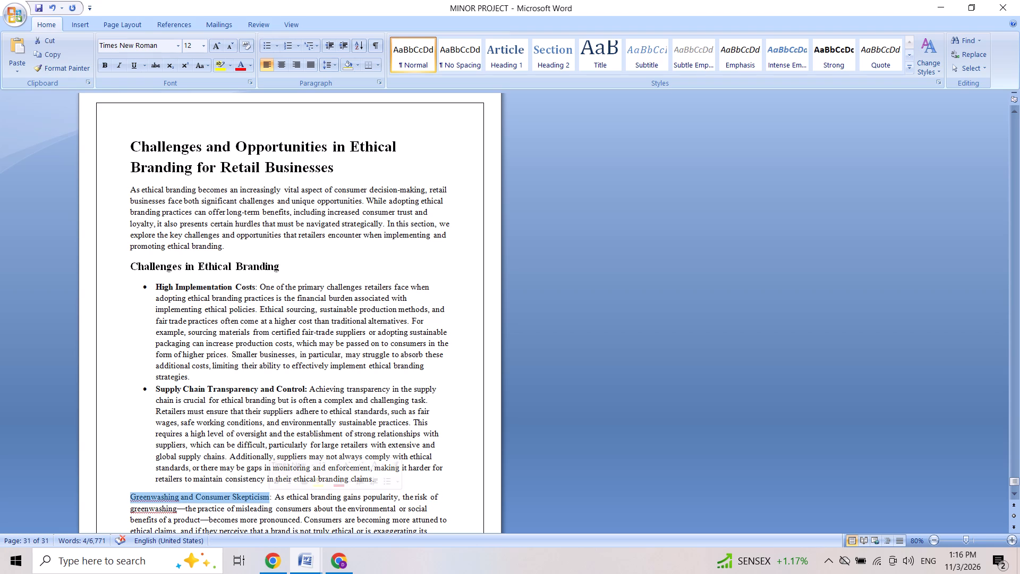
left_click(275, 480)
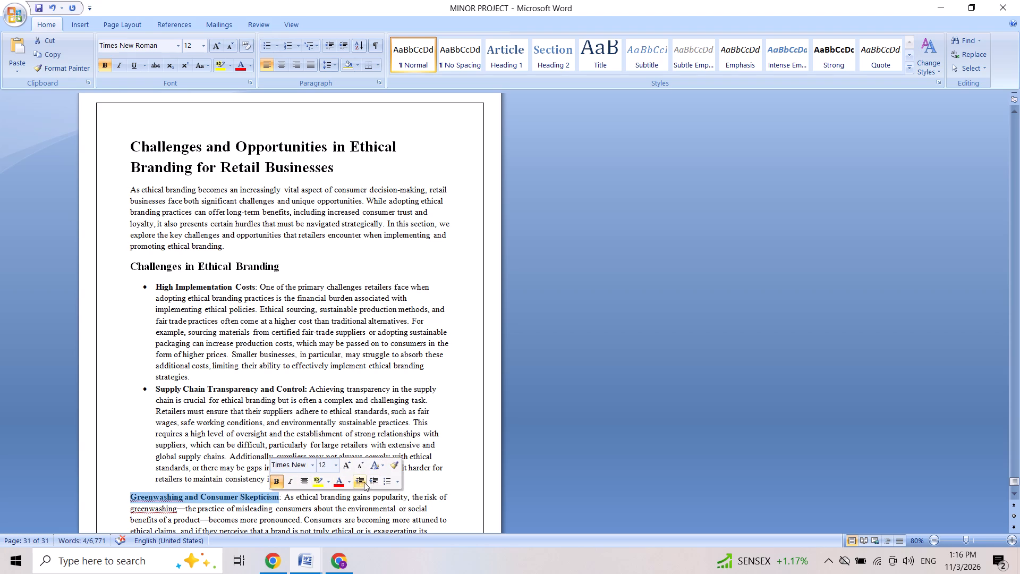
left_click(389, 482)
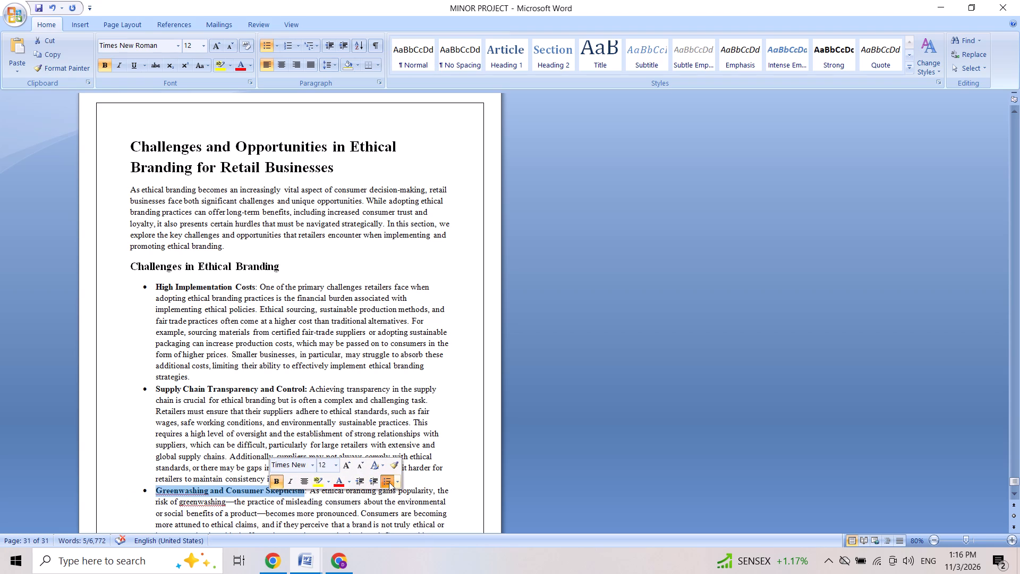
Insert a blank page after the Greenwashing and Consumer Skepticism paragraph at the end of the document.
key("Down")
key("Down")
key("Down")
key("Down")
key("Down")
key("Down")
key("Down")
key("Down")
key("Down")
key("Down")
key("Down")
key("Down")
key("Down")
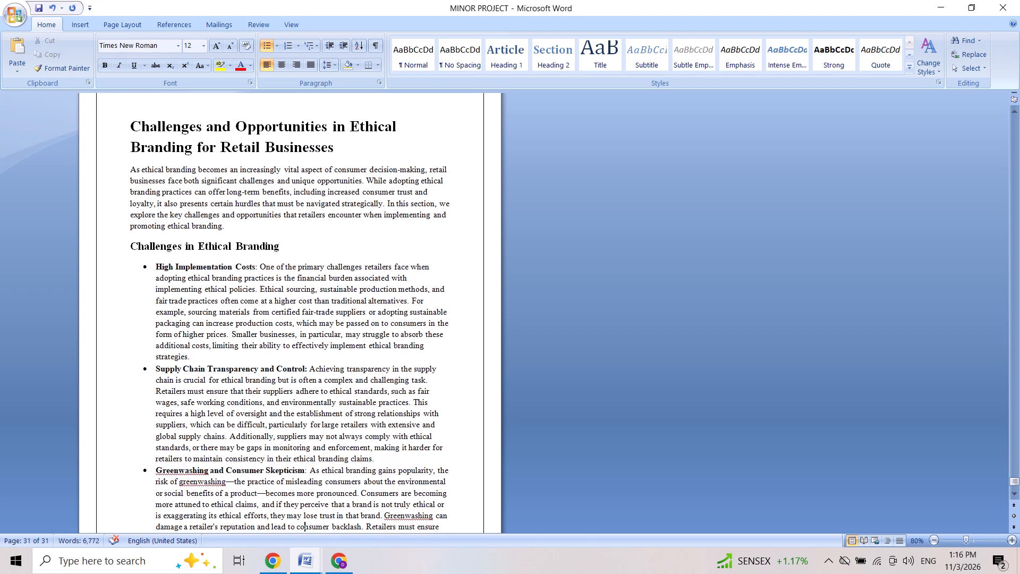
key("Down")
key("Down")
key("Down")
key("Down")
key("Down")
key("Down")
key("Down")
key("Down")
key("Down")
key("Down")
key("Down")
key("Down")
key("Down")
key("Down")
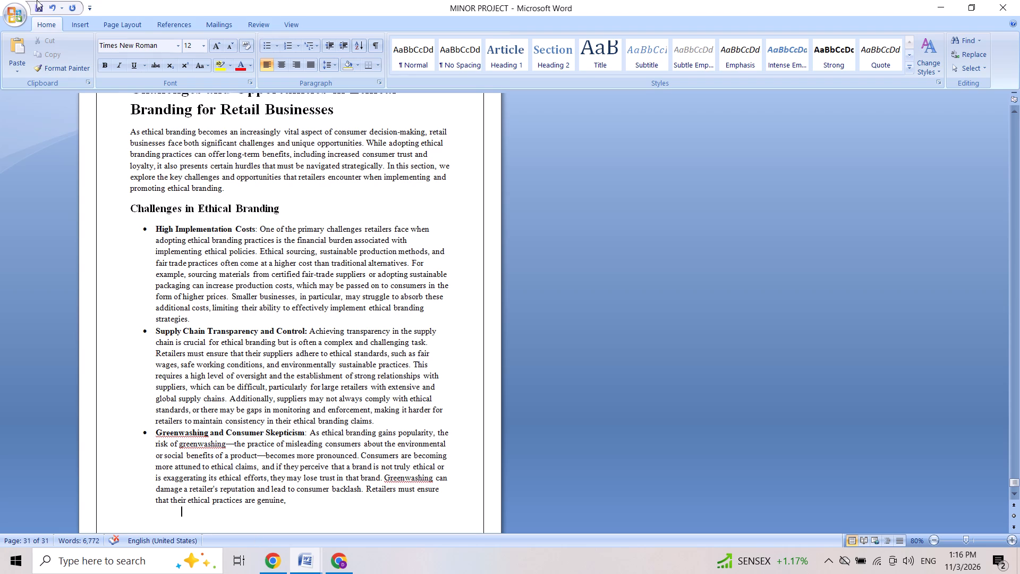
left_click(69, 28)
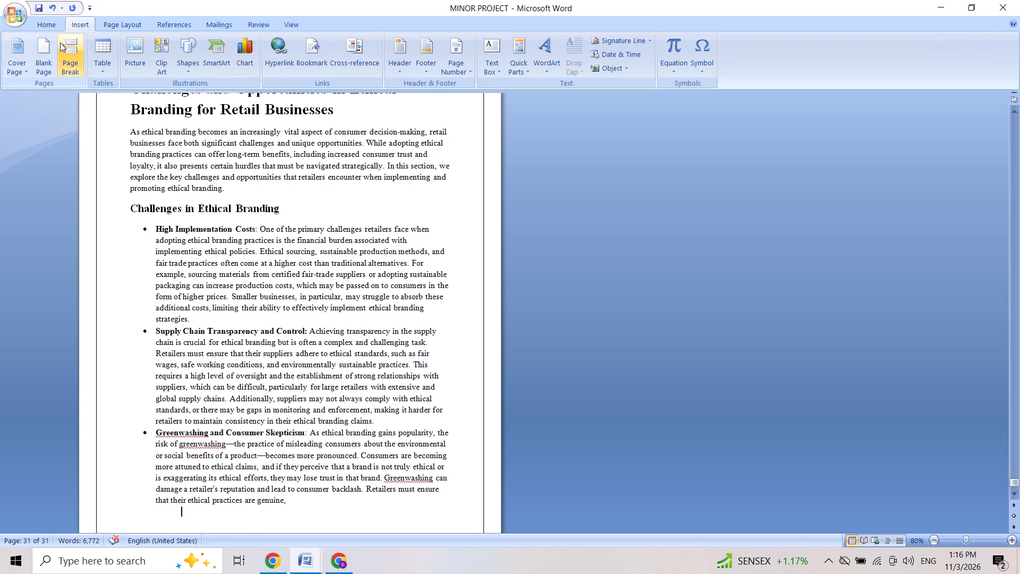
left_click(47, 43)
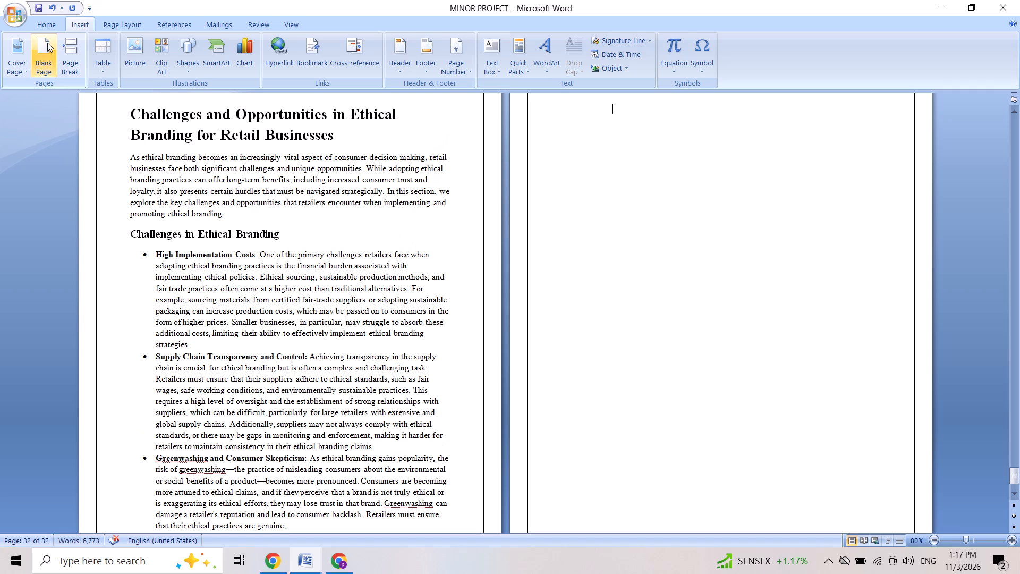
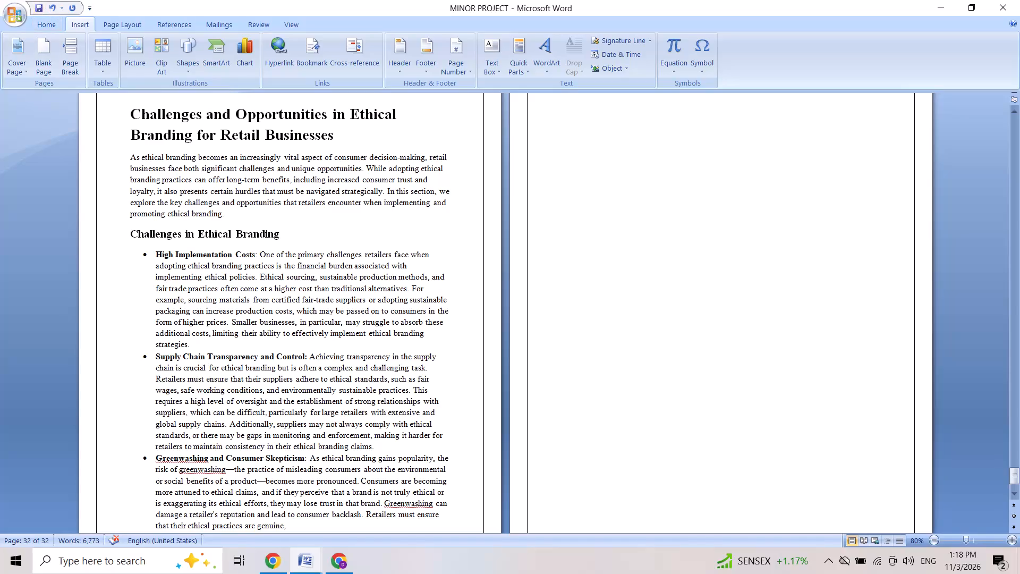
Convert the three bullet points under Challenges in Ethical Branding into a multilevel numbered list in the 1), a), i) format.
left_click(142, 255)
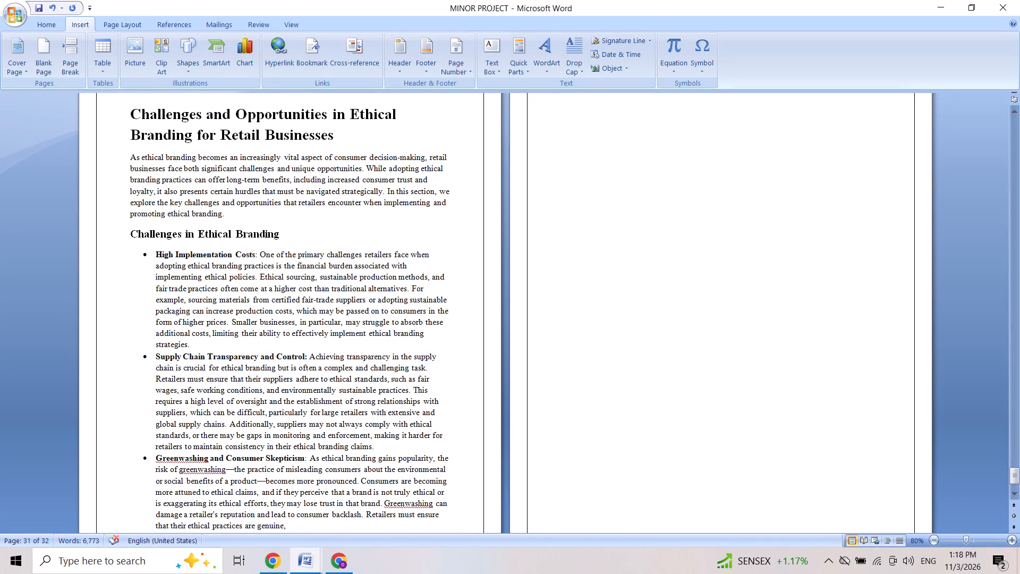
left_click(53, 23)
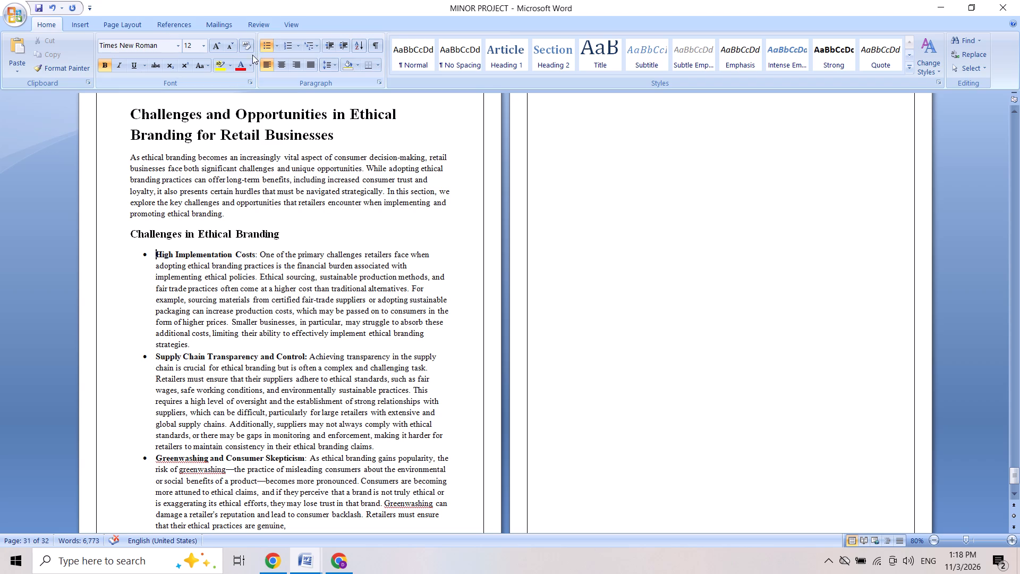
left_click(274, 43)
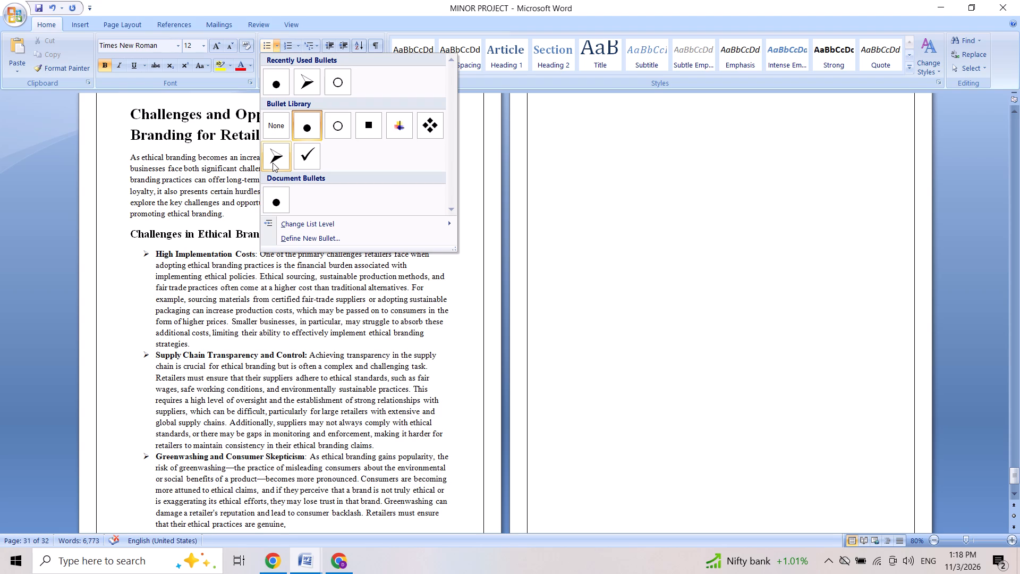
left_click(310, 41)
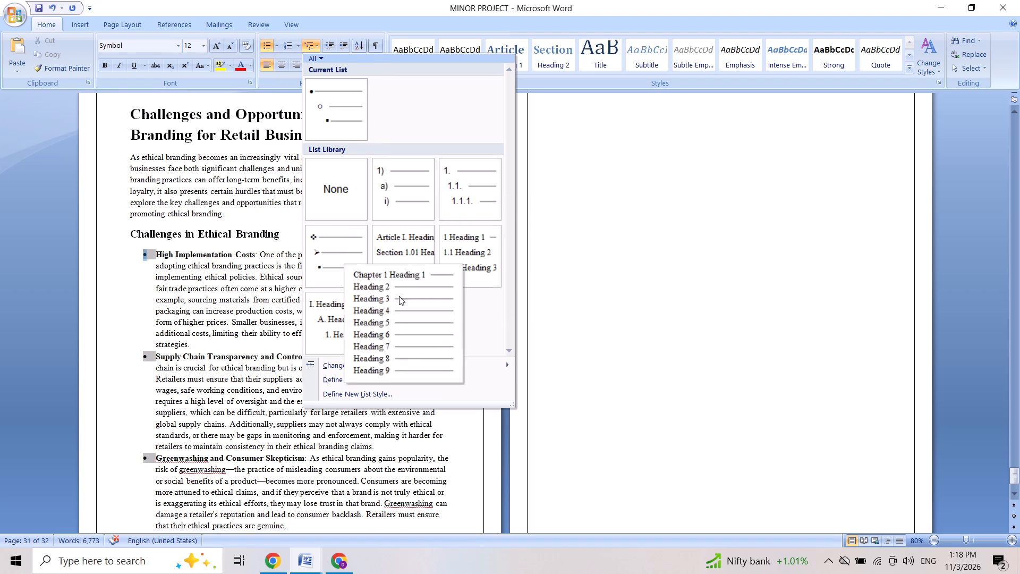
left_click(413, 189)
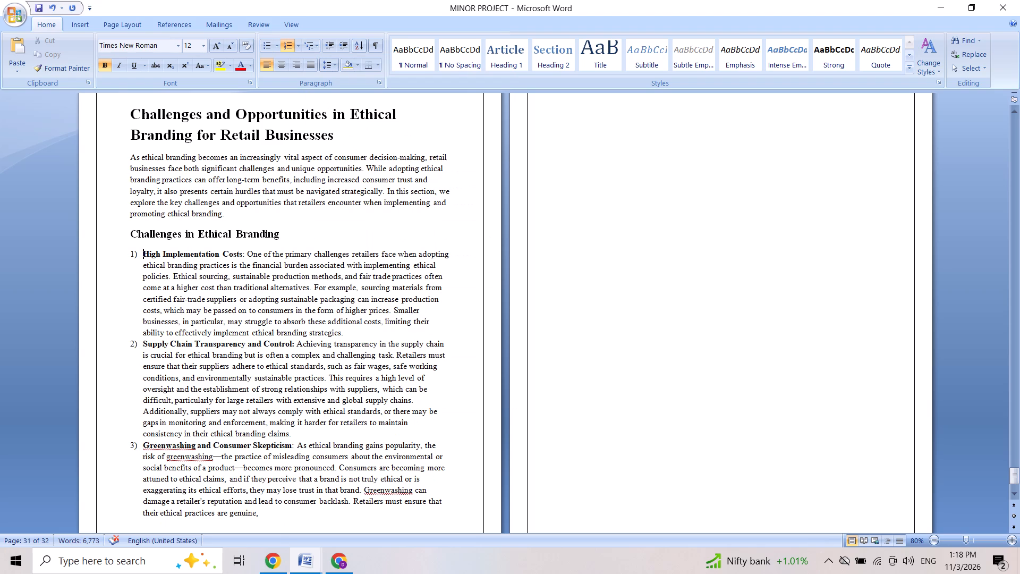
Place the text cursor at the end of the Greenwashing and Consumer Skepticism item, right after "genuine,".
key("Down")
key("Down")
key("Down")
key("Down")
key("Down")
key("Down")
key("Down")
key("Down")
key("Down")
key("Down")
key("Down")
key("Down")
key("Down")
key("Down")
key("Down")
key("Down")
key("Down")
key("Down")
key("Down")
key("Down")
key("Down")
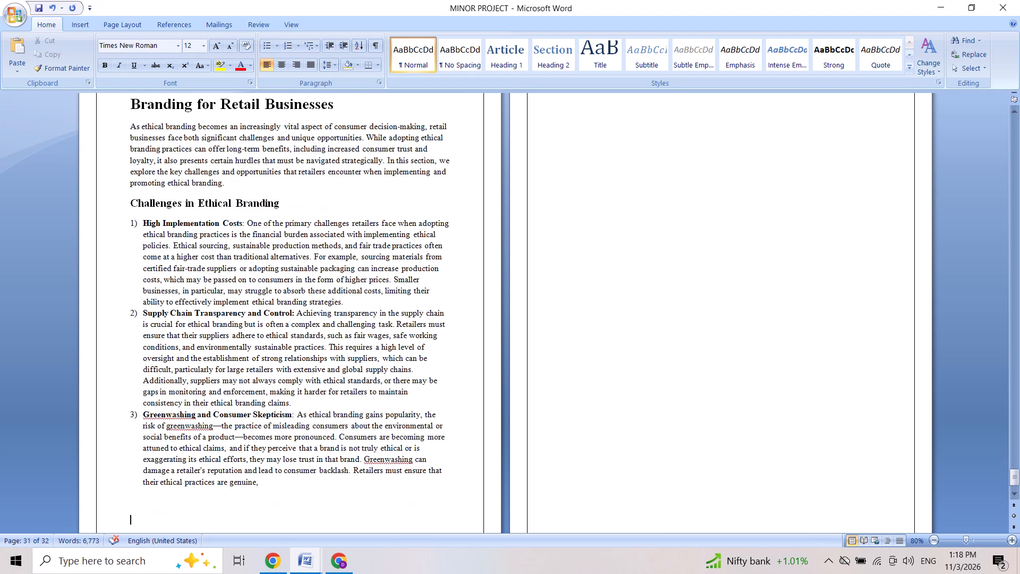
left_click(261, 487)
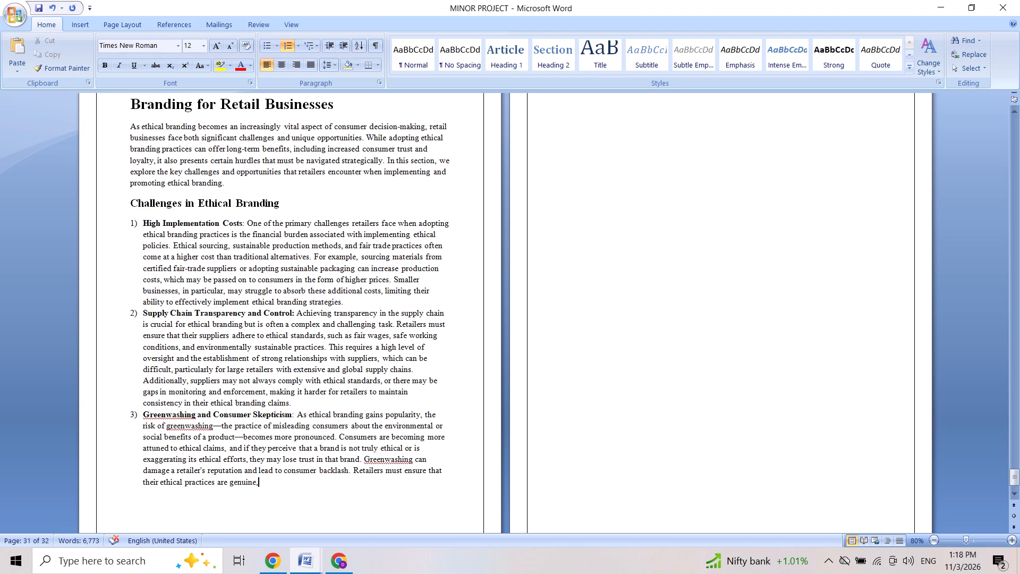
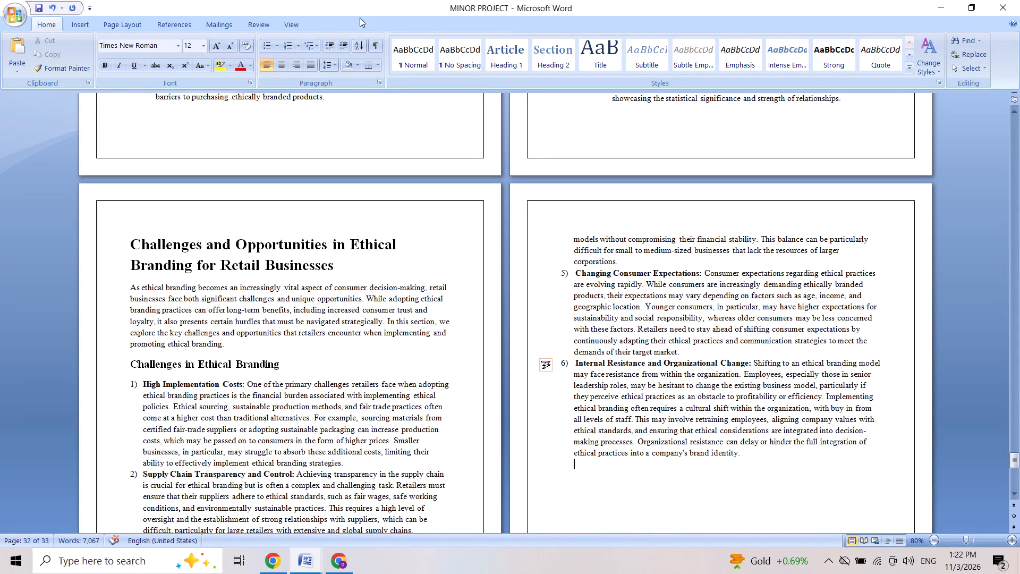
Clear the list format on the line below the Internal Resistance item, add a blank line, and paste the copied Opportunities in Ethical Branding text.
left_click(315, 52)
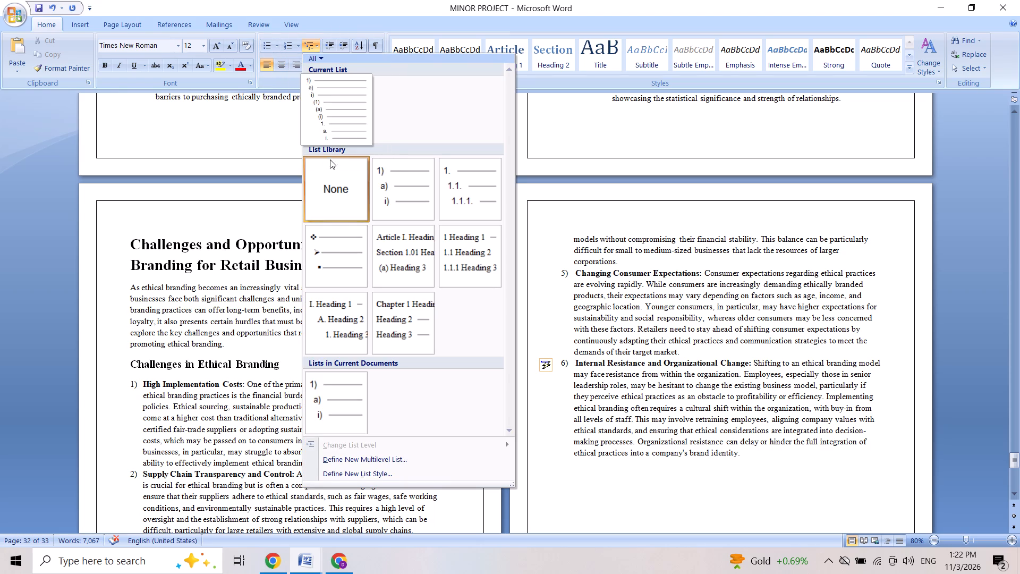
left_click(329, 185)
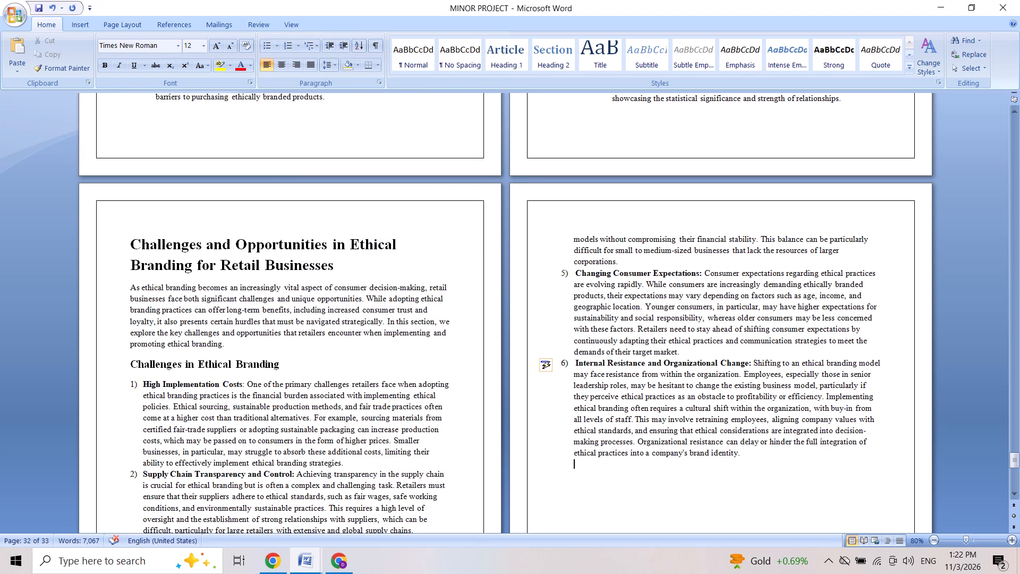
key("Return")
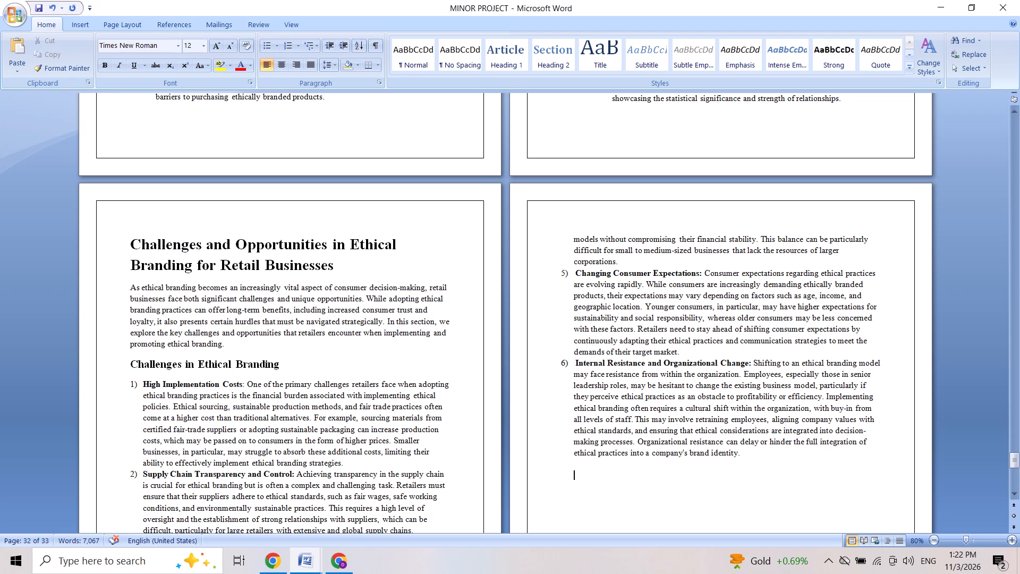
key("ctrl+v")
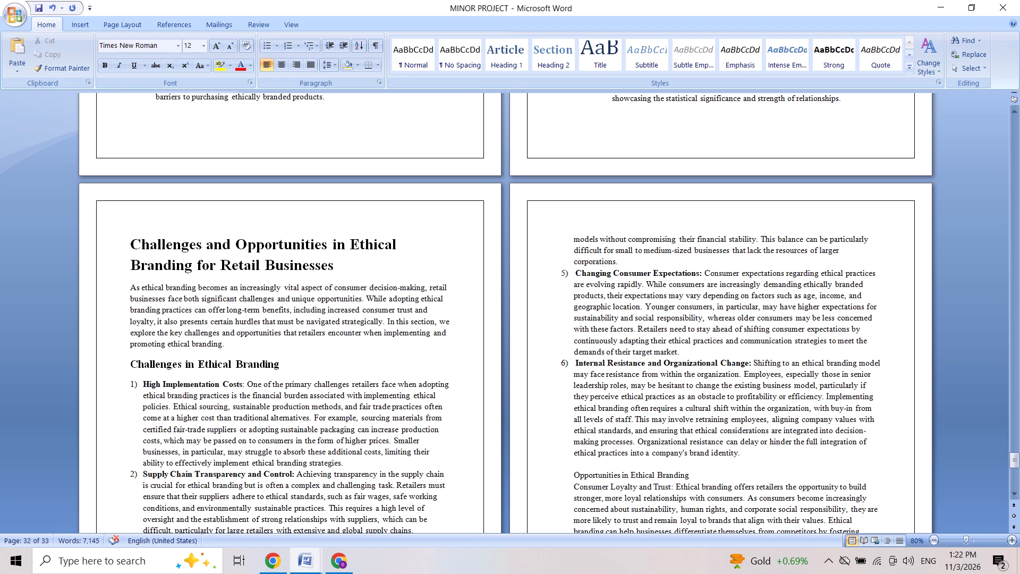
Make the "Opportunities in Ethical Branding" heading bold and set its font size to 16.
left_click(571, 475)
left_click_drag(571, 475, 701, 475)
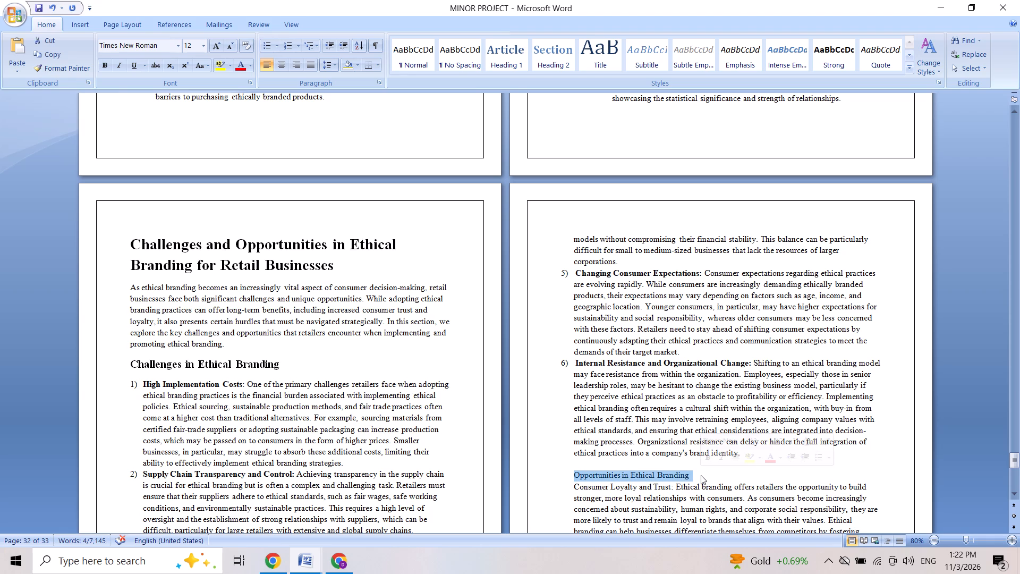
left_click(705, 459)
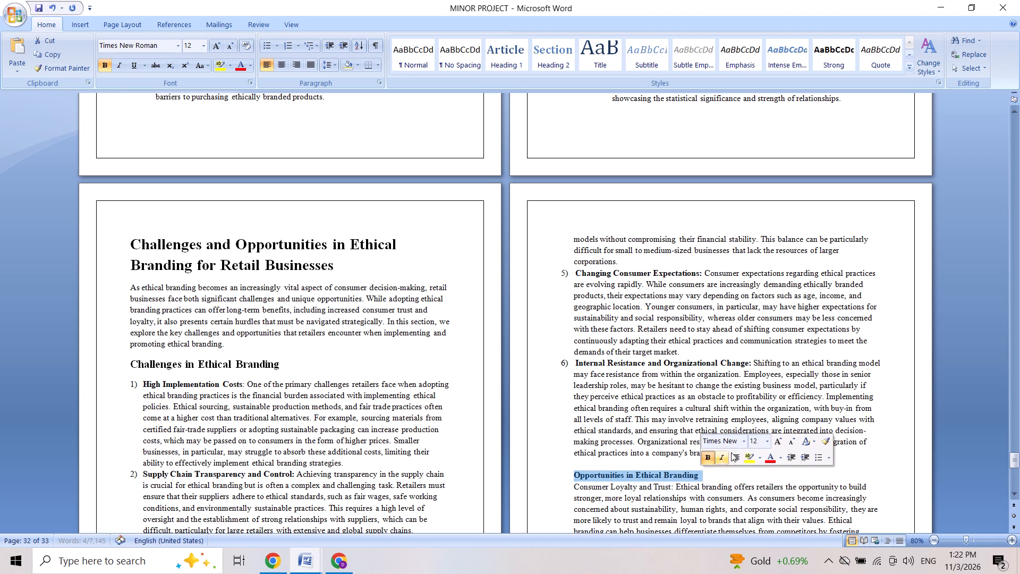
left_click(776, 440)
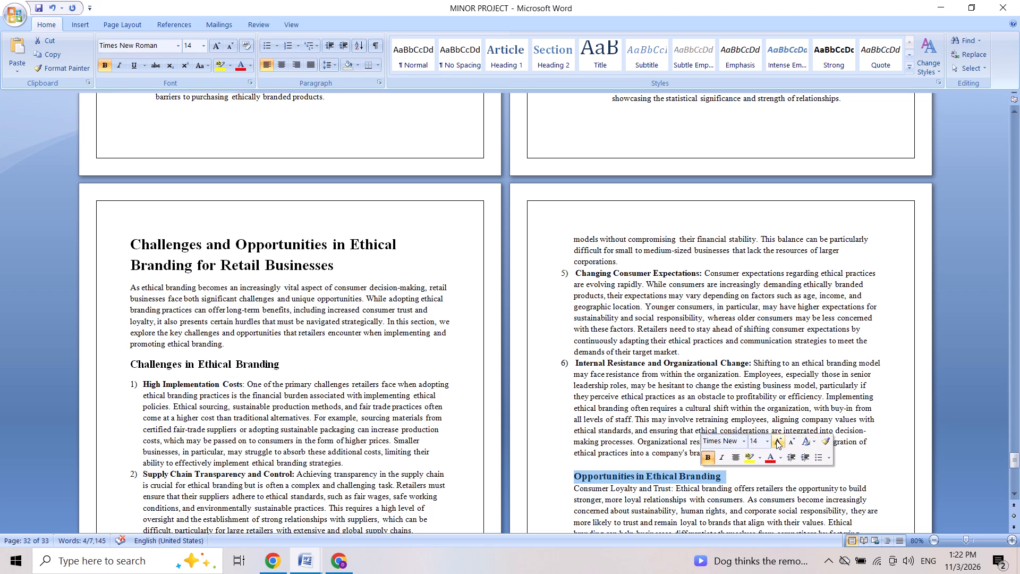
left_click(776, 440)
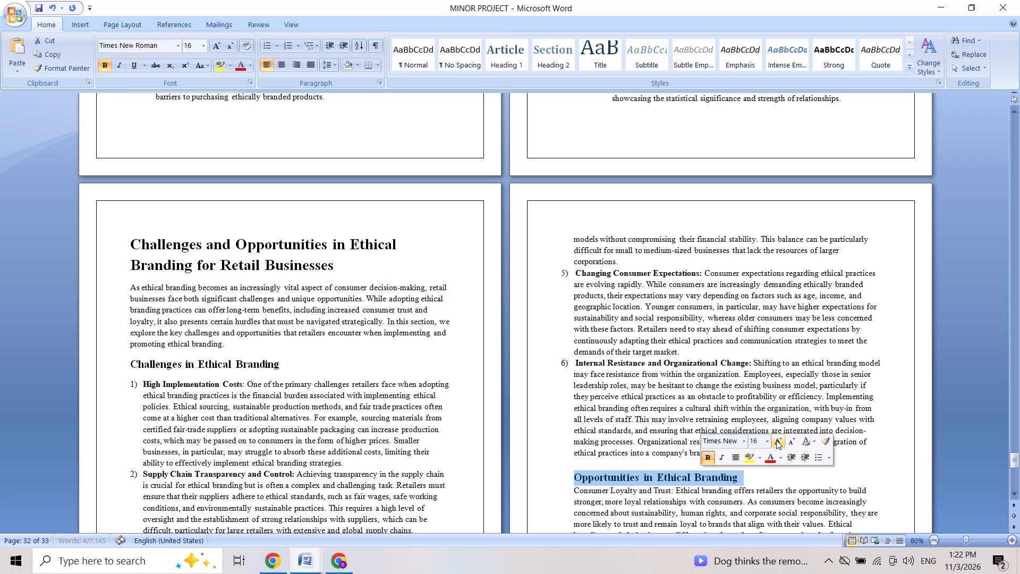
Insert one blank line between the "Opportunities in Ethical Branding" heading and its first paragraph.
left_click(743, 476)
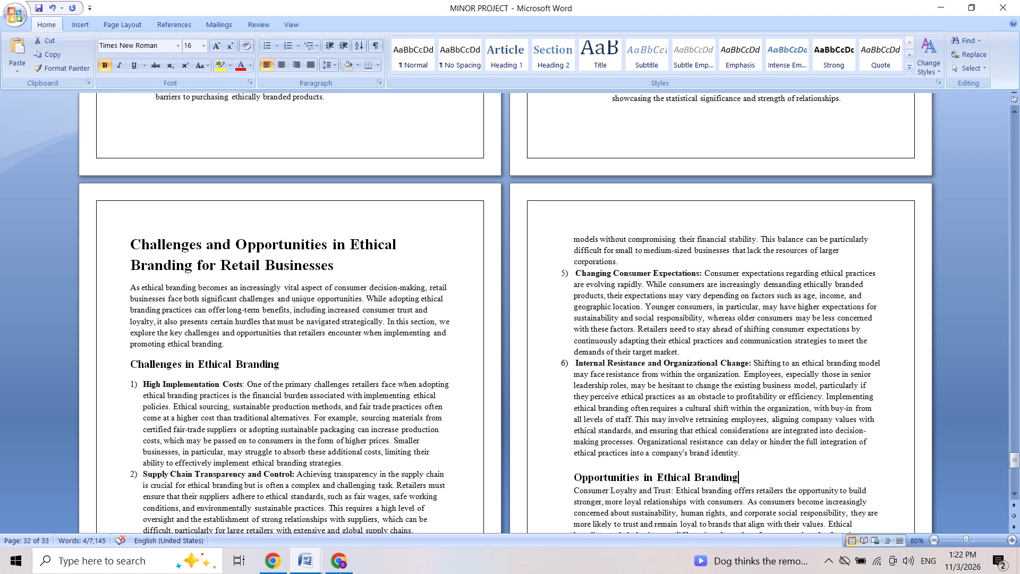
key("Return")
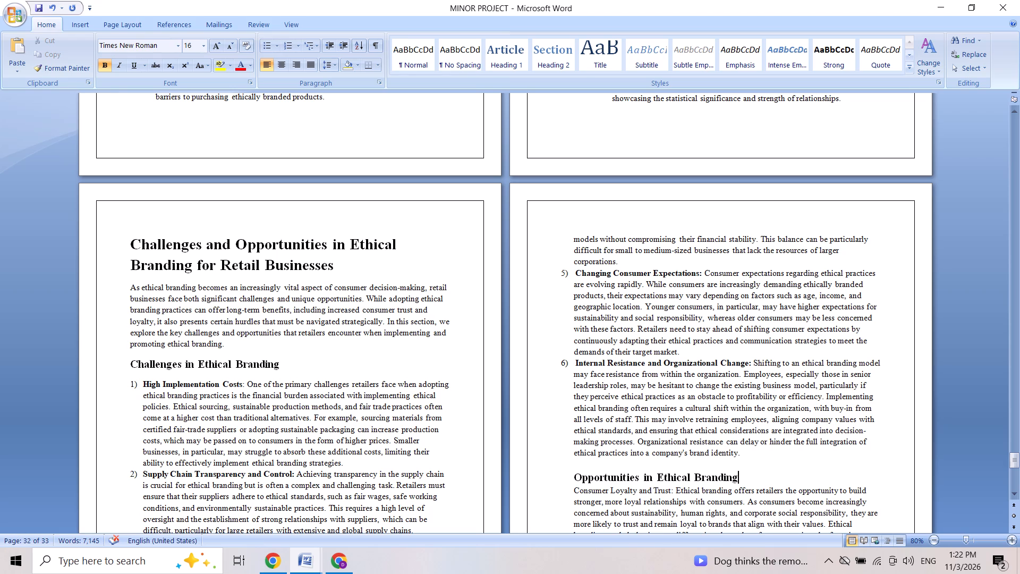
key("BackSpace")
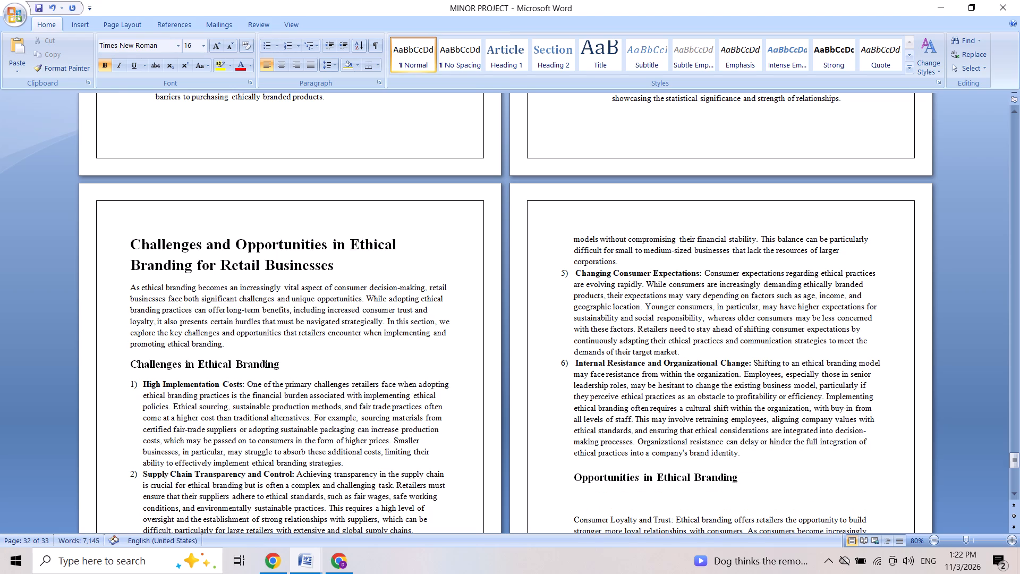
key("BackSpace")
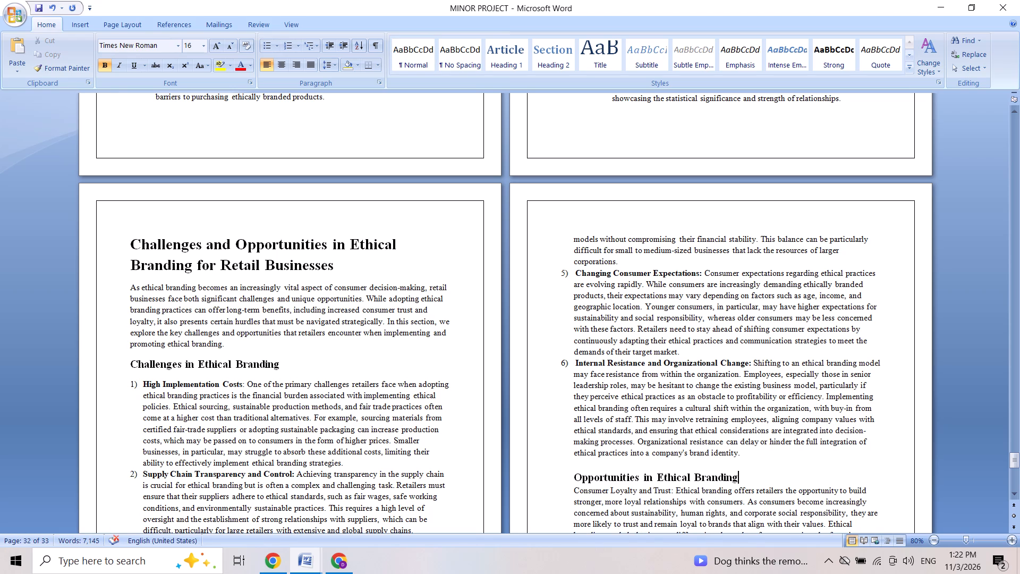
key("Return")
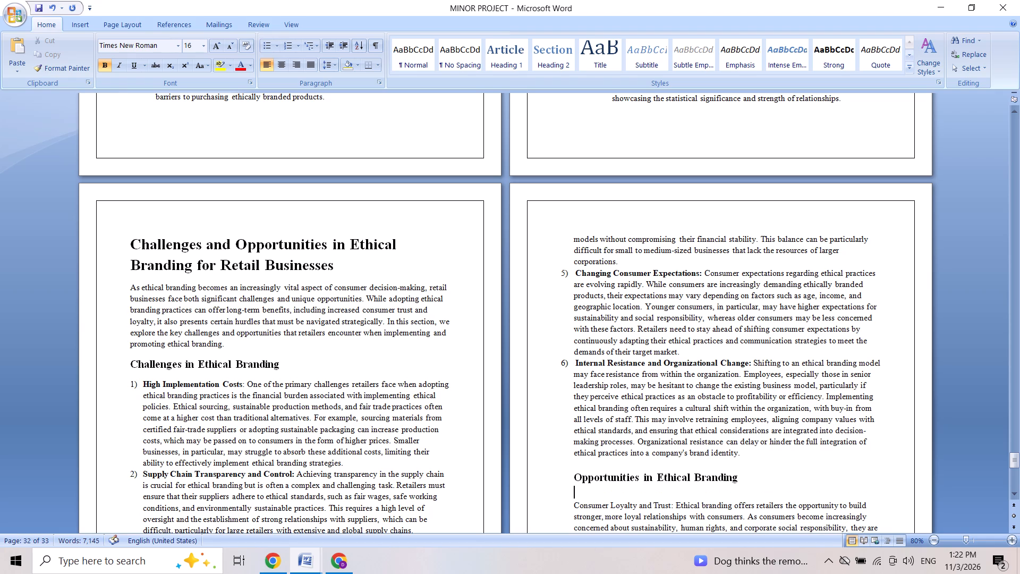
Make the lead-in "Consumer Loyalty and Trust:" bold in the paragraph under Opportunities in Ethical Branding.
key("Down")
key("Down")
key("Down")
key("Down")
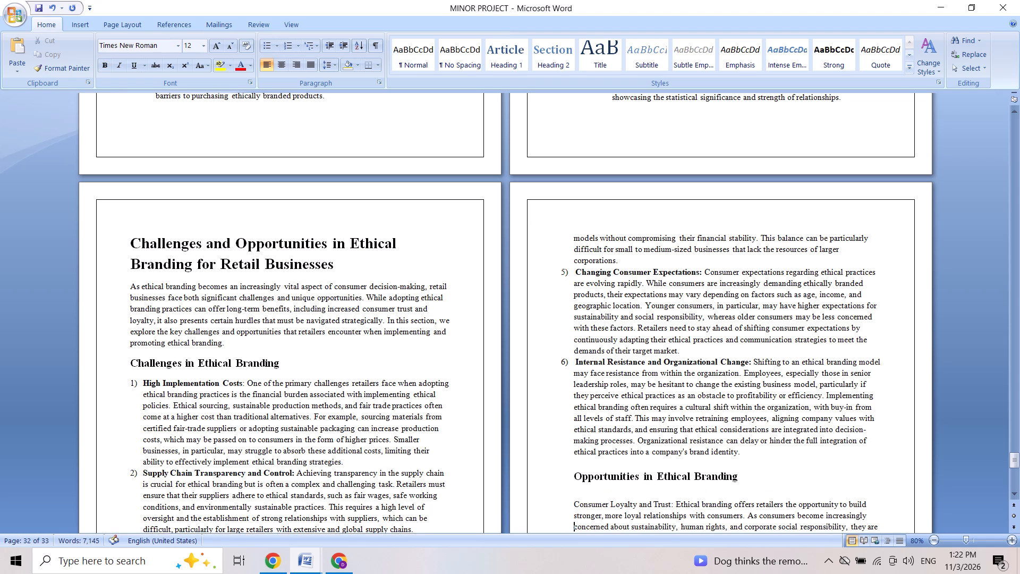
key("Down")
key("Down")
key("Down")
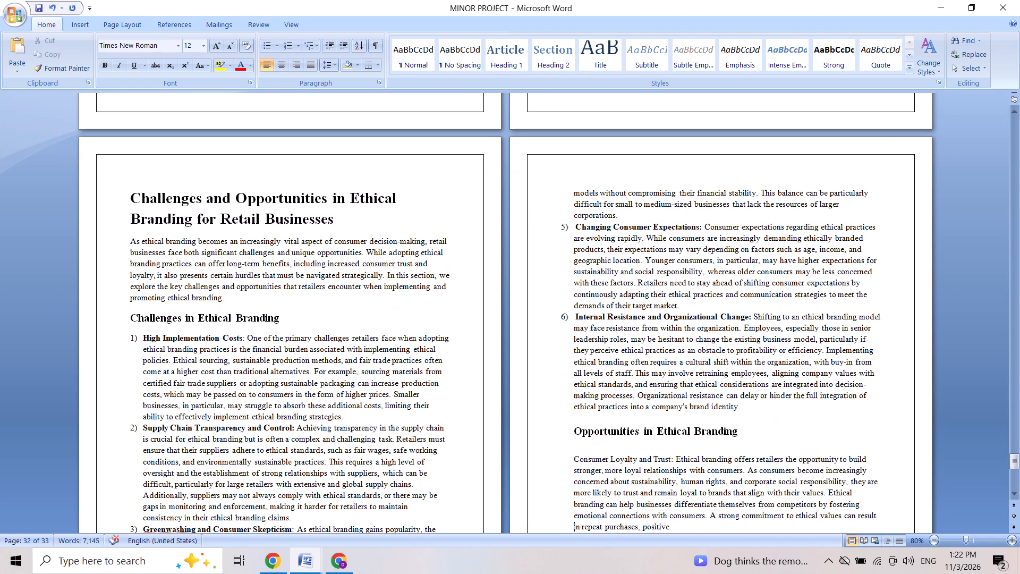
key("Down")
key("Down")
key("Down")
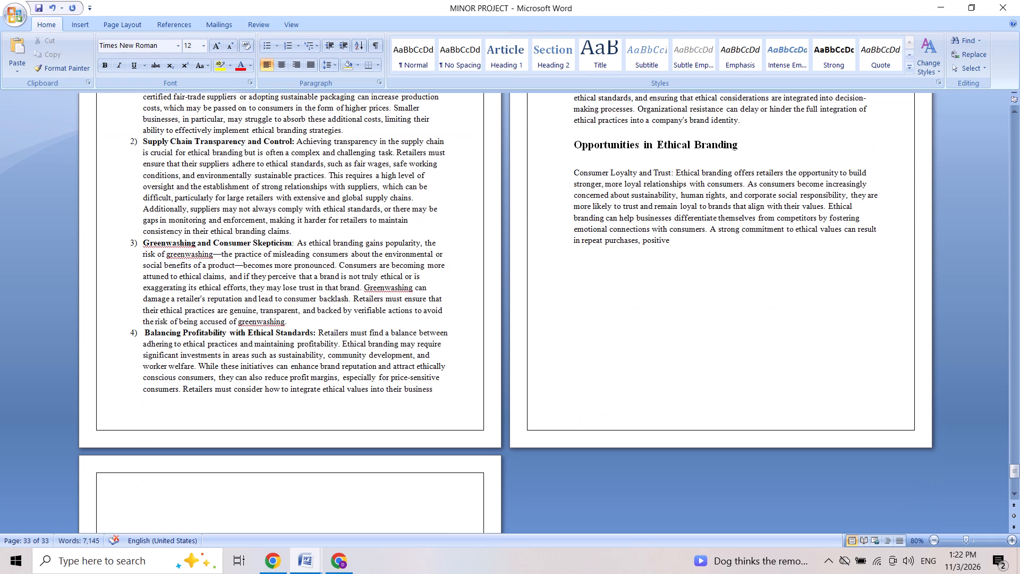
left_click(574, 174)
left_click_drag(574, 174, 672, 173)
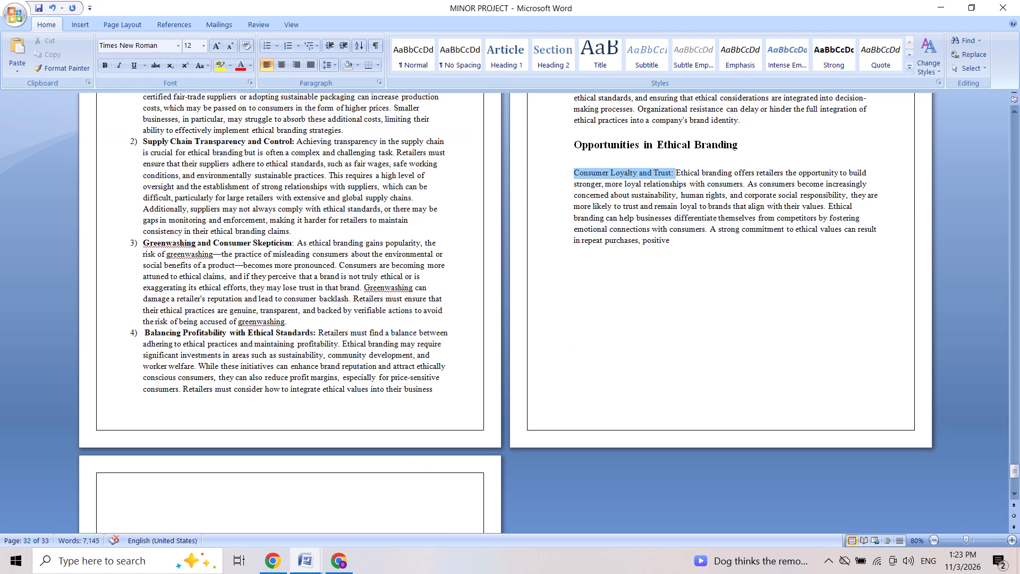
left_click_drag(672, 173, 672, 173)
left_click(678, 153)
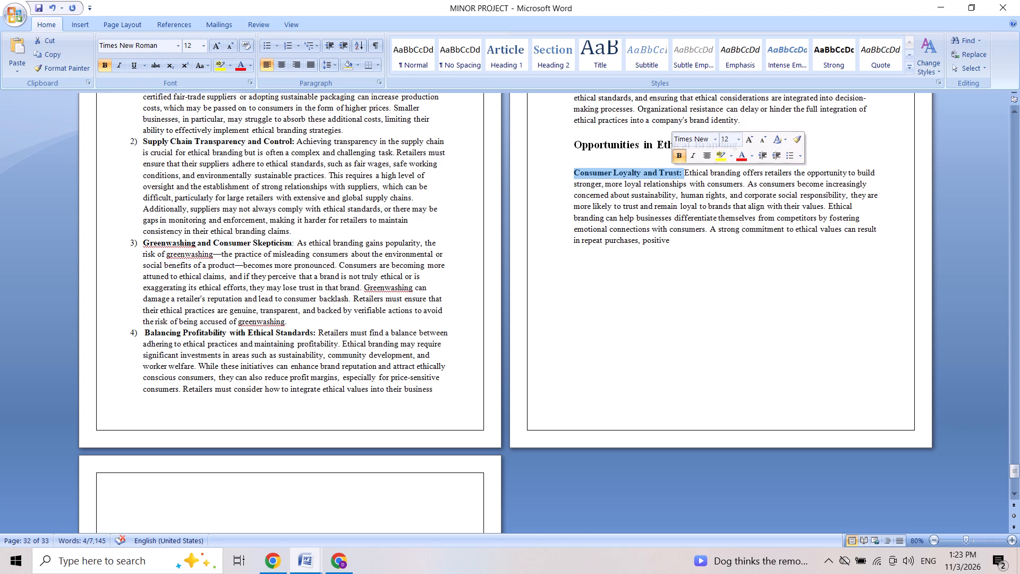
Number the Consumer Loyalty and Trust paragraph by adding "1." directly before its bold lead-in.
left_click(574, 169)
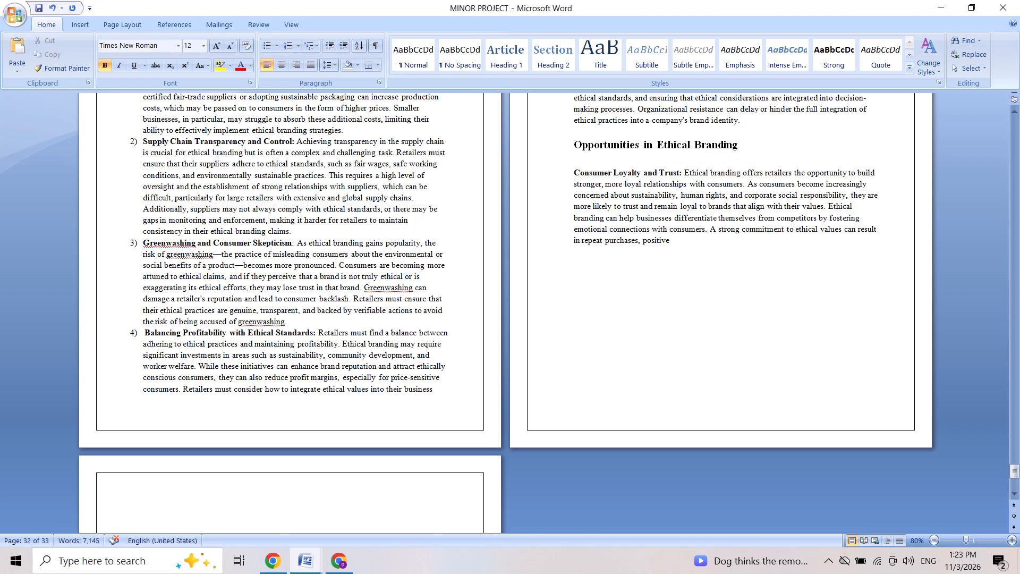
key("1")
key("period")
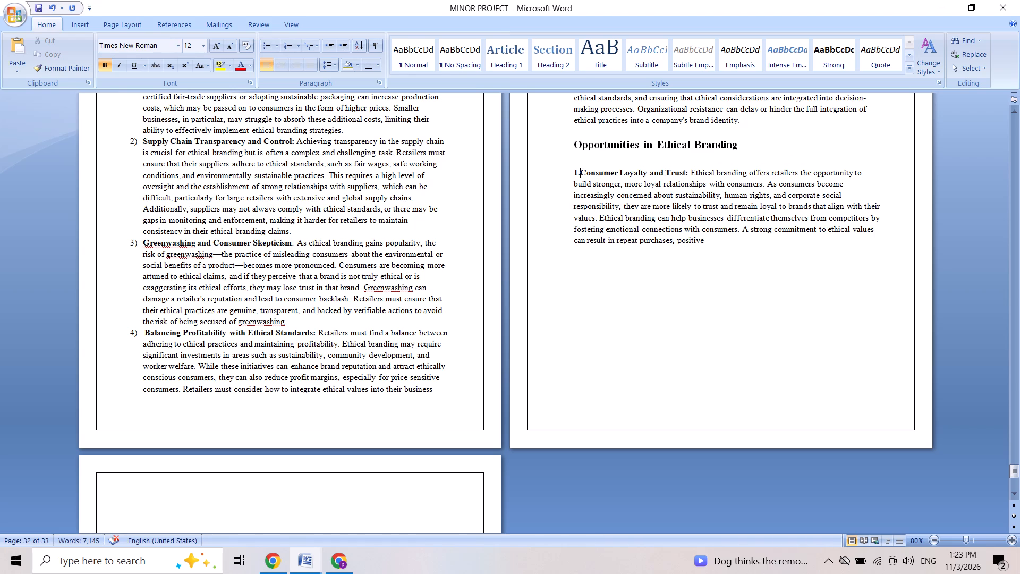
Place the text cursor at the end of the Consumer Loyalty and Trust paragraph, after "positive".
left_click(712, 243)
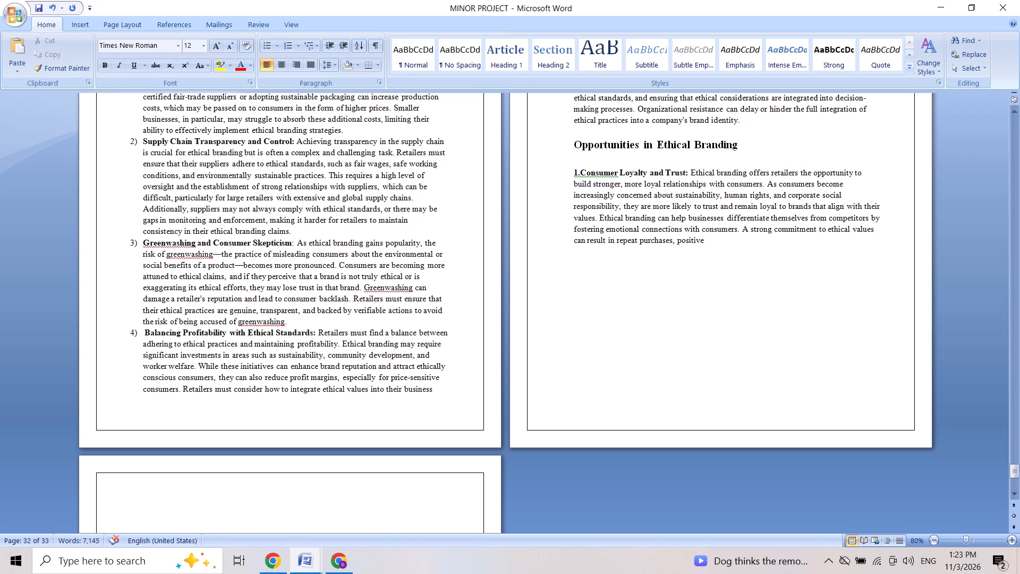
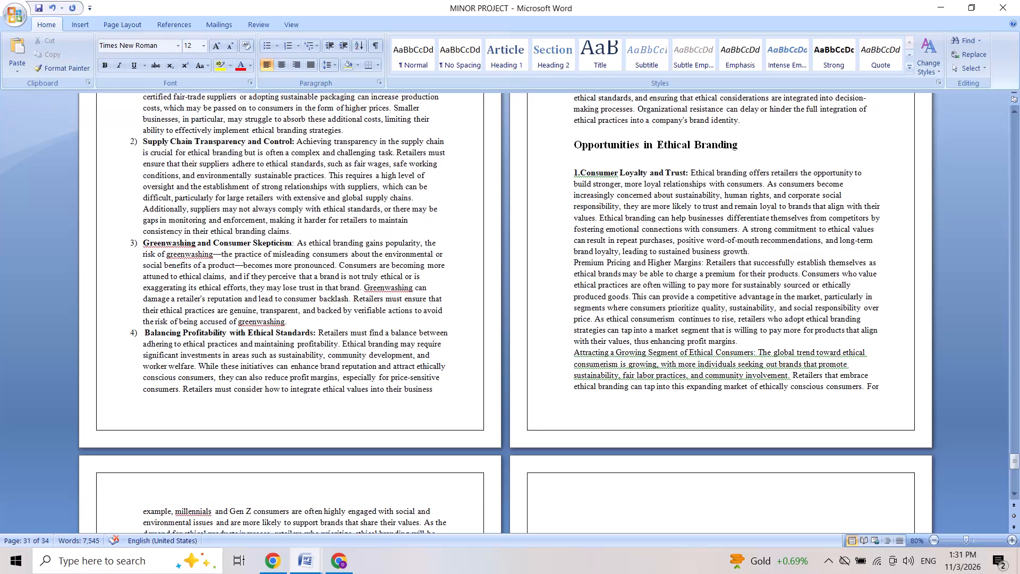
Make the lead-in "Premium Pricing and Higher Margins:" bold in the second paragraph under Opportunities in Ethical Branding.
left_click(572, 265)
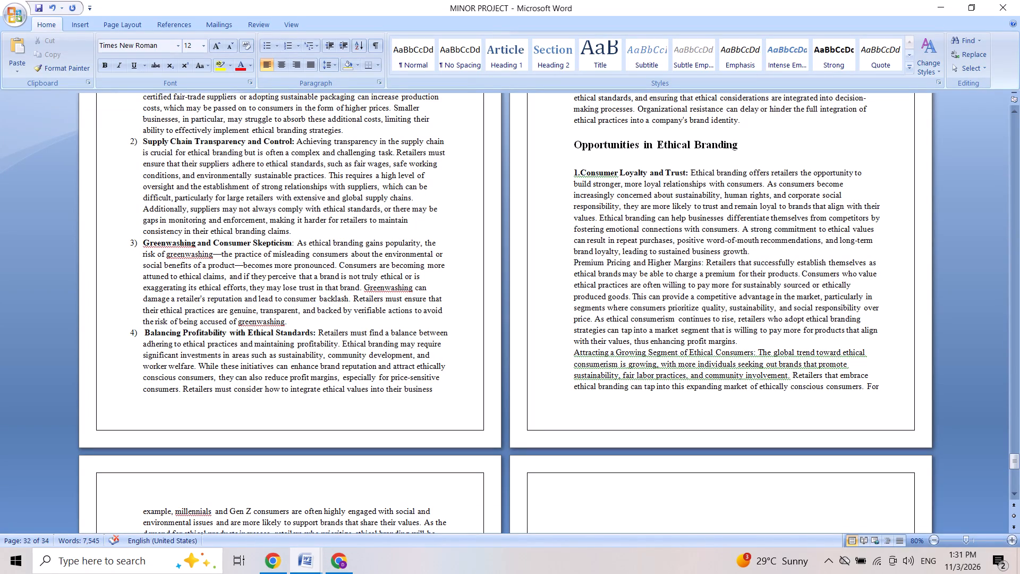
left_click_drag(572, 261, 700, 260)
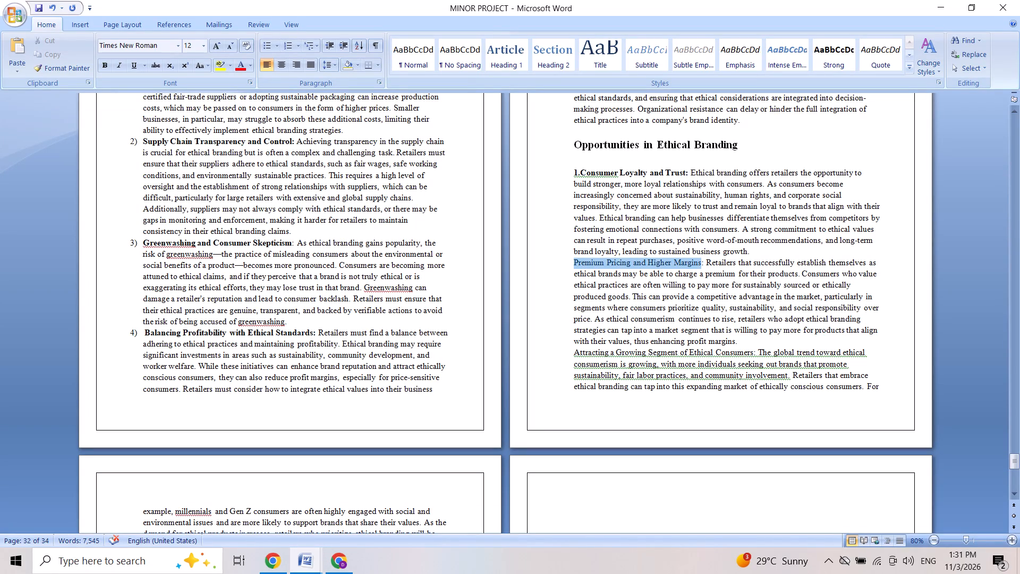
left_click_drag(700, 260, 705, 264)
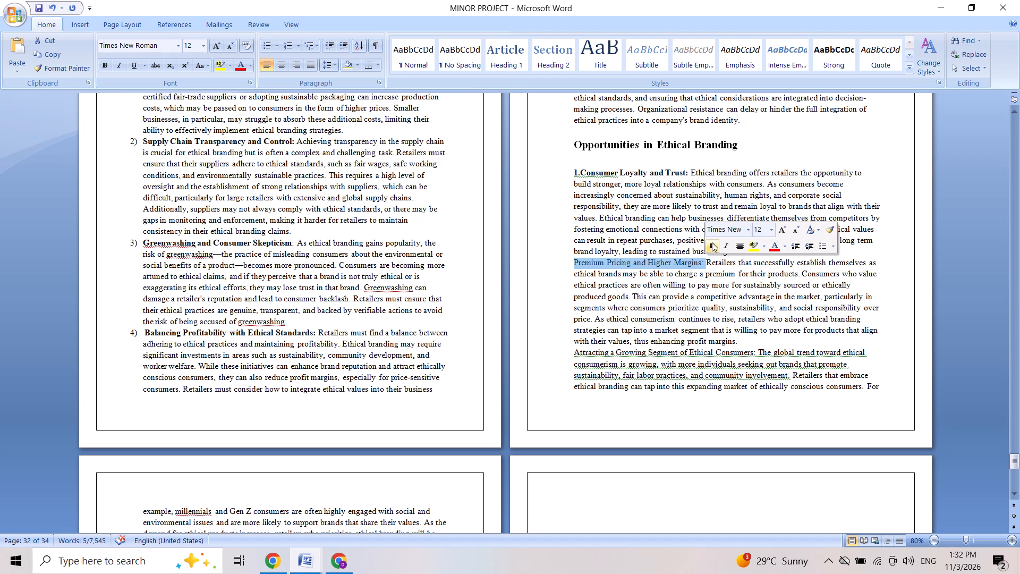
left_click(712, 242)
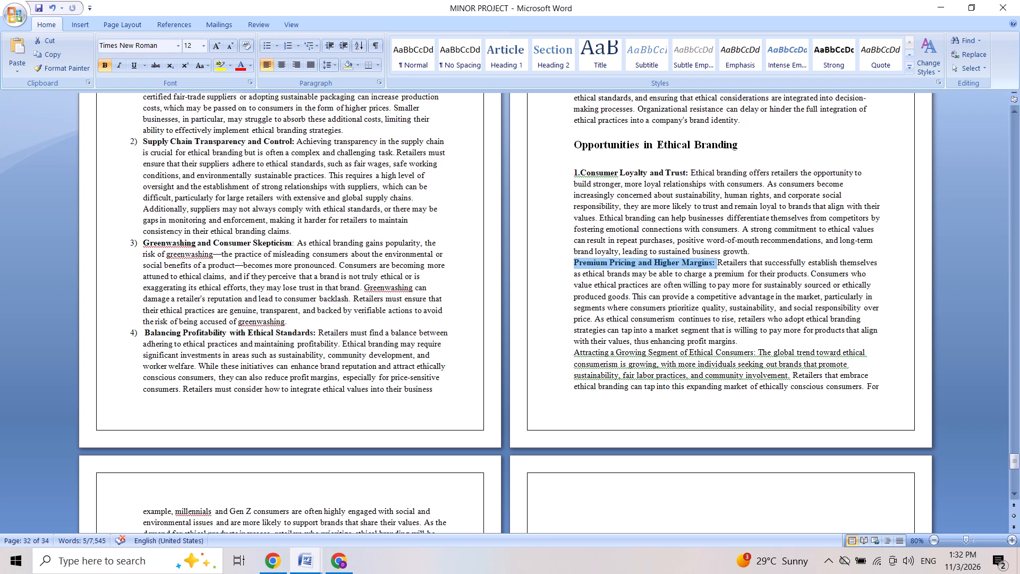
Number the Premium Pricing and Higher Margins paragraph by adding "2." directly before its bold lead-in.
left_click(574, 261)
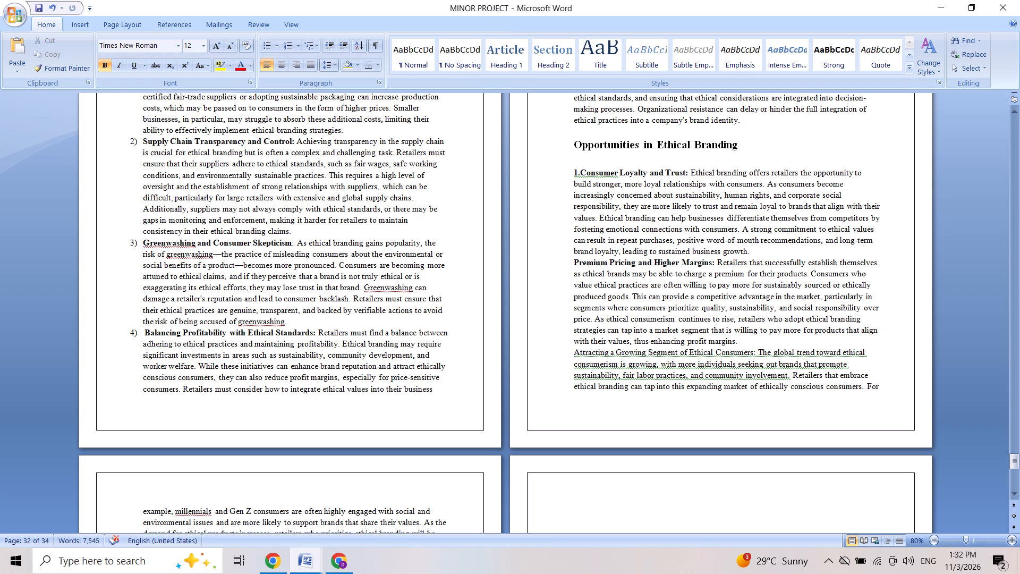
key("2")
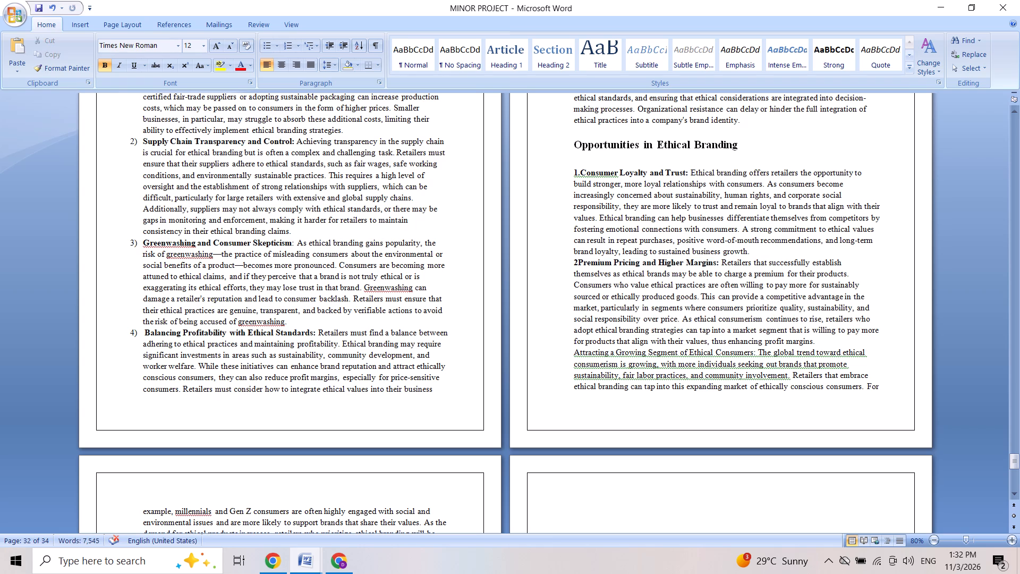
key("period")
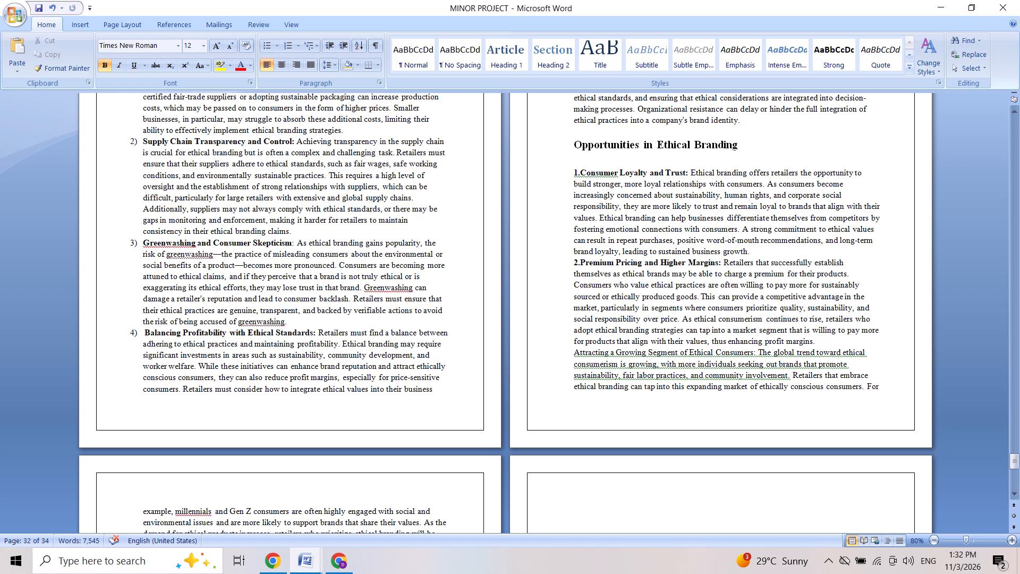
left_click(600, 338)
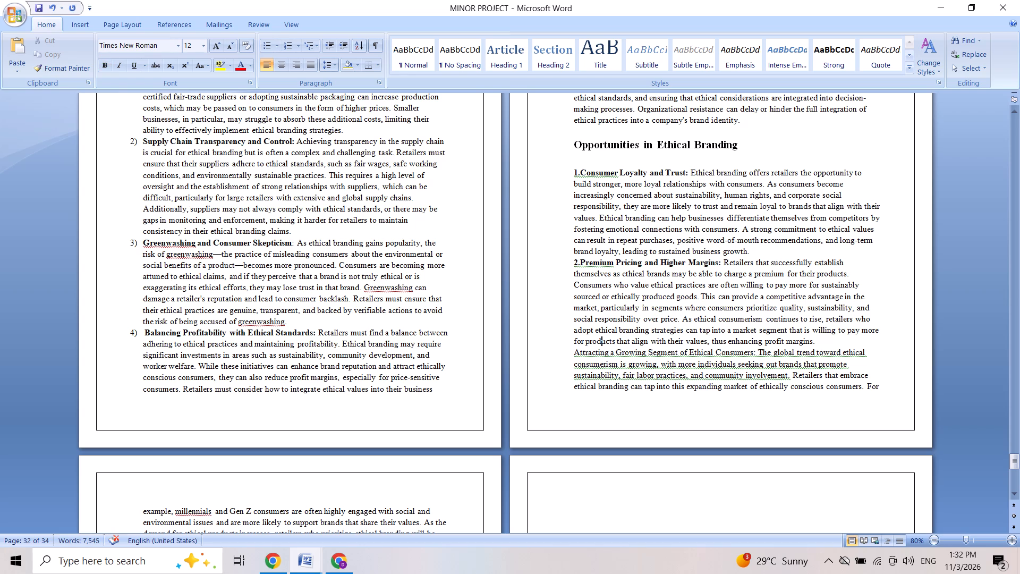
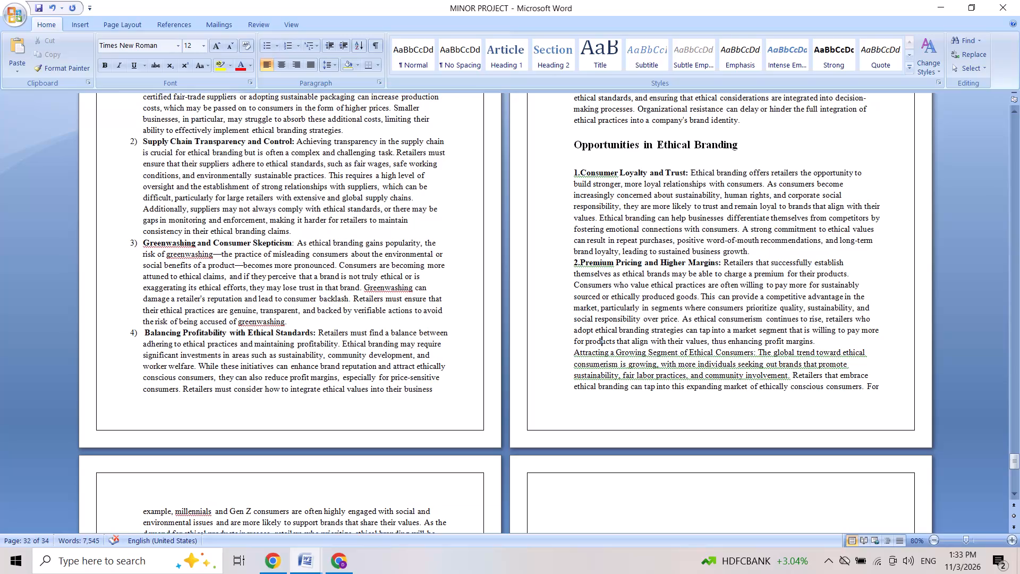
Make the lead-in "Attracting a Growing Segment of Ethical Consumers:" bold in the third paragraph under Opportunities in Ethical Branding.
left_click(574, 356)
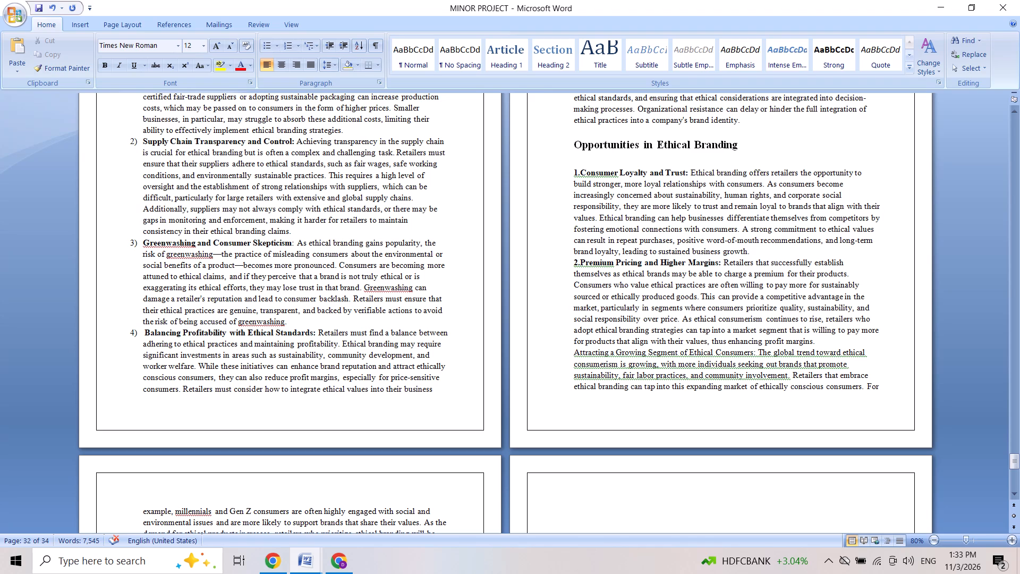
left_click_drag(574, 356, 750, 341)
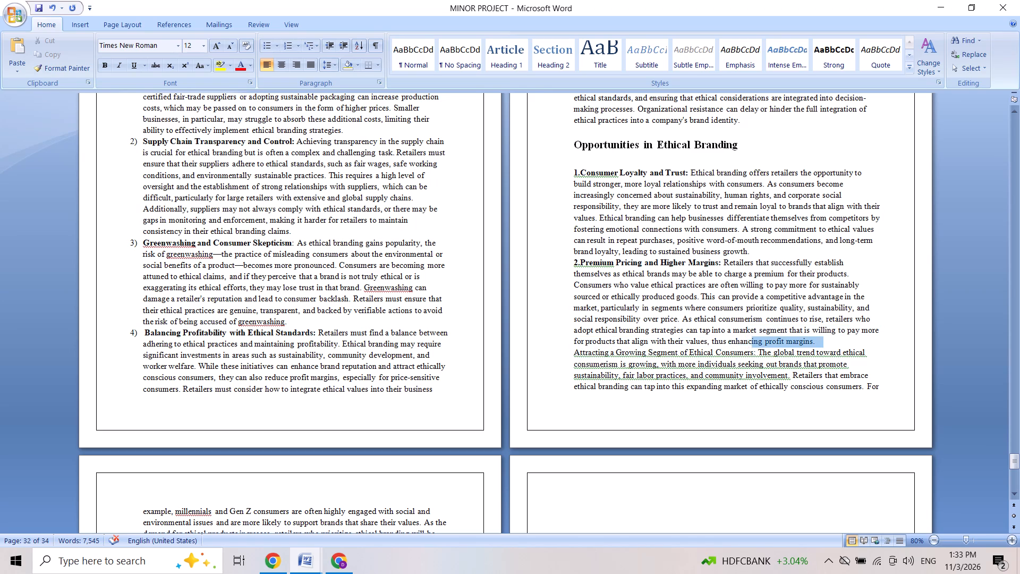
left_click_drag(750, 341, 755, 354)
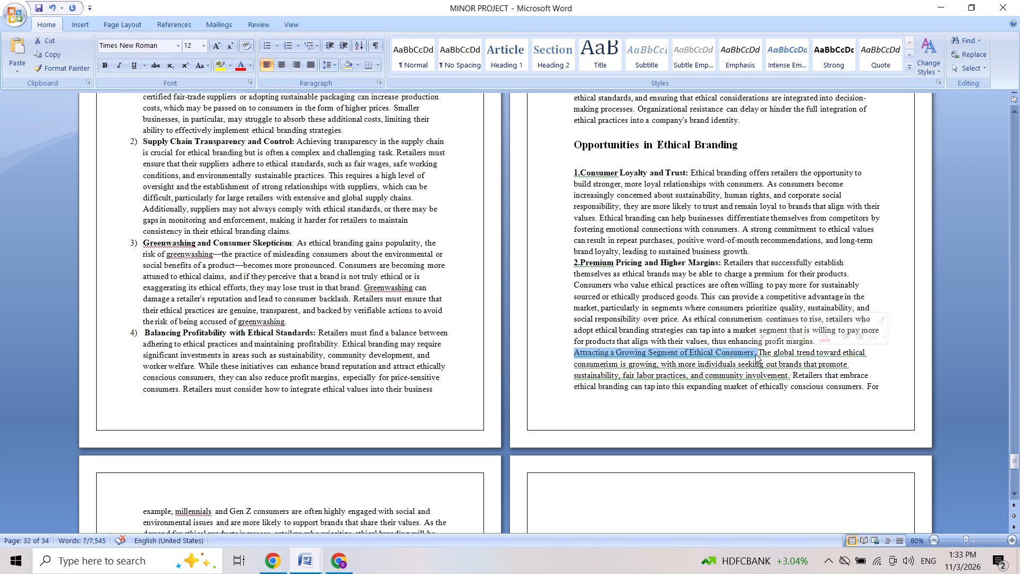
left_click(761, 336)
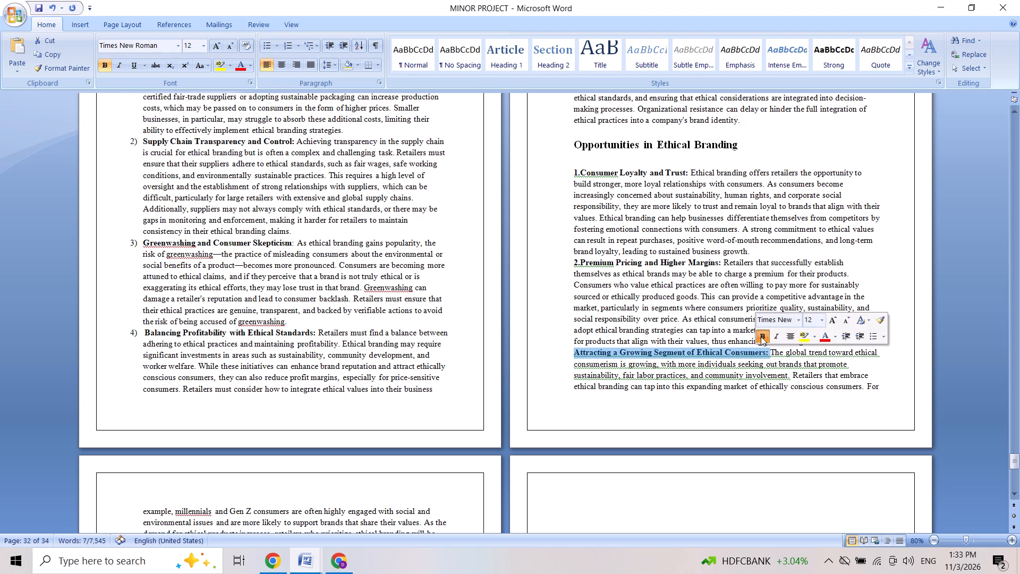
Number the Attracting a Growing Segment of Ethical Consumers paragraph by adding "3." directly before its bold lead-in.
left_click(574, 350)
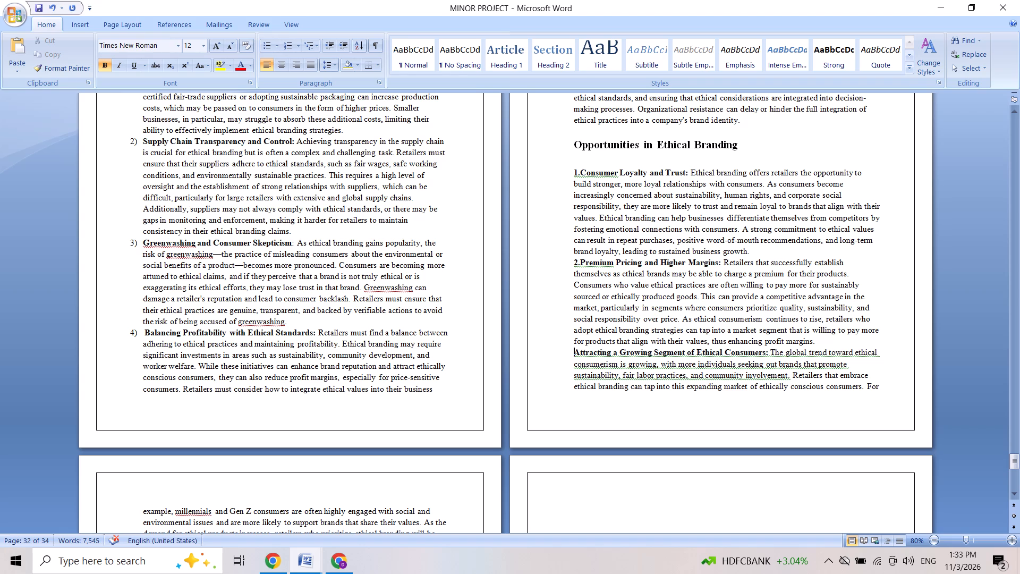
key("3")
key("period")
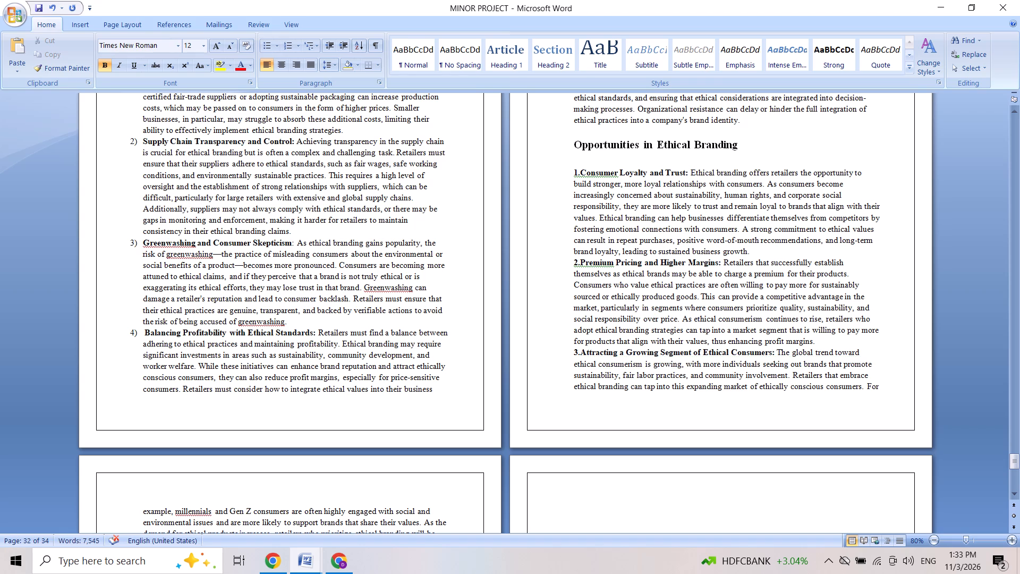
Make the lead-in "Differentiation in a Competitive Market" bold in the fourth Opportunities paragraph, leaving out its colon.
key("Down")
key("Down")
key("Down")
key("Down")
key("Down")
key("Down")
key("Down")
key("Down")
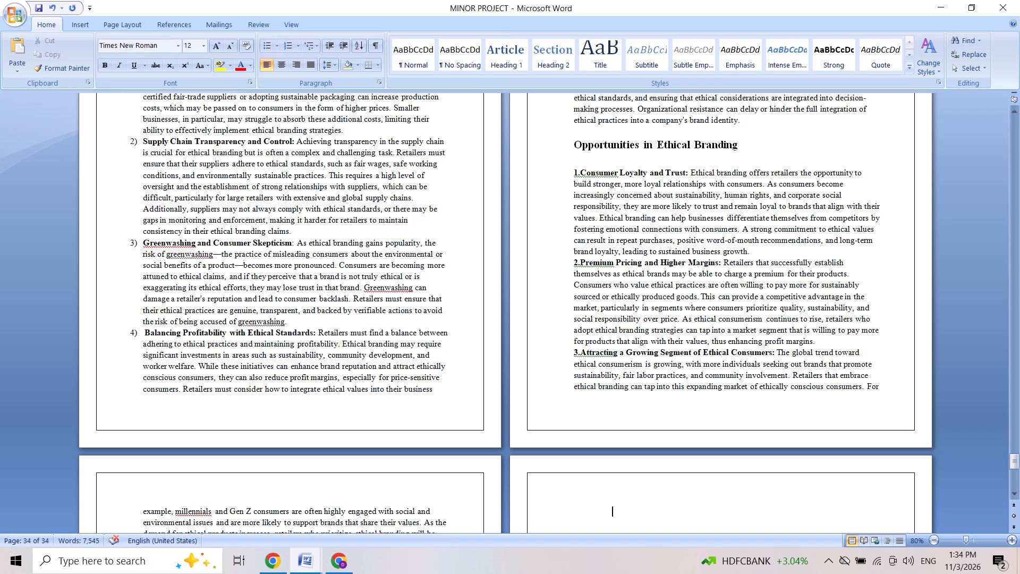
left_click(452, 511)
key("Down")
key("Down")
key("Down")
key("Down")
key("Down")
key("Down")
key("Down")
key("Down")
key("Down")
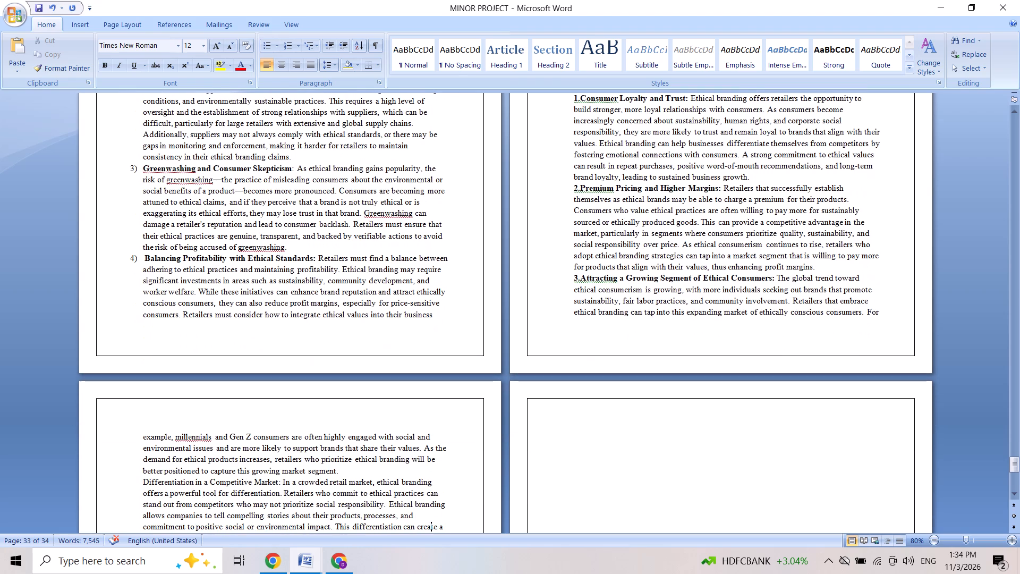
key("Down")
key("Down")
key("Down")
key("Down")
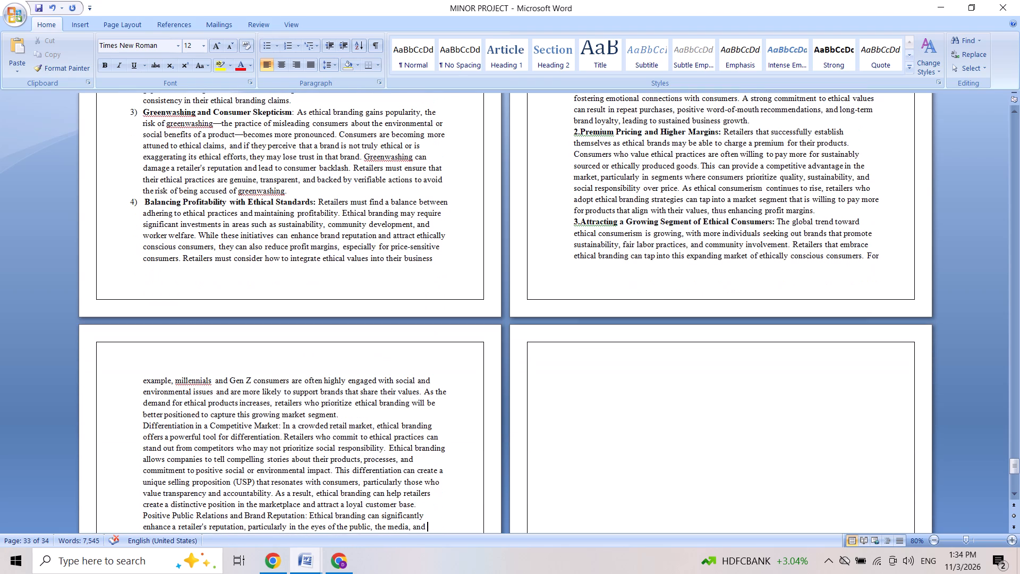
left_click(142, 424)
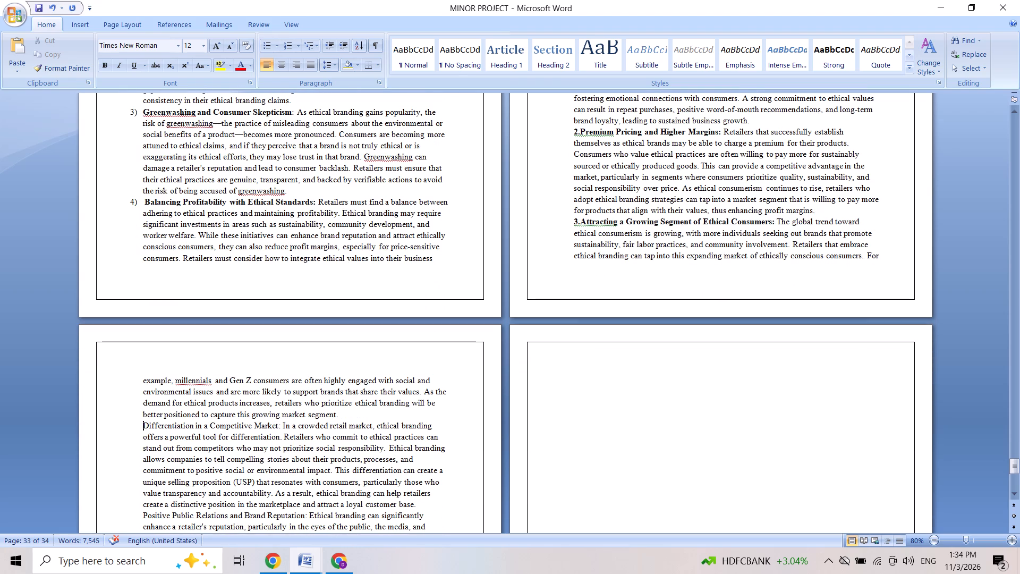
left_click_drag(142, 424, 275, 429)
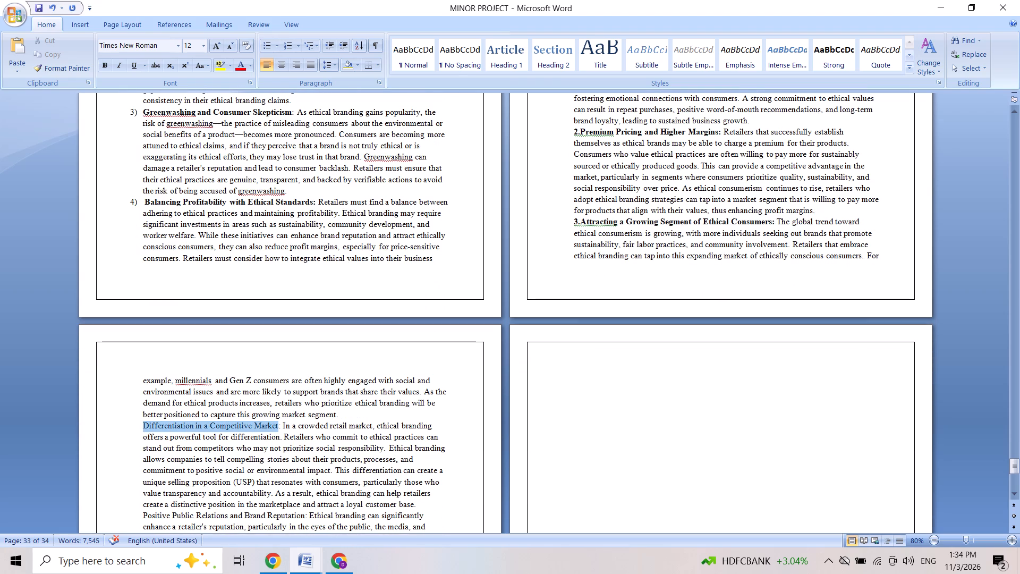
left_click_drag(275, 429, 278, 429)
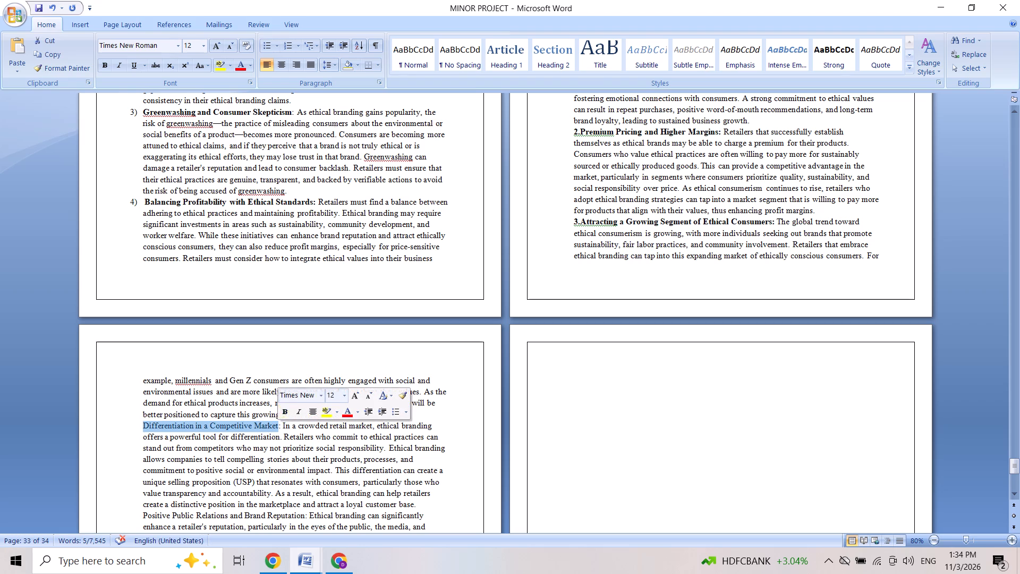
left_click(284, 413)
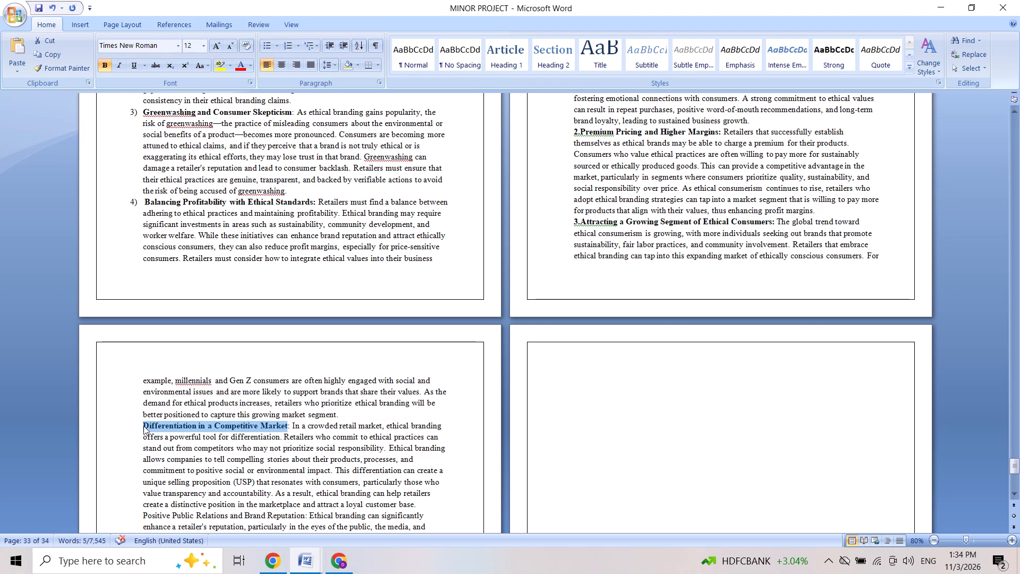
Number the Differentiation in a Competitive Market paragraph by adding "4." directly before its bold lead-in.
left_click(143, 426)
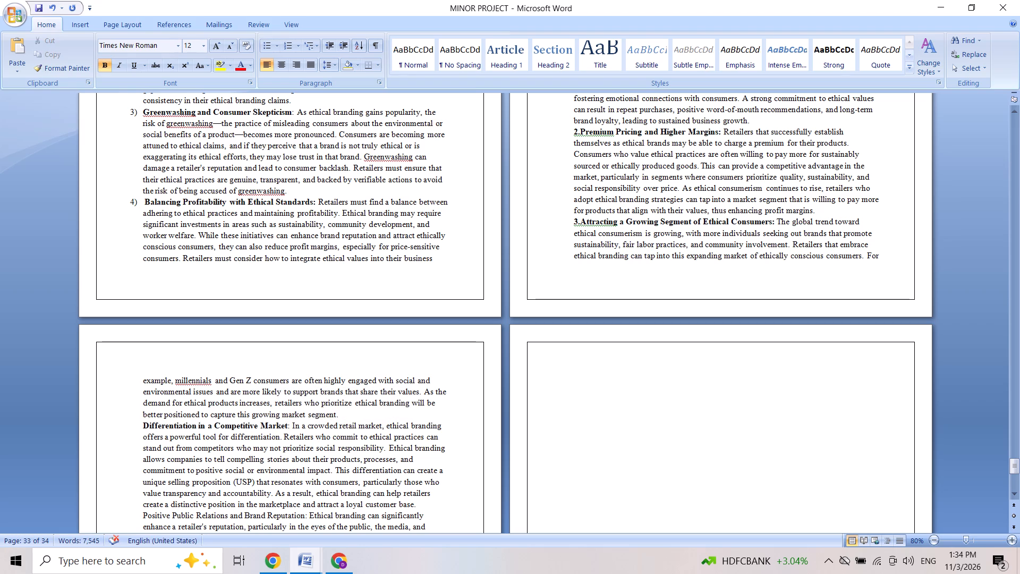
key("4")
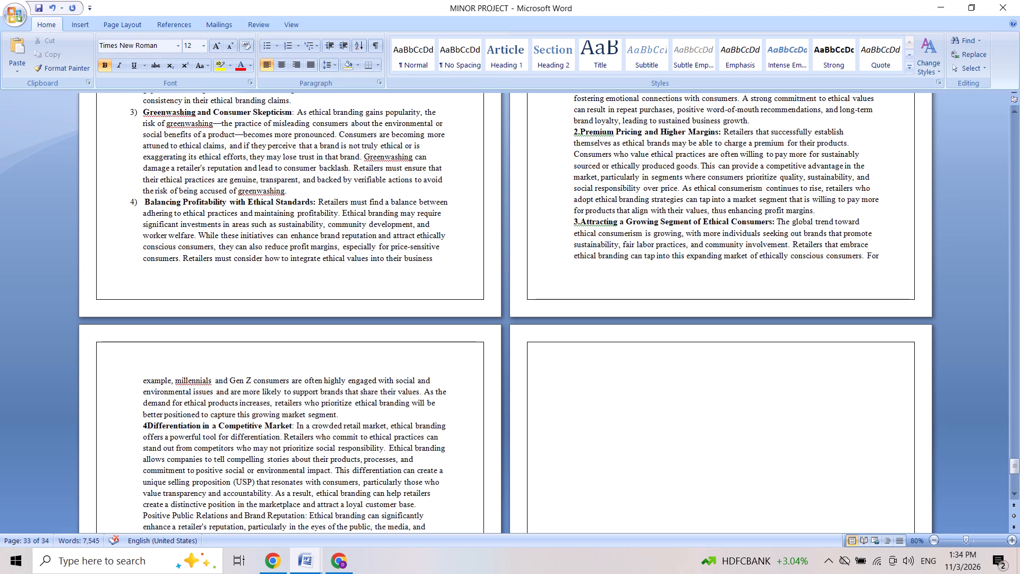
key("period")
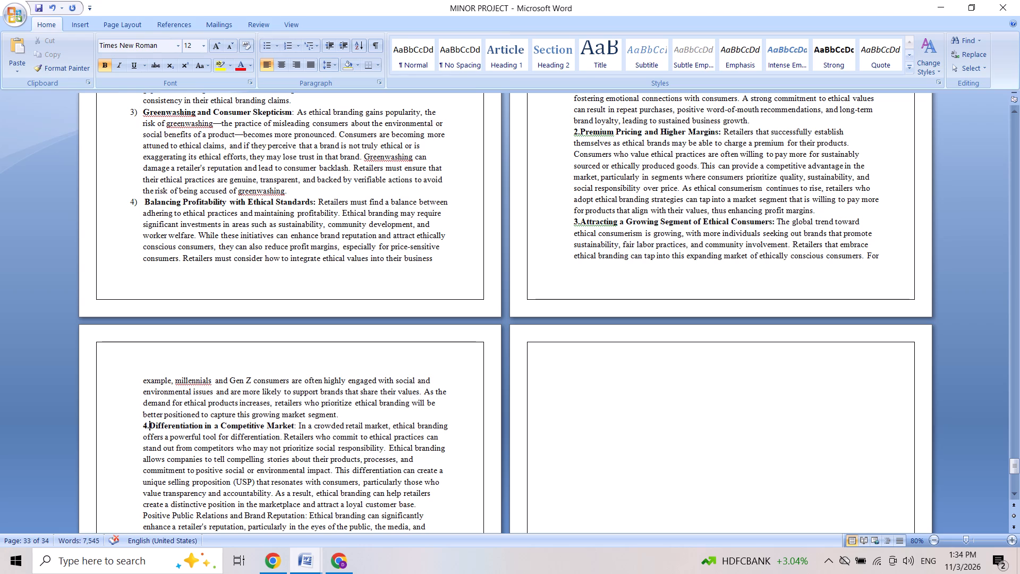
Make the lead-in "Positive Public Relations and Brand Reputation" bold in the fifth Opportunities paragraph, leaving out its colon.
key("Down")
key("Down")
key("Down")
key("Down")
key("Down")
key("Down")
key("Down")
key("Down")
left_click(140, 514)
left_click_drag(140, 514, 226, 516)
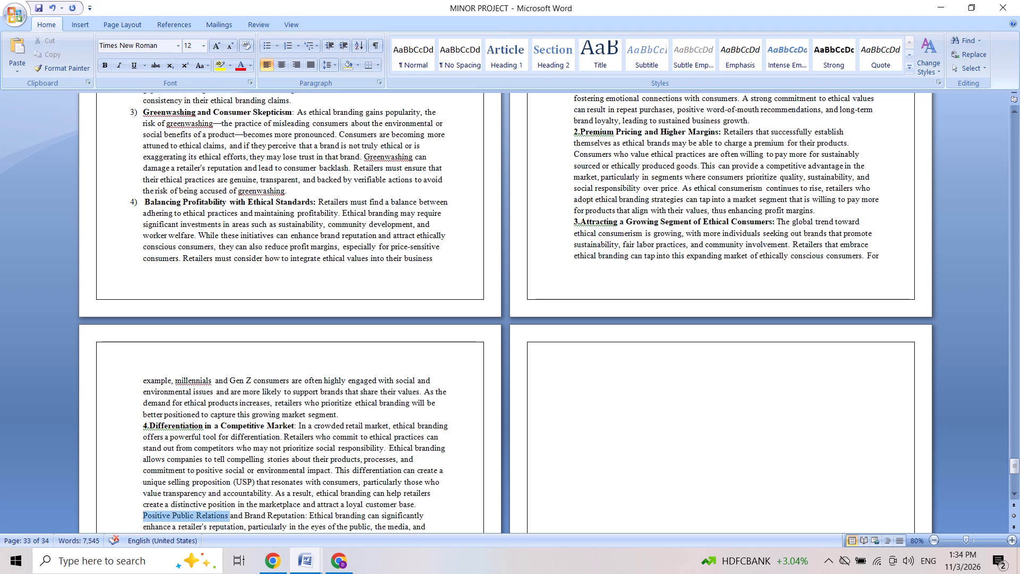
left_click_drag(226, 516, 305, 516)
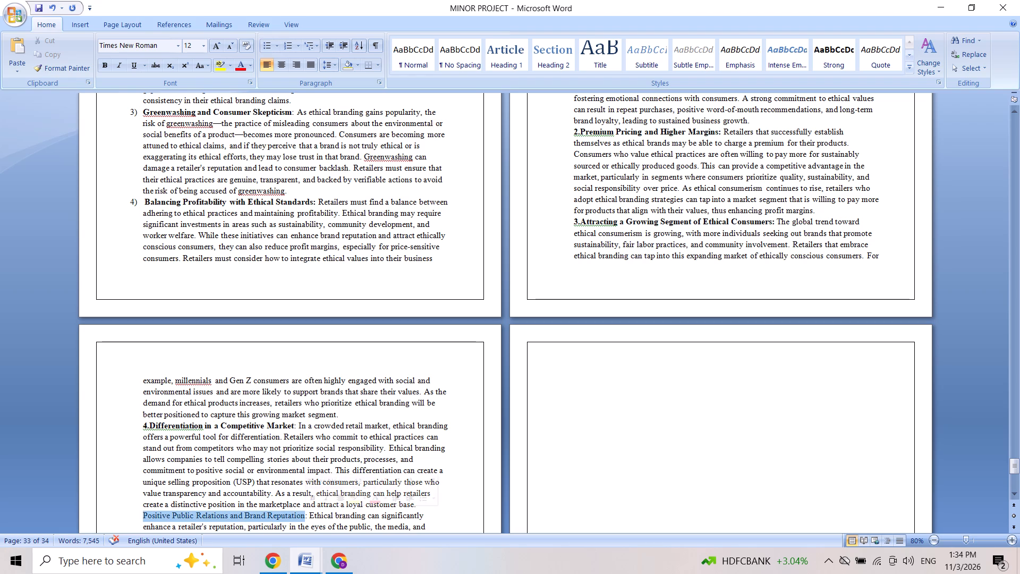
left_click(310, 501)
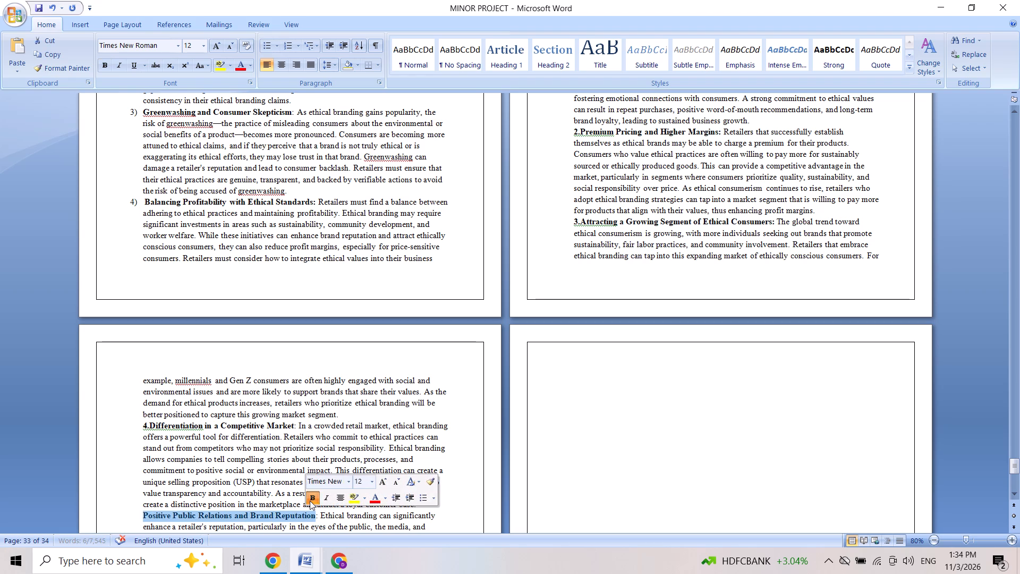
Number the Positive Public Relations and Brand Reputation paragraph by adding "5." directly before its bold lead-in.
left_click(143, 514)
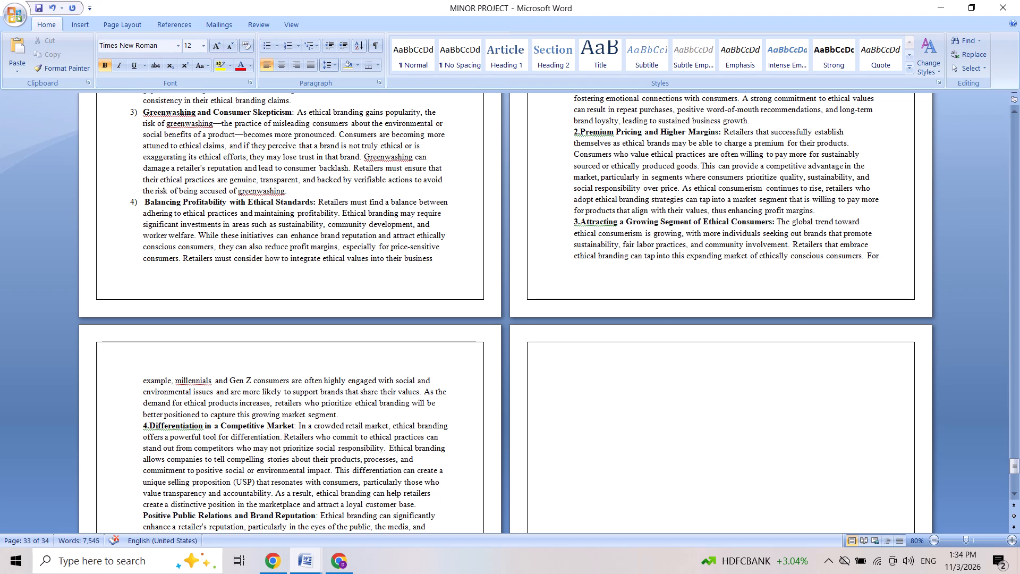
key("5")
key("period")
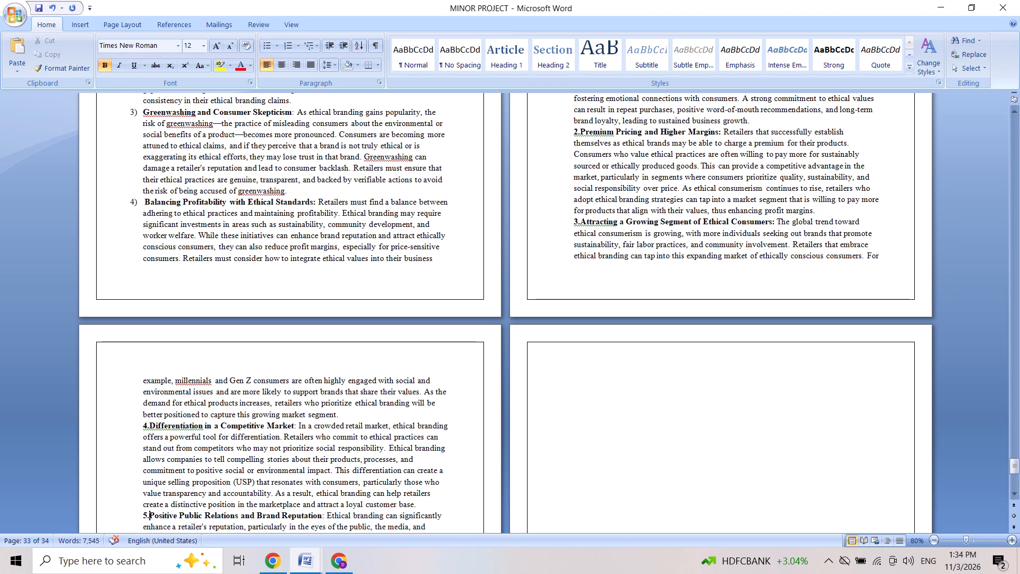
Place the insertion point below the end of the Positive Public Relations and Brand Reputation paragraph.
key("Down")
key("Down")
key("Down")
key("Down")
key("Down")
key("Down")
key("Down")
key("Down")
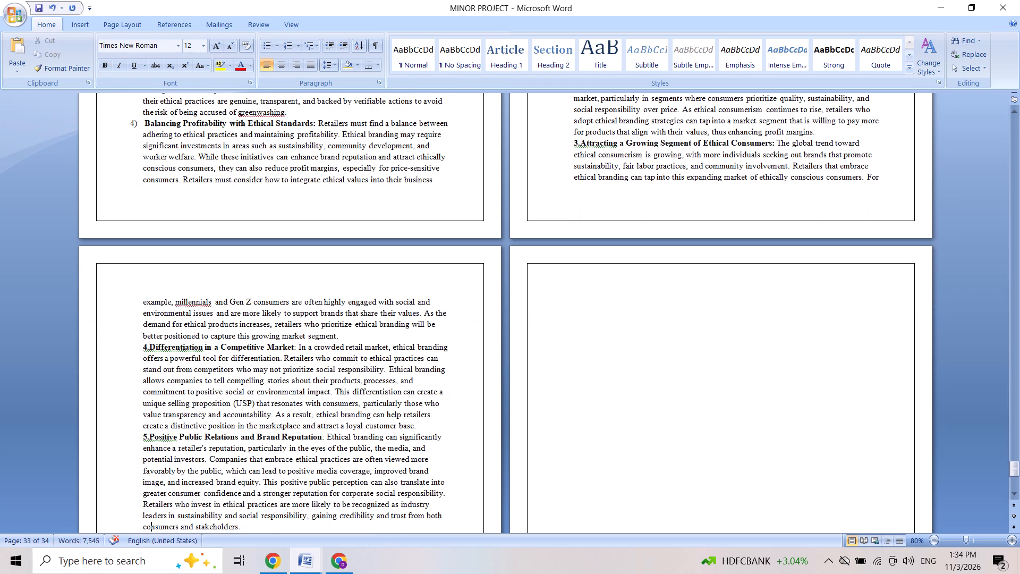
key("Down")
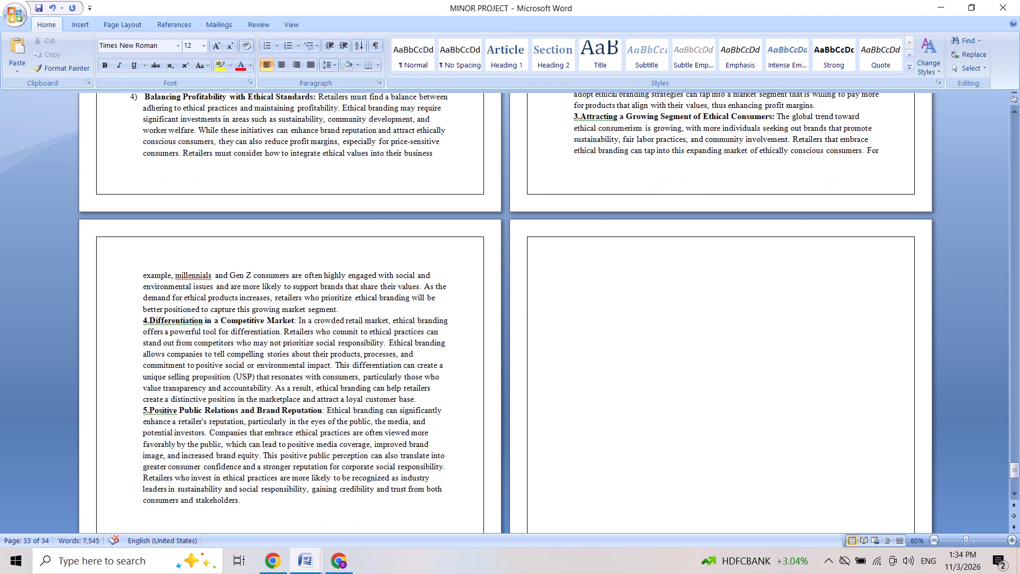
key("Down")
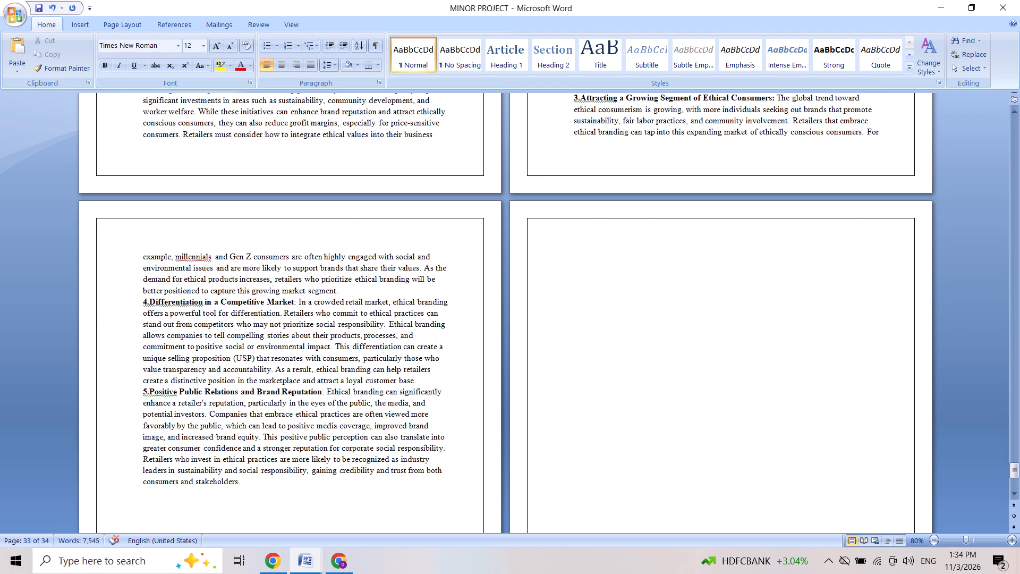
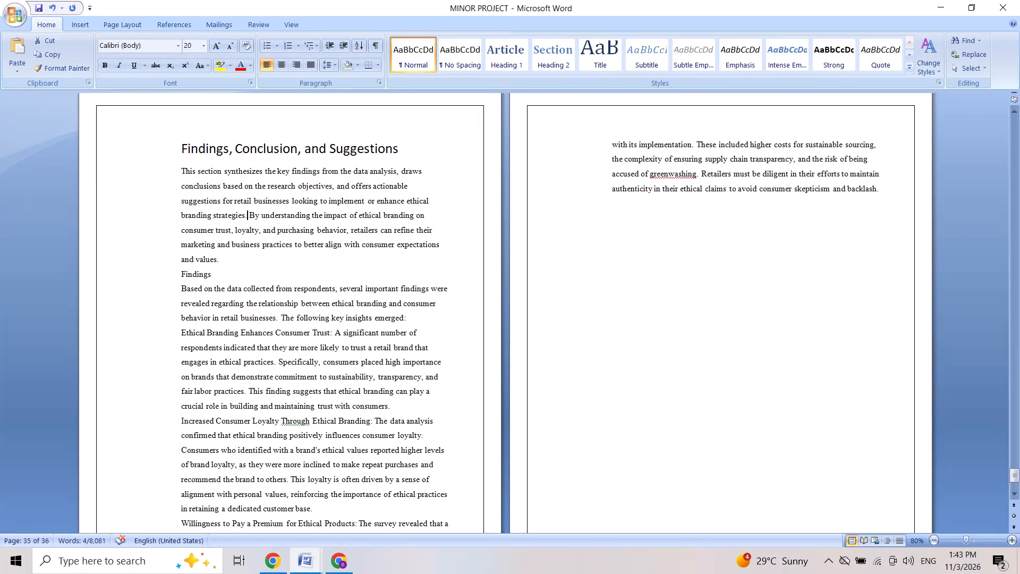
Decrease the indent of all body text below the "Findings, Conclusion, and Suggestions" heading by two levels.
left_click_drag(180, 168, 707, 229)
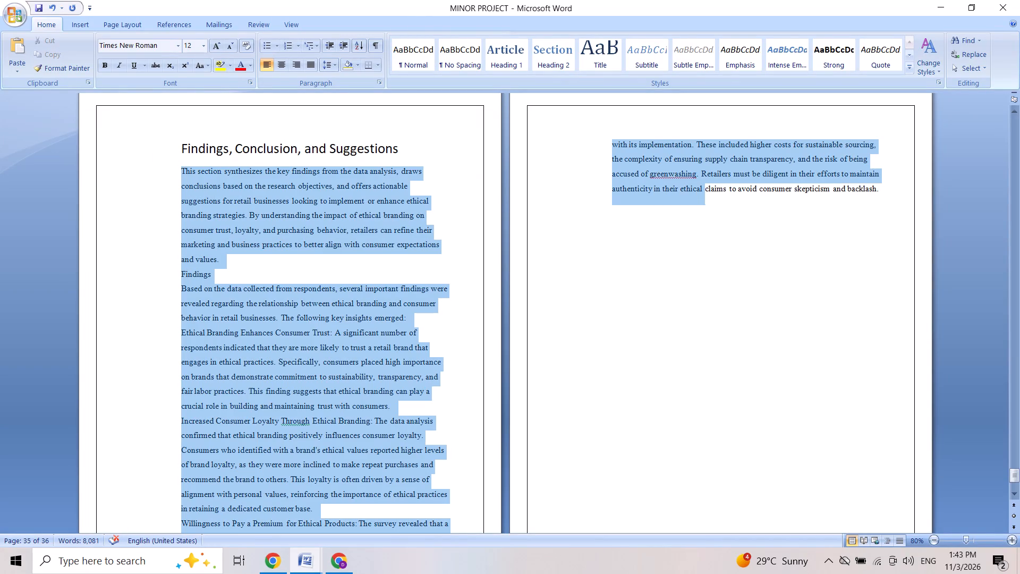
left_click_drag(707, 229, 887, 196)
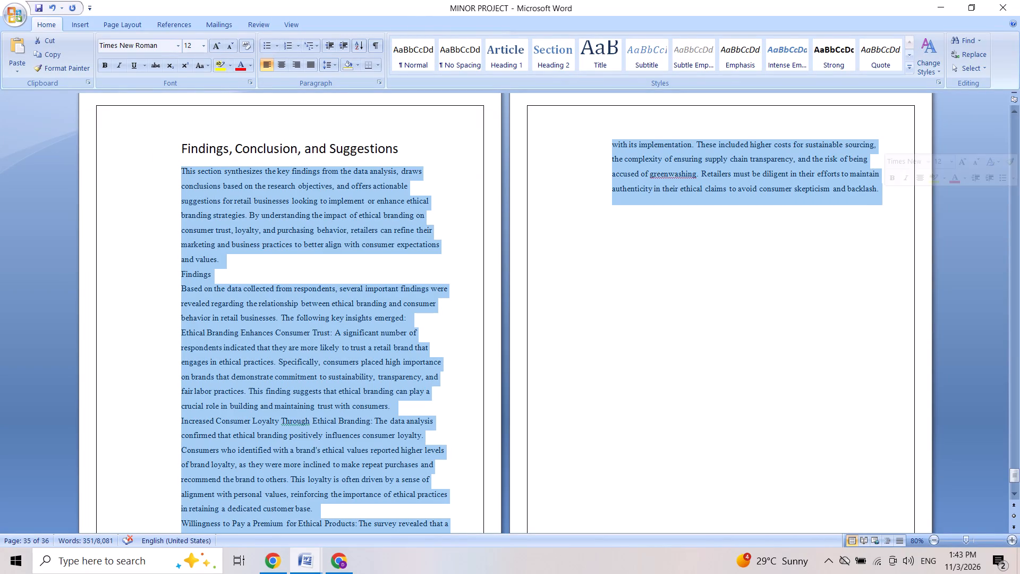
right_click(773, 231)
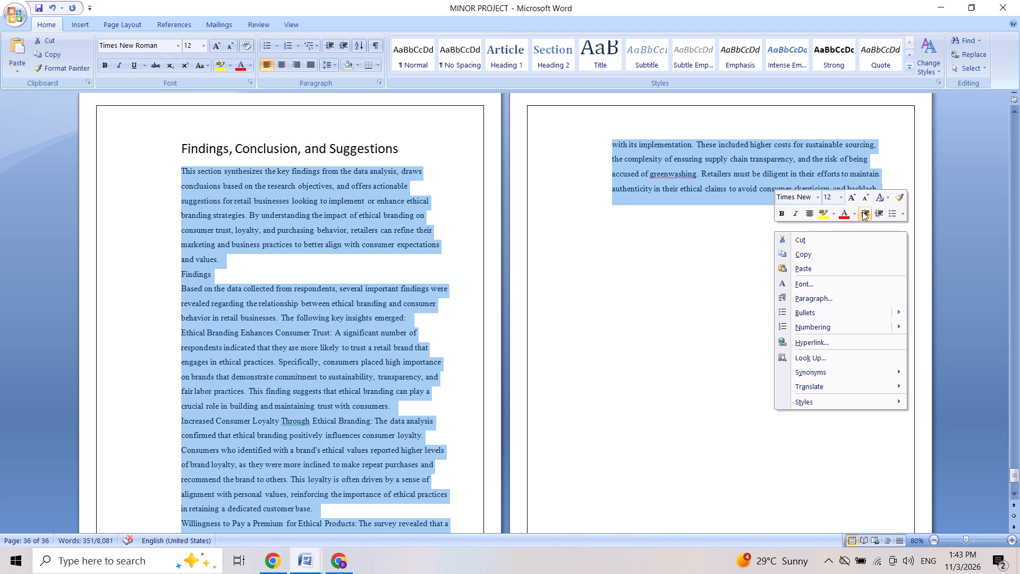
left_click(863, 212)
left_click(863, 212)
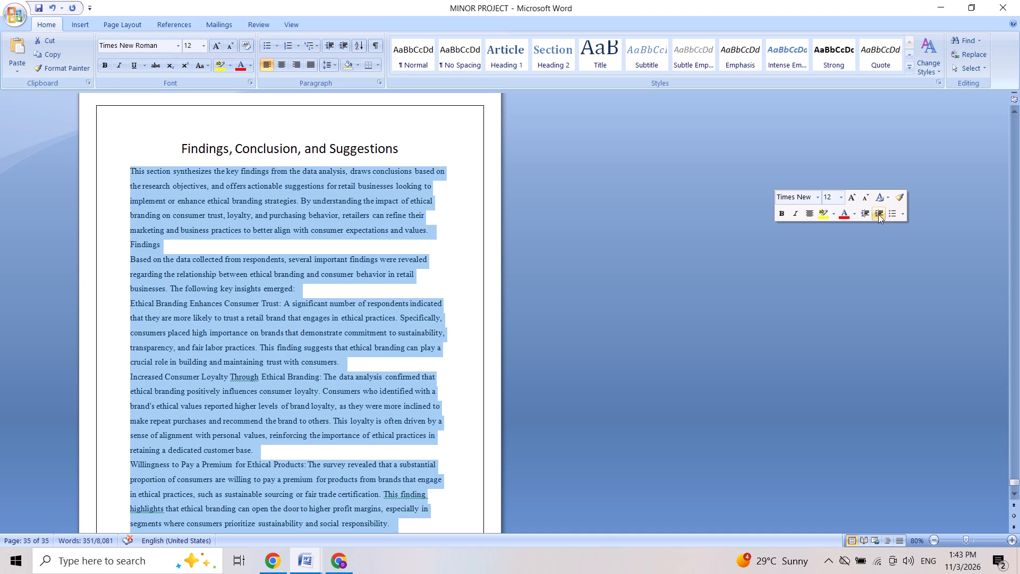
Review the numbered Challenges and Opportunities pages preceding the Findings, Conclusion, and Suggestions section, checking their layout and formatting, and return to that section.
left_click(473, 148)
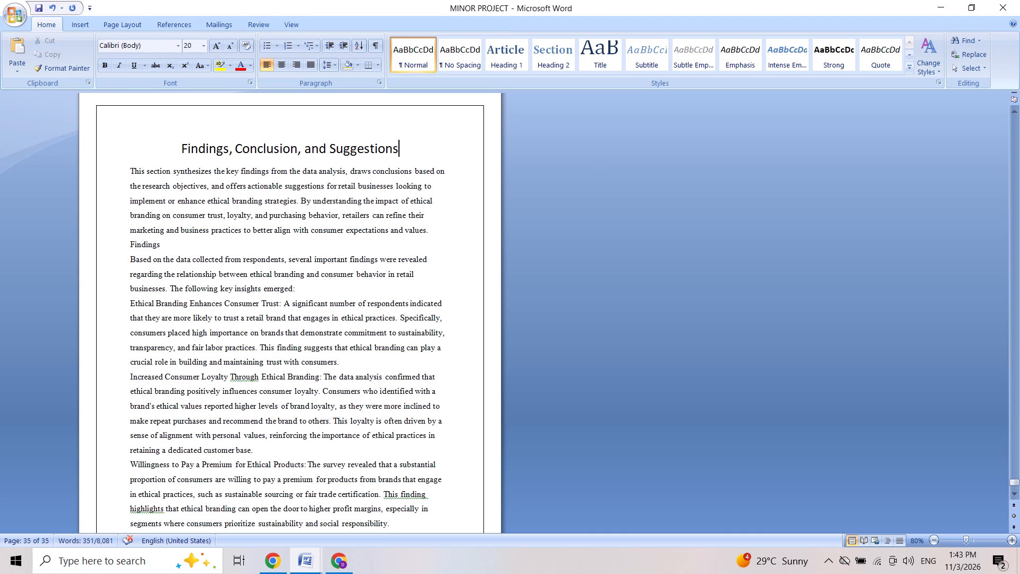
key("Up")
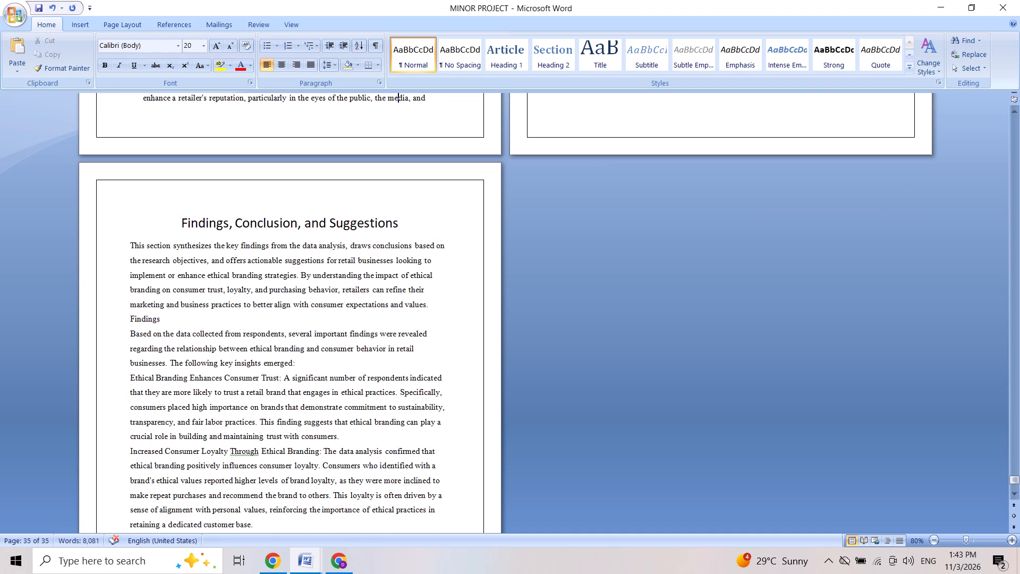
key("Up")
key("Up")
key("Up")
key("Up")
key("Up")
key("Up")
key("Up")
key("Up")
key("Up")
key("Up")
key("Up")
key("Up")
key("Up")
key("Up")
key("Up")
key("Up")
key("Up")
key("Up")
key("Up")
key("Up")
key("Up")
key("Up")
key("Up")
key("Up")
key("Up")
key("Up")
key("Up")
key("Up")
key("Up")
key("Up")
key("Up")
key("Up")
key("Up")
key("Up")
key("Up")
key("Up")
key("Up")
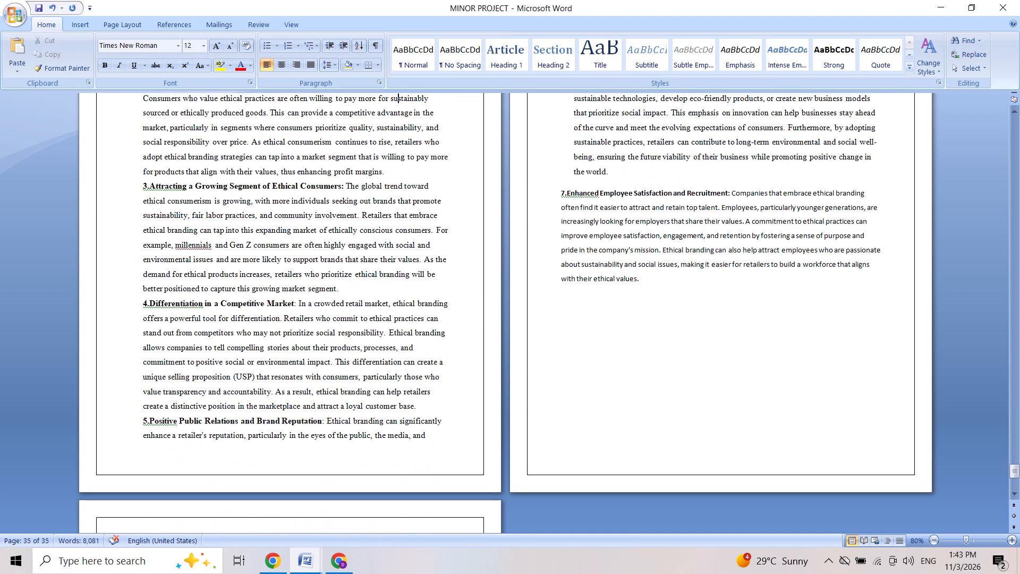
key("Up")
key("Up")
key("Up")
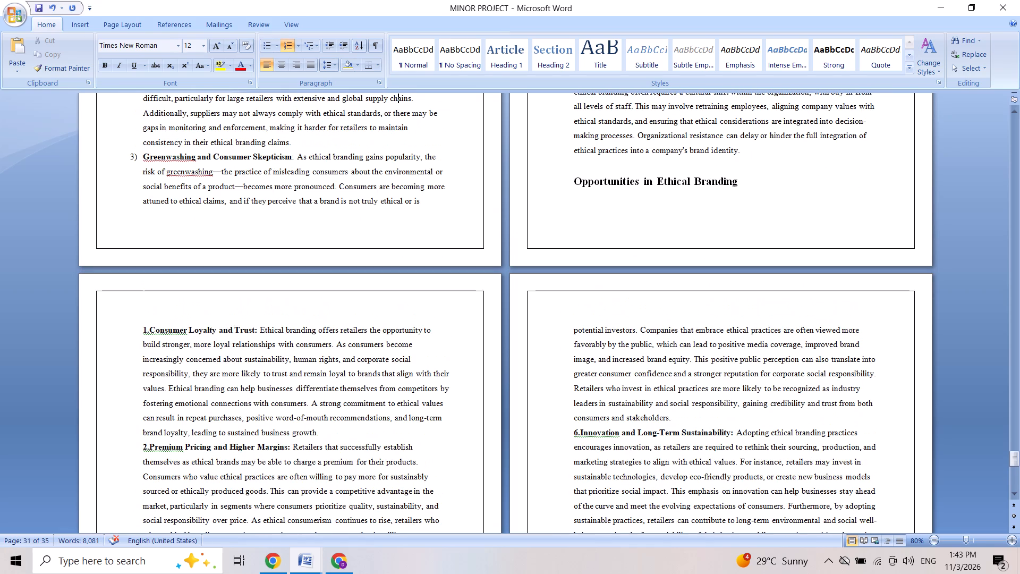
left_click(581, 353)
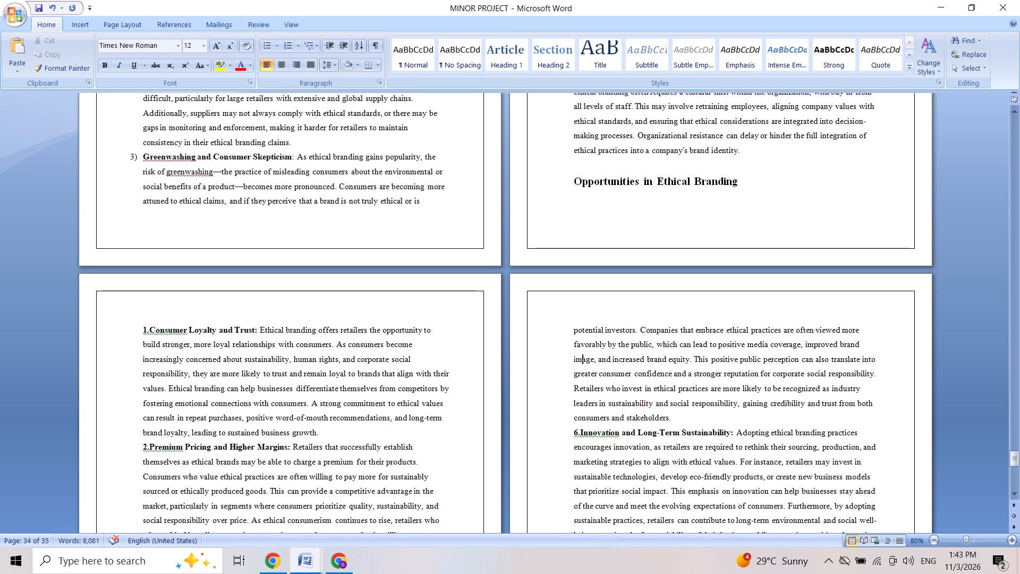
key("Down")
key("Down")
key("Down")
key("Down")
key("Down")
key("Down")
key("Down")
key("Down")
key("Down")
key("Down")
key("Down")
key("Down")
key("Down")
key("Down")
key("Down")
key("Down")
key("Down")
key("Down")
key("Down")
key("Down")
key("Down")
key("Down")
key("Down")
key("Down")
key("Down")
key("Down")
key("Down")
key("Down")
key("Down")
key("Down")
key("Down")
key("Down")
key("Down")
key("Down")
key("Down")
key("Down")
key("Down")
key("Down")
key("Down")
key("Down")
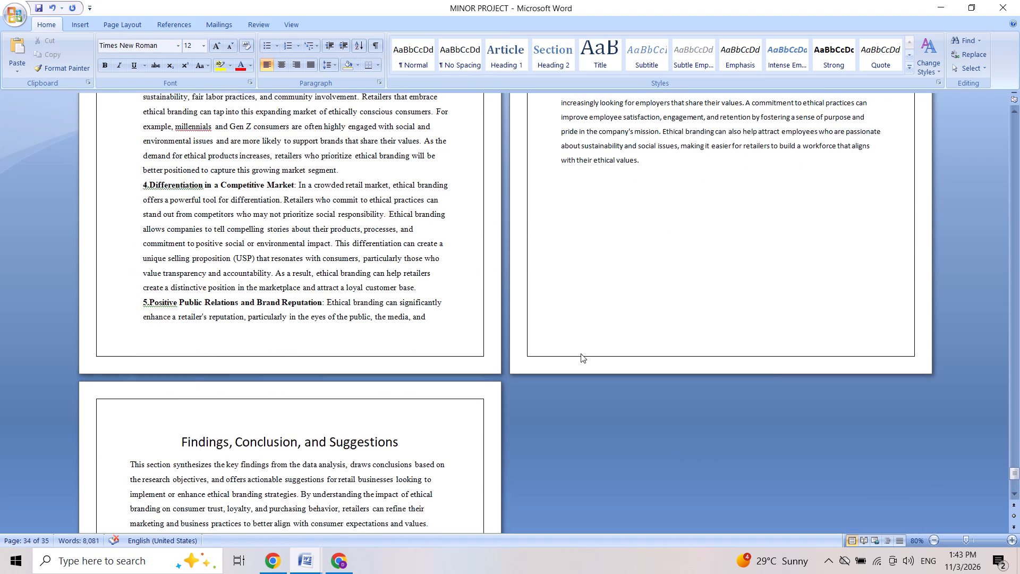
key("Down")
key("Down")
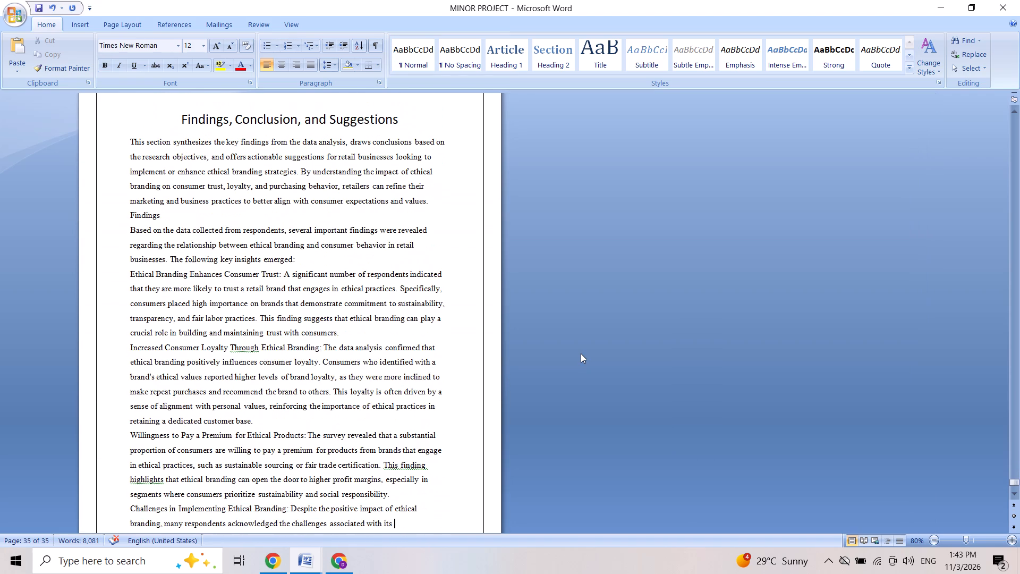
Set the whole Findings, Conclusion, and Suggestions section, including its heading, in Times New Roman.
left_click(176, 116)
left_click_drag(176, 116, 453, 541)
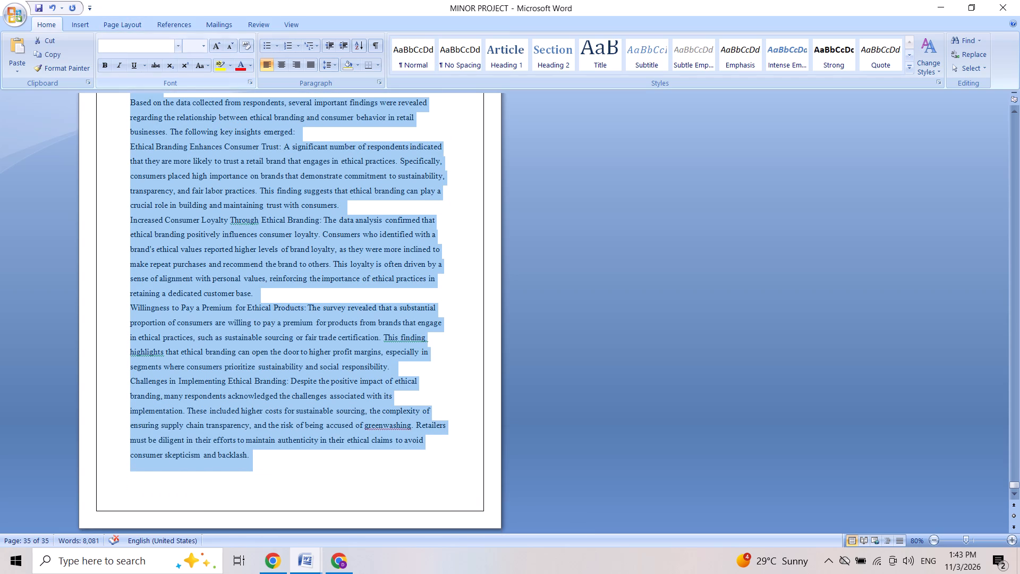
left_click(152, 43)
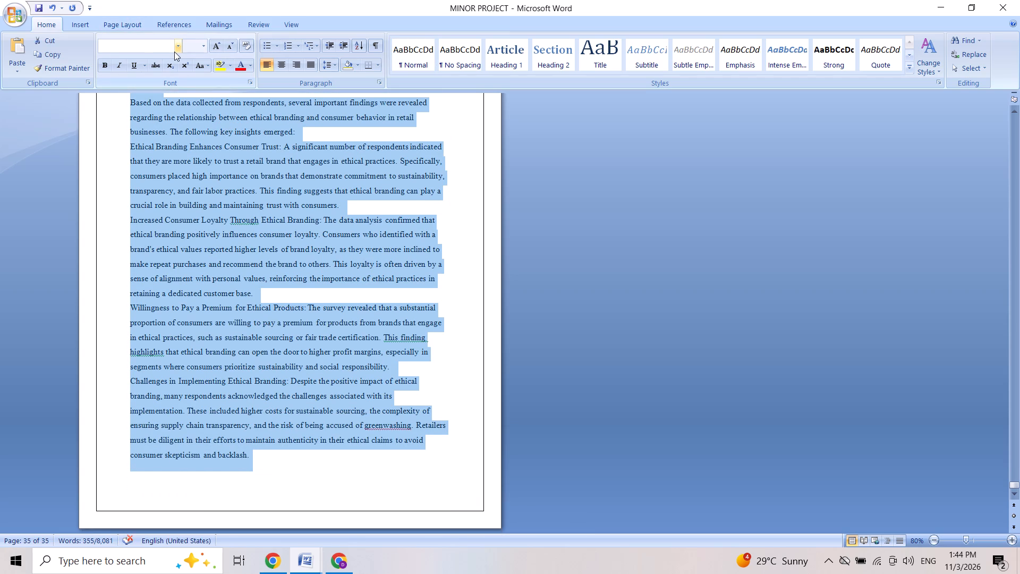
left_click(174, 52)
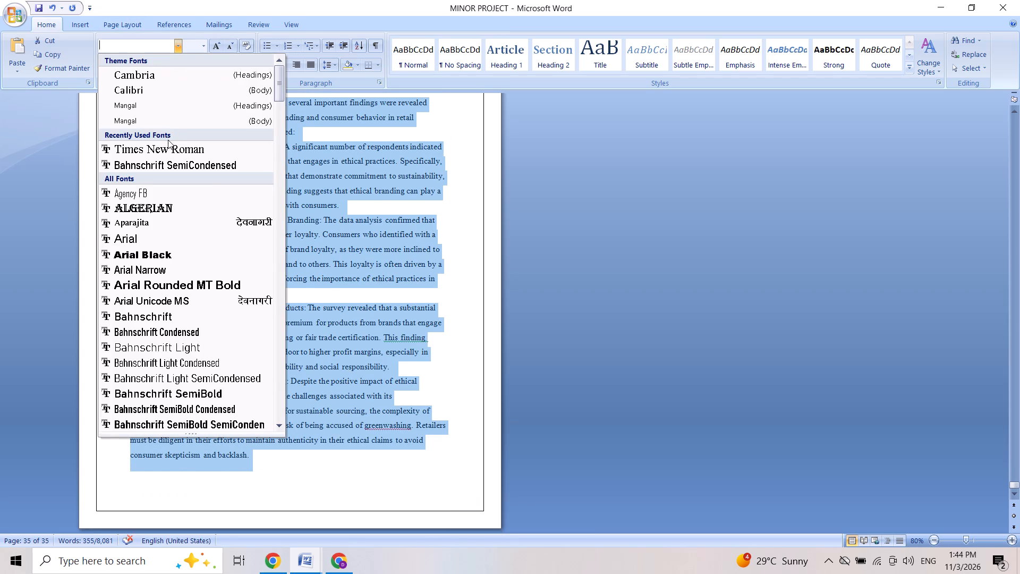
left_click(167, 143)
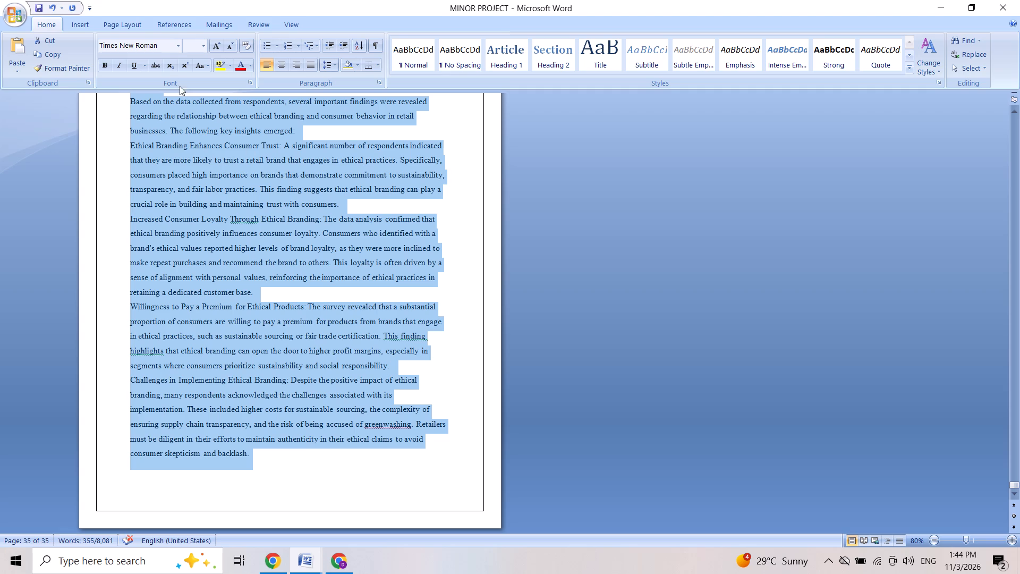
Make the "Findings, Conclusion, and Suggestions" heading bold and increase its font size to 22.
left_click(450, 180)
key("Up")
key("Up")
key("Up")
key("Up")
key("Up")
key("Up")
key("Up")
key("Up")
key("Up")
key("Up")
key("Up")
key("Up")
key("Up")
key("Up")
key("Up")
key("Up")
key("Up")
key("Up")
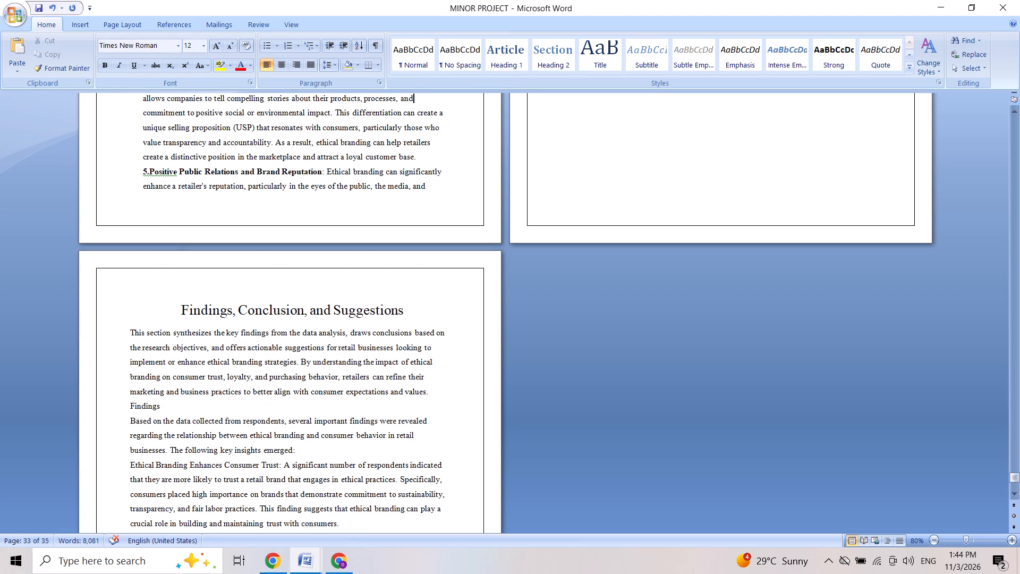
left_click(178, 309)
left_click_drag(178, 309, 320, 314)
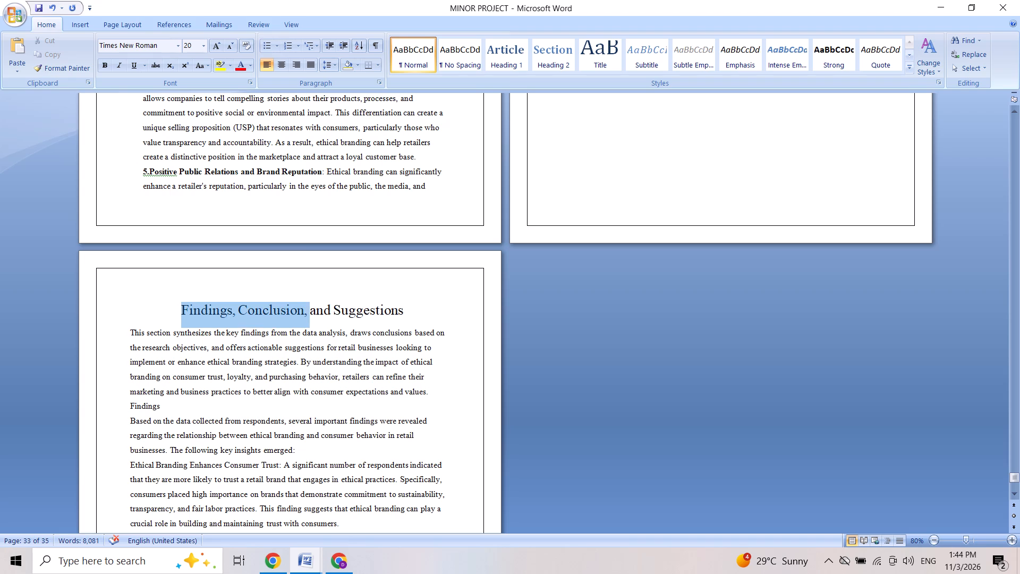
left_click_drag(320, 314, 388, 317)
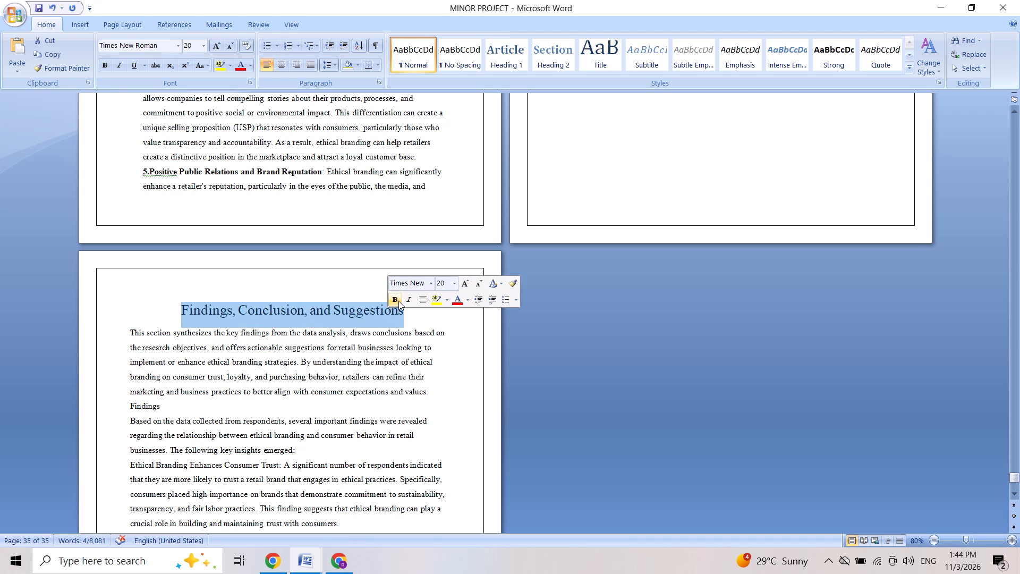
left_click(392, 300)
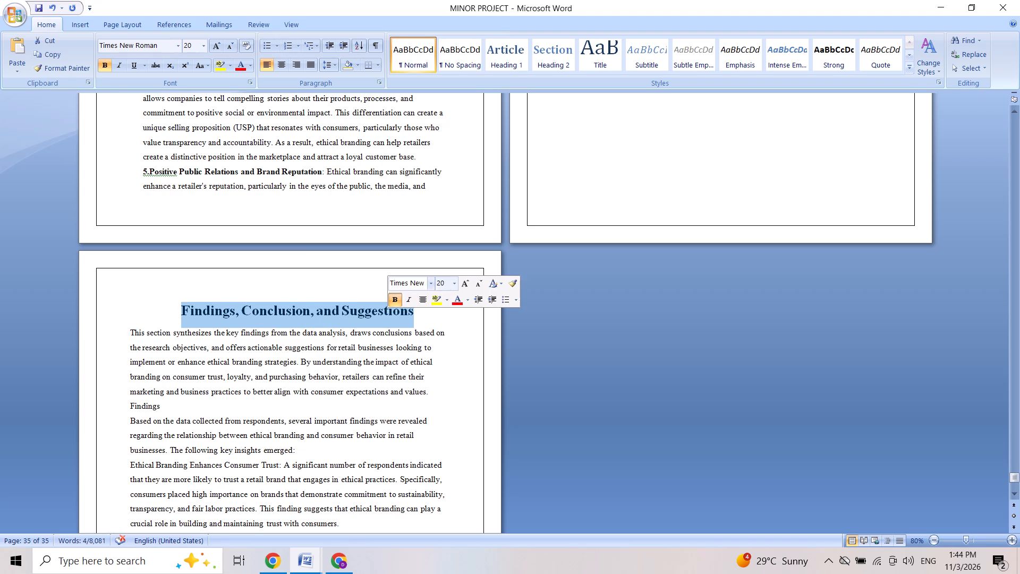
left_click(462, 288)
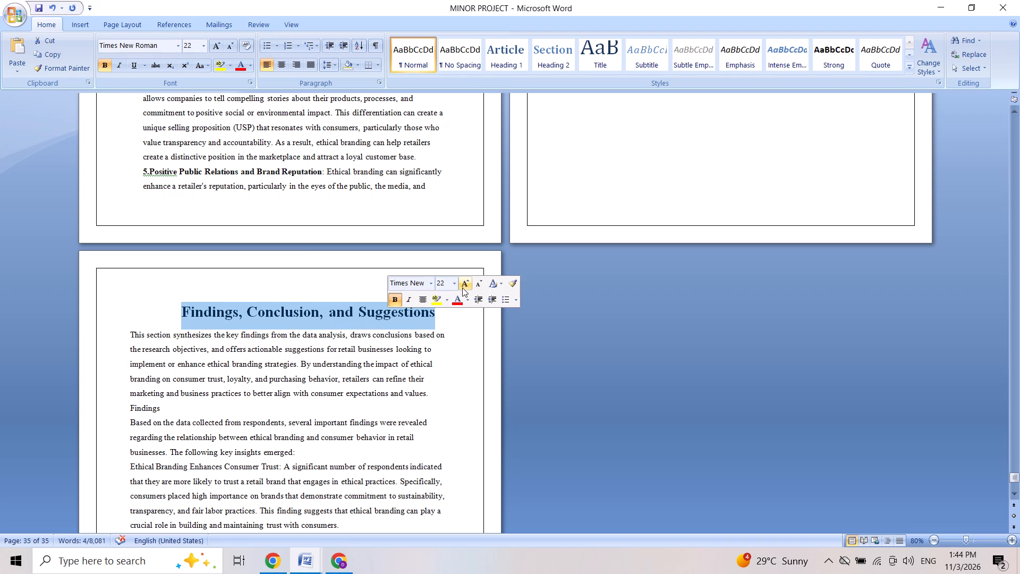
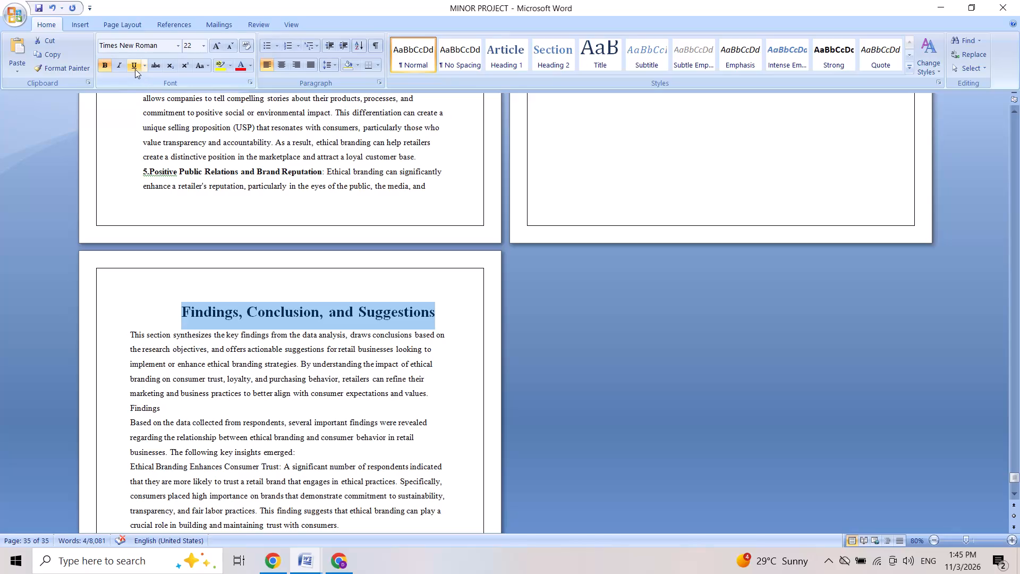
Underline the "Findings, Conclusion, and Suggestions" heading.
left_click(135, 69)
left_click(125, 292)
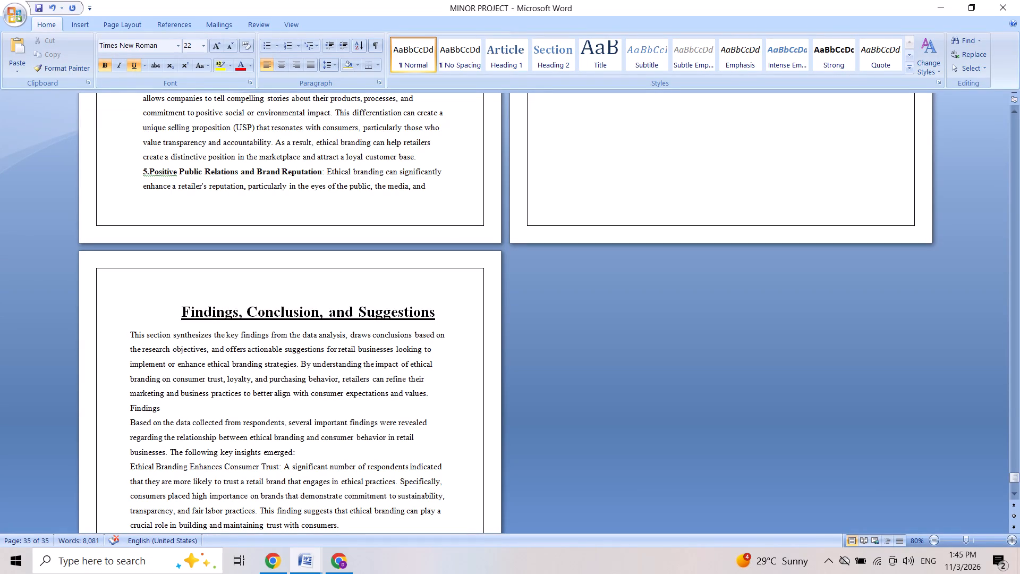
Make the "Findings" subheading below the introductory paragraph bold and increase its font size to 20.
left_click(127, 408)
left_click_drag(127, 408, 133, 410)
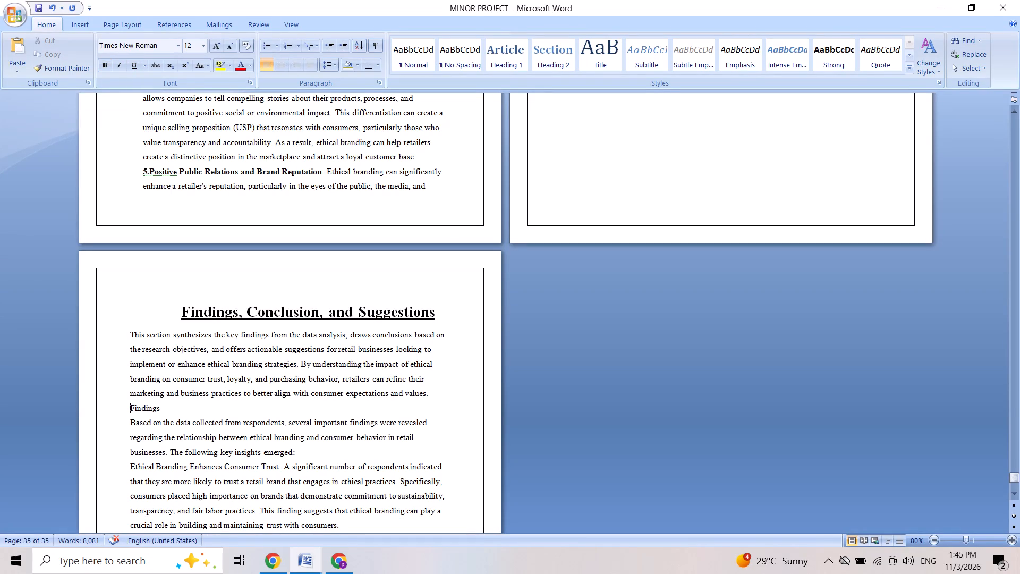
left_click_drag(133, 410, 176, 405)
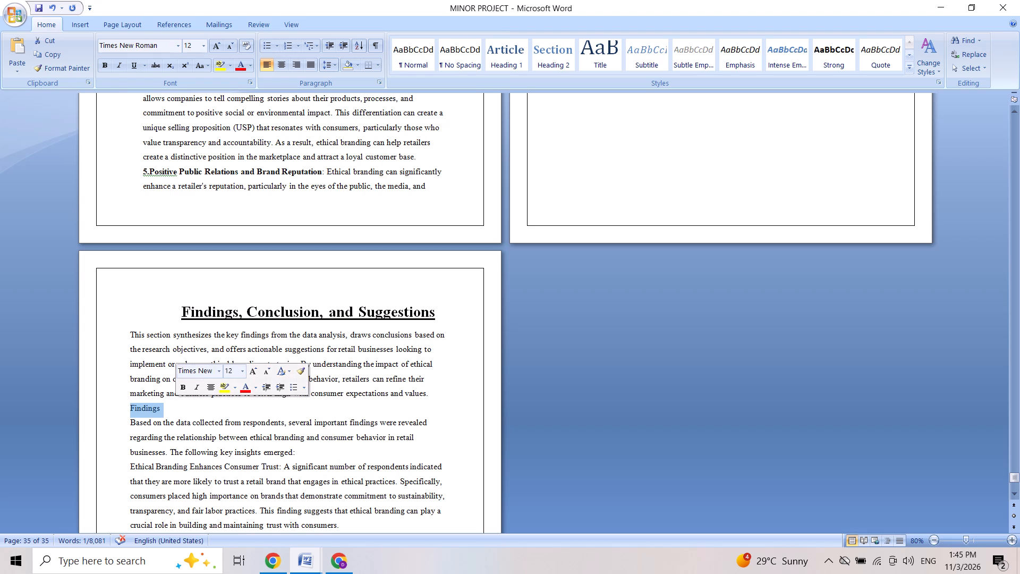
left_click(184, 388)
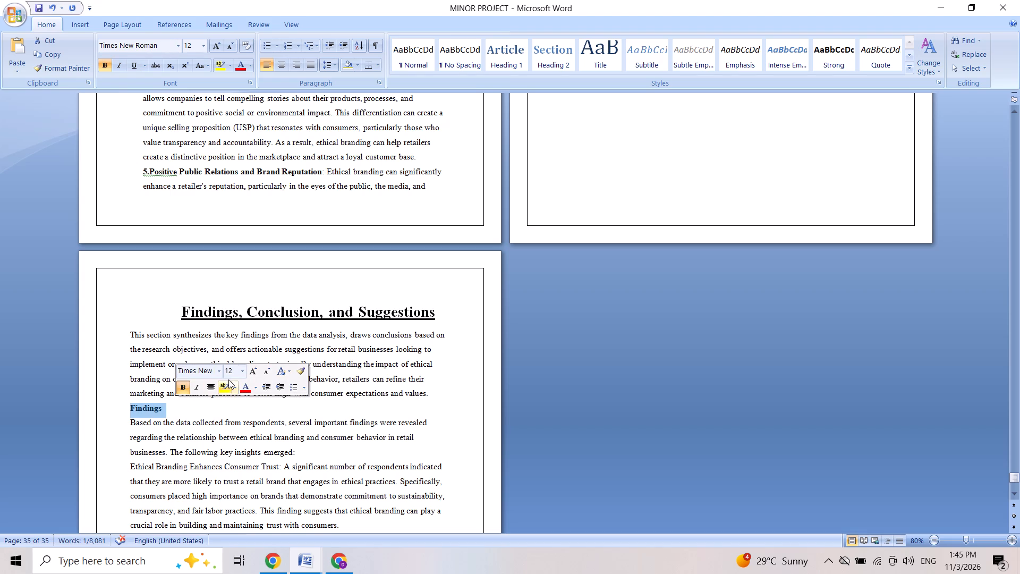
left_click(253, 373)
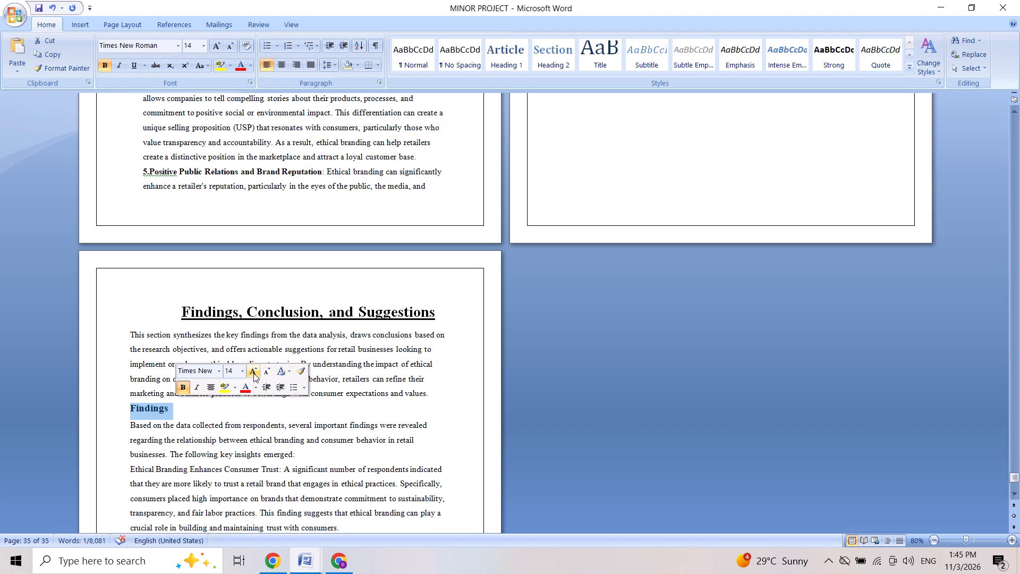
left_click(254, 373)
left_click(254, 373)
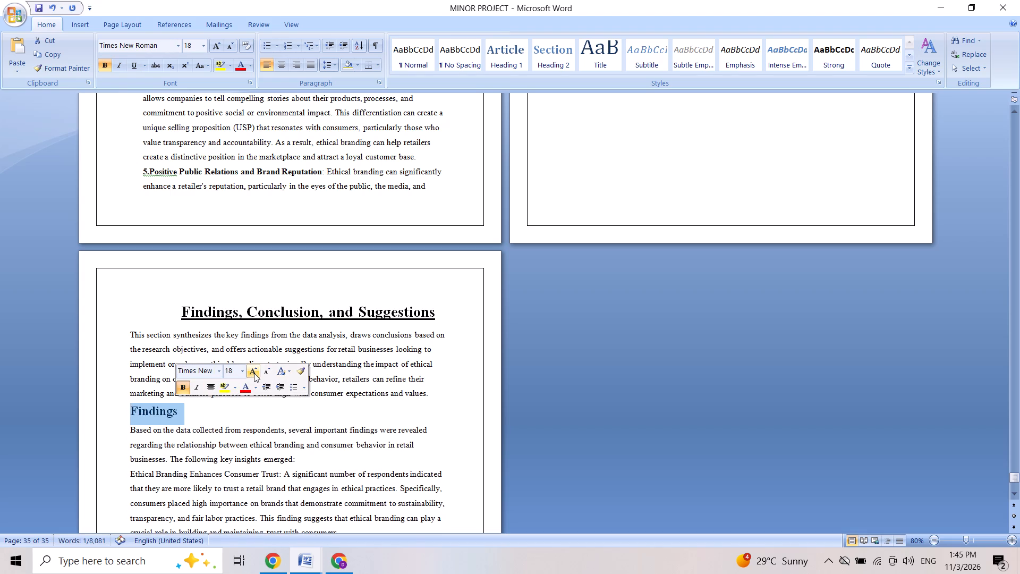
left_click(254, 373)
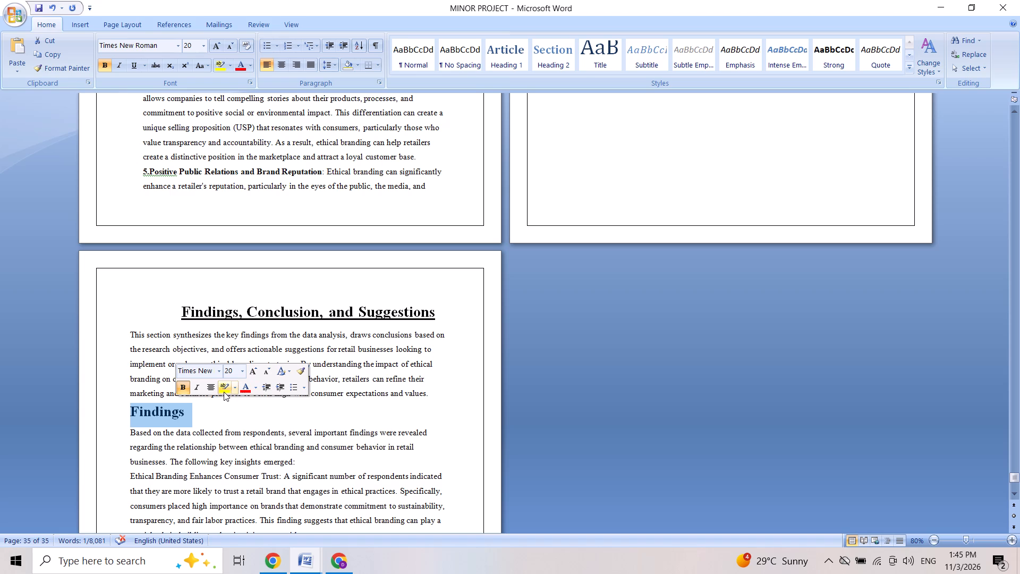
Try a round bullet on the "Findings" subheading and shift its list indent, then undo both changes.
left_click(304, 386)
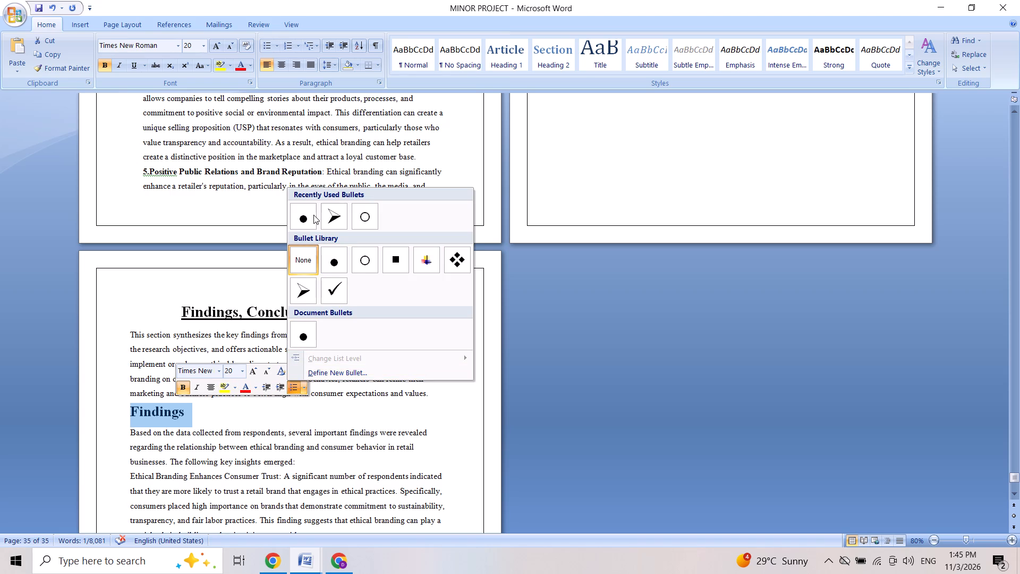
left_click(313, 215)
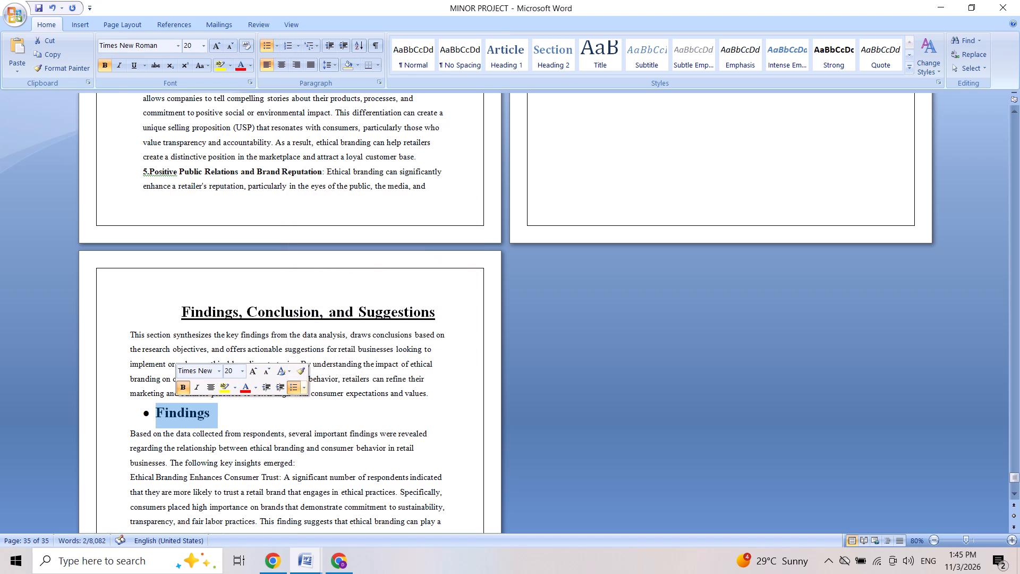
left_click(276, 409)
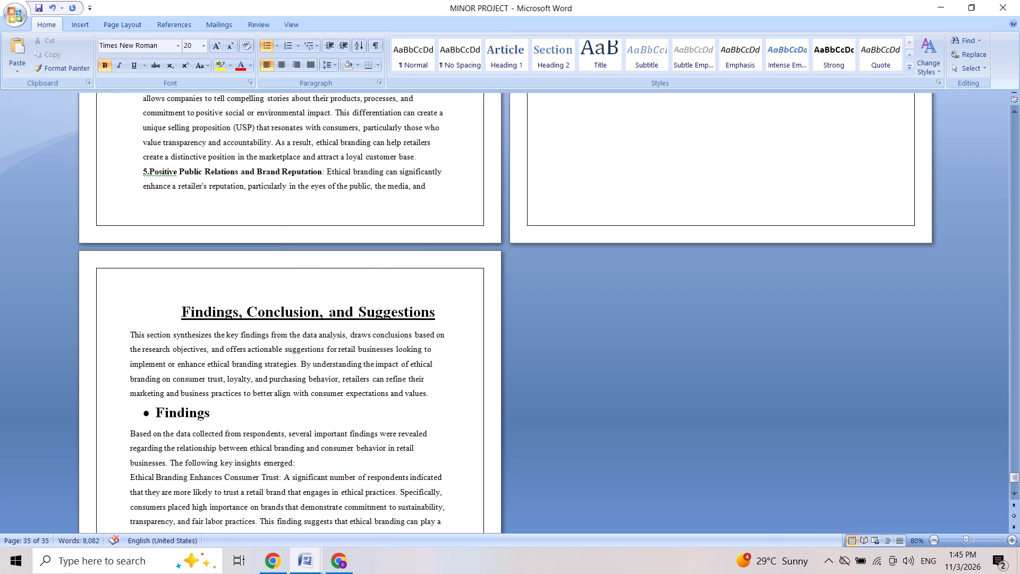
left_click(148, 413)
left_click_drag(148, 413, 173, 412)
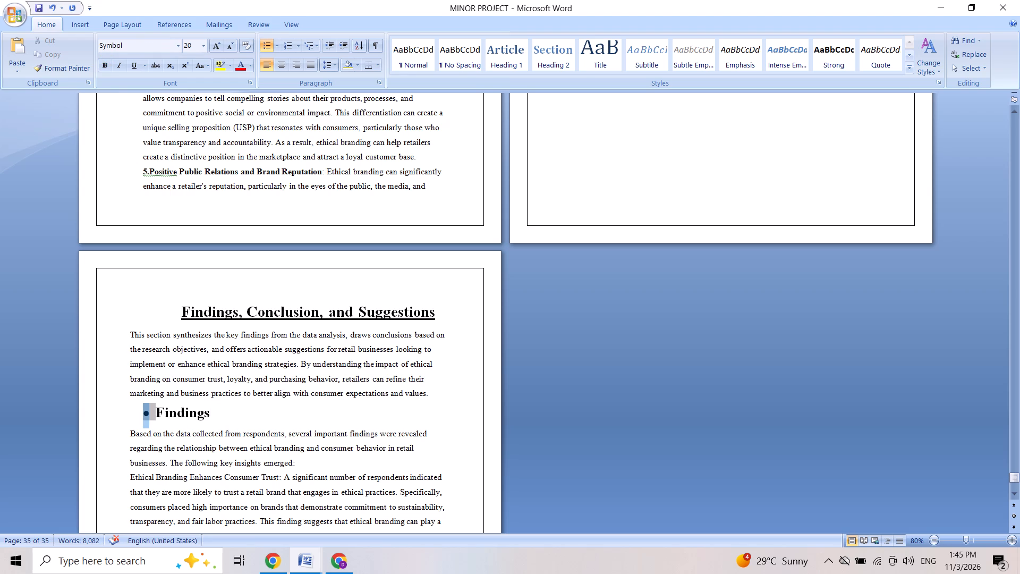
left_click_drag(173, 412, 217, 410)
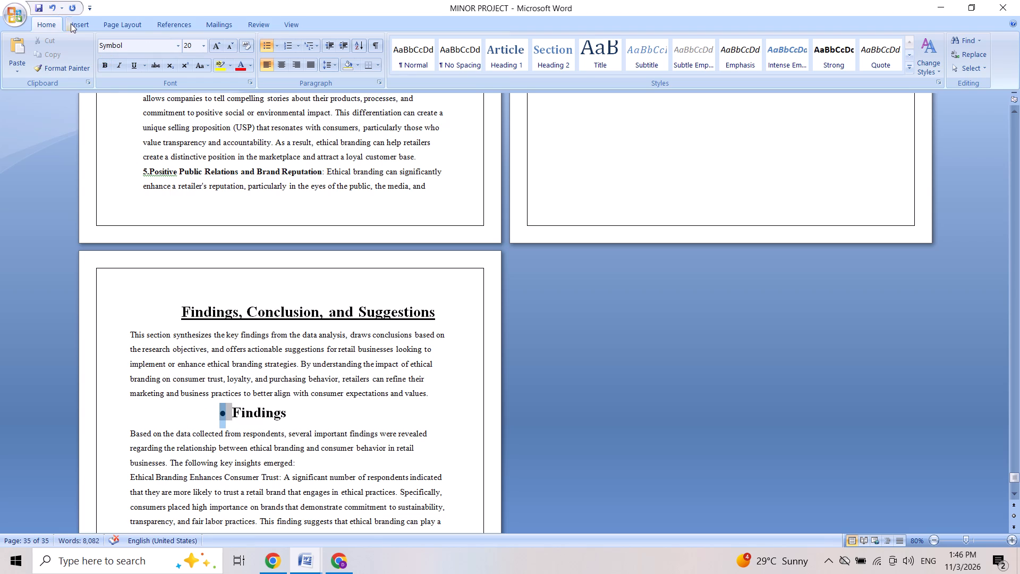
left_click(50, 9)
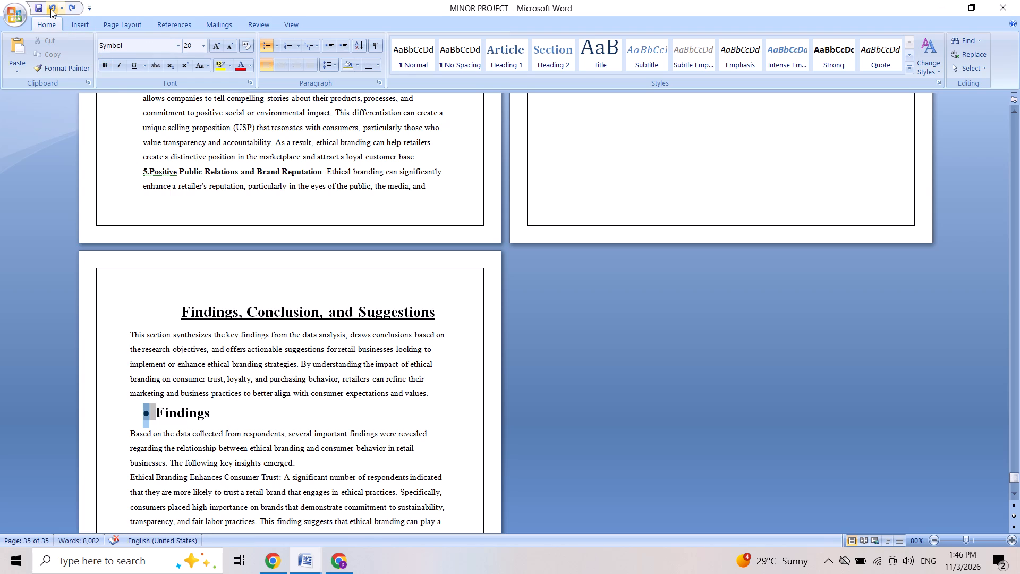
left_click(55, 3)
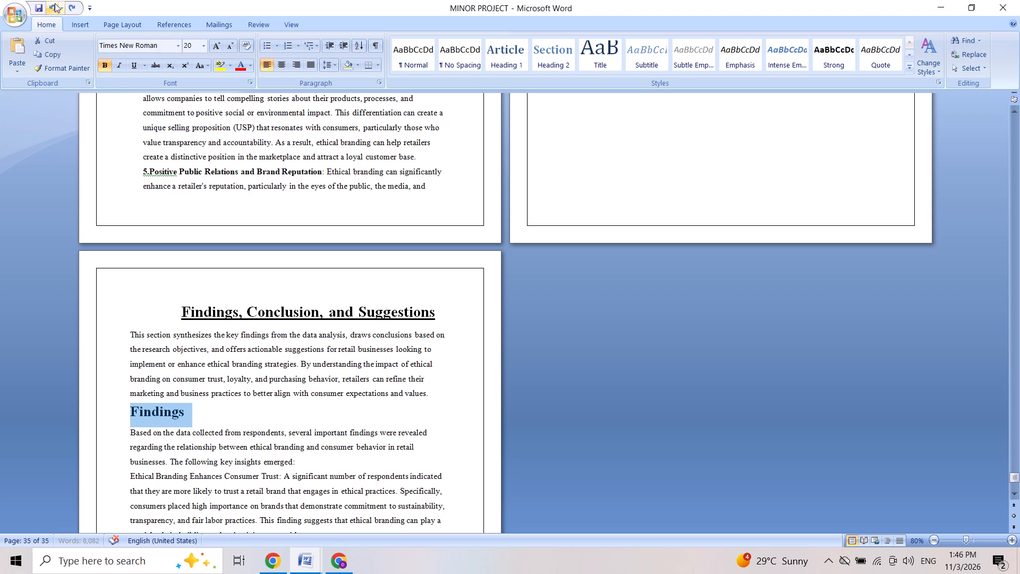
Add a round bullet to the "Findings" subheading and reduce its font size to 16.
left_click(7, 323)
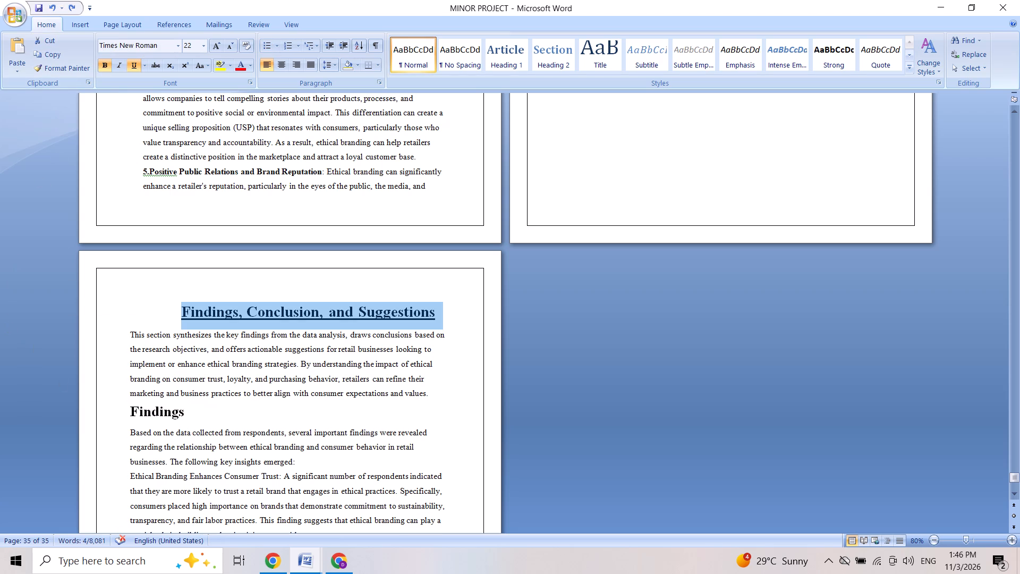
left_click(119, 399)
left_click(123, 412)
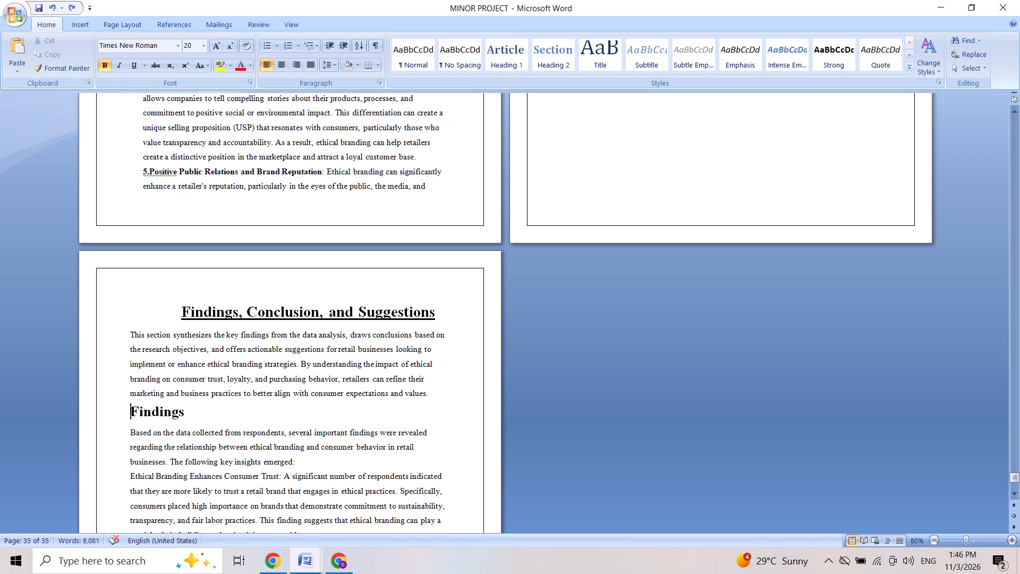
left_click_drag(123, 413, 140, 413)
left_click_drag(140, 413, 184, 413)
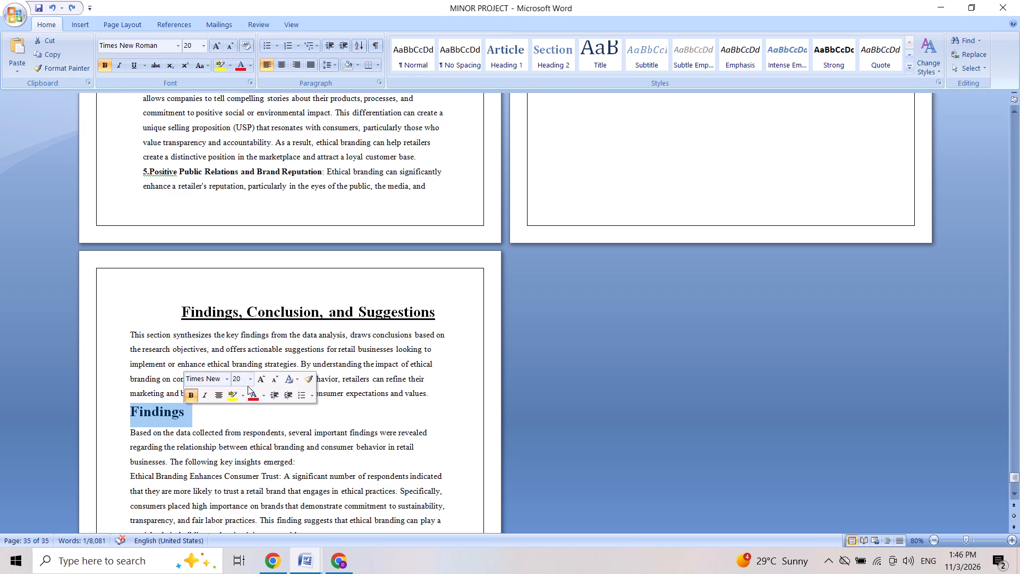
left_click(274, 379)
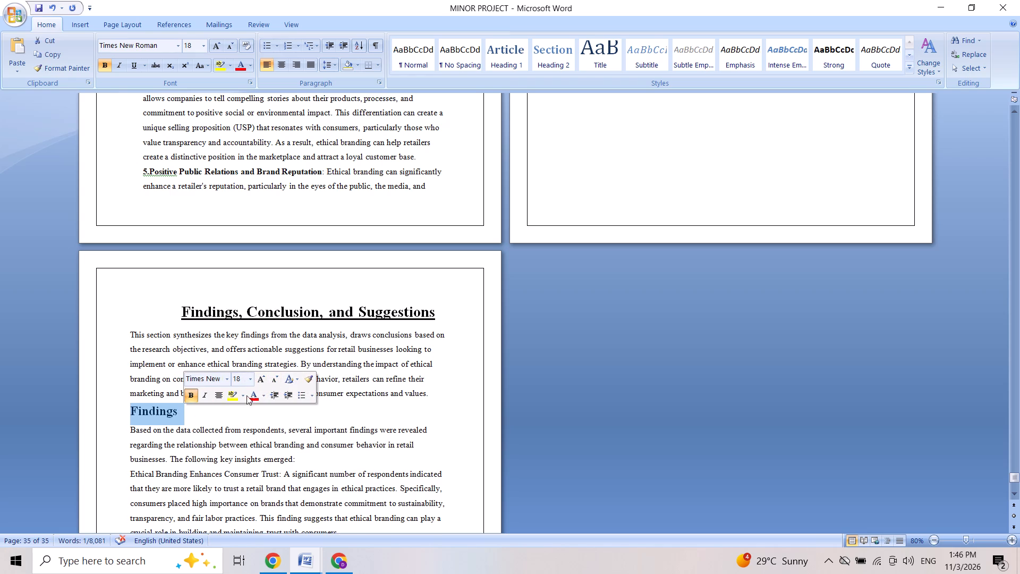
left_click(308, 395)
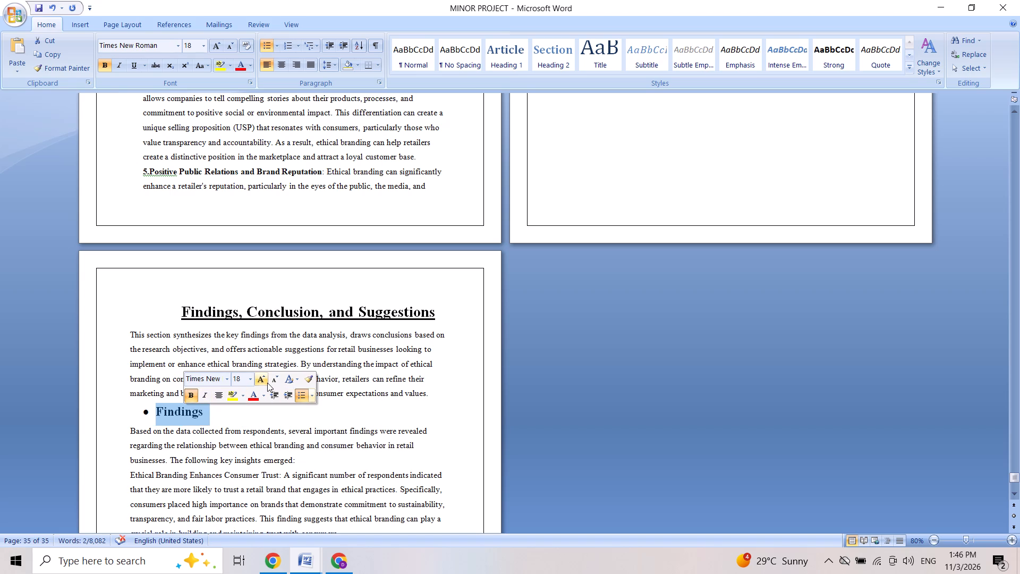
left_click(271, 382)
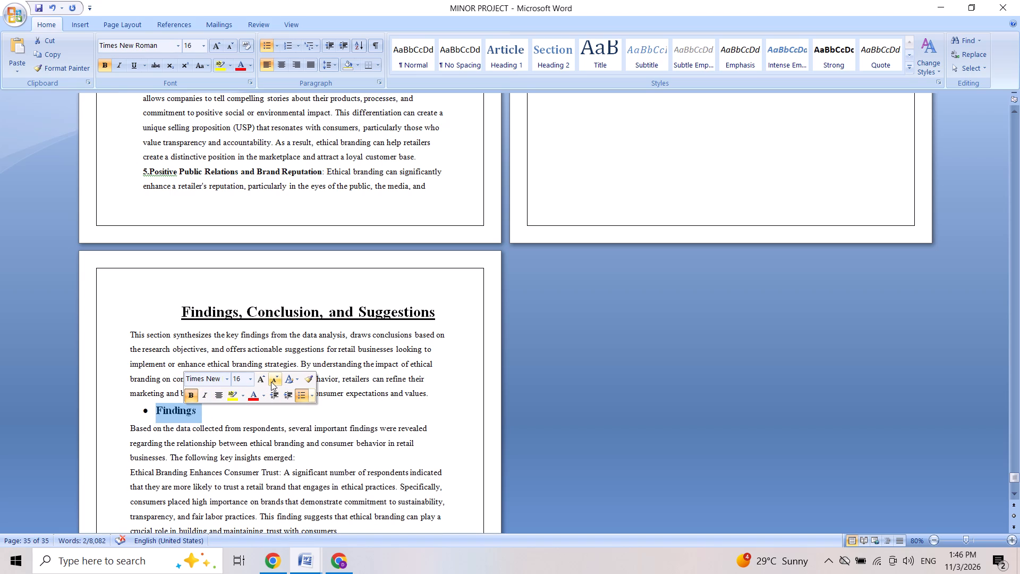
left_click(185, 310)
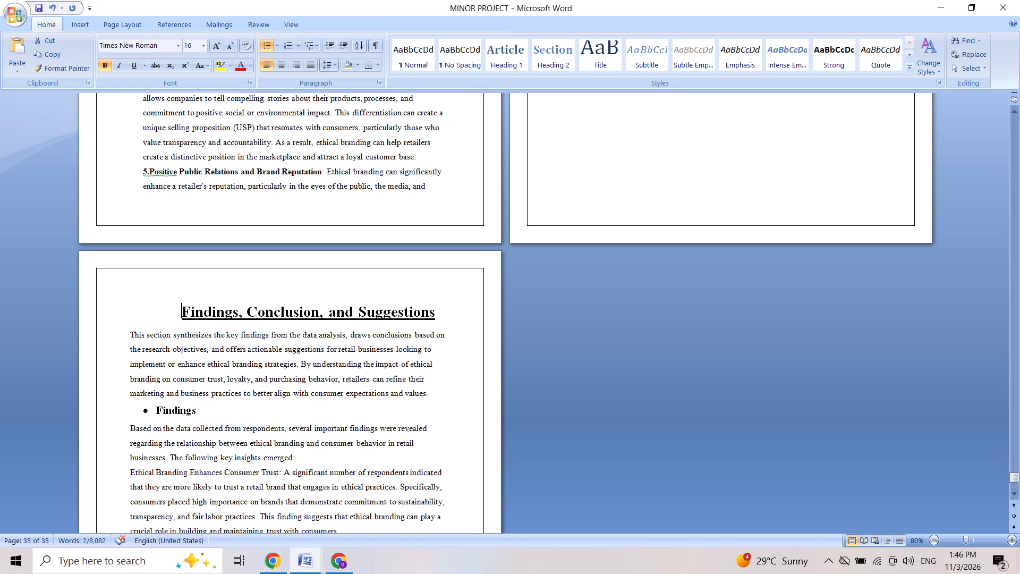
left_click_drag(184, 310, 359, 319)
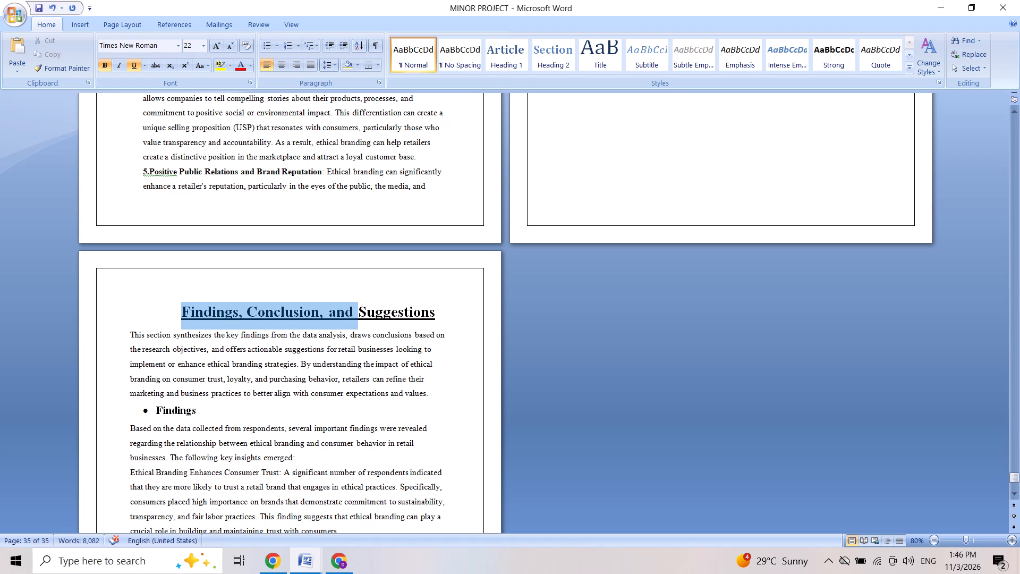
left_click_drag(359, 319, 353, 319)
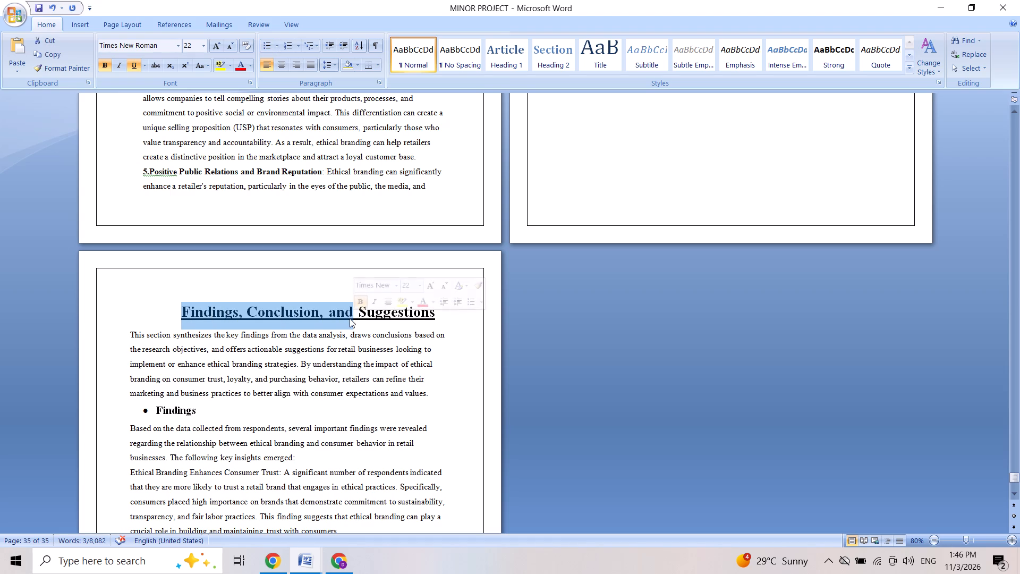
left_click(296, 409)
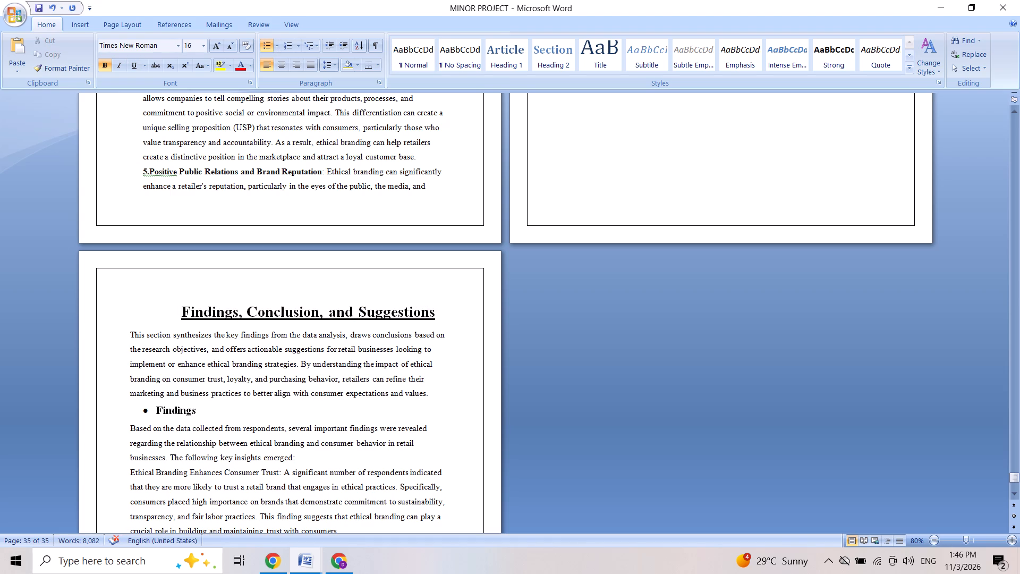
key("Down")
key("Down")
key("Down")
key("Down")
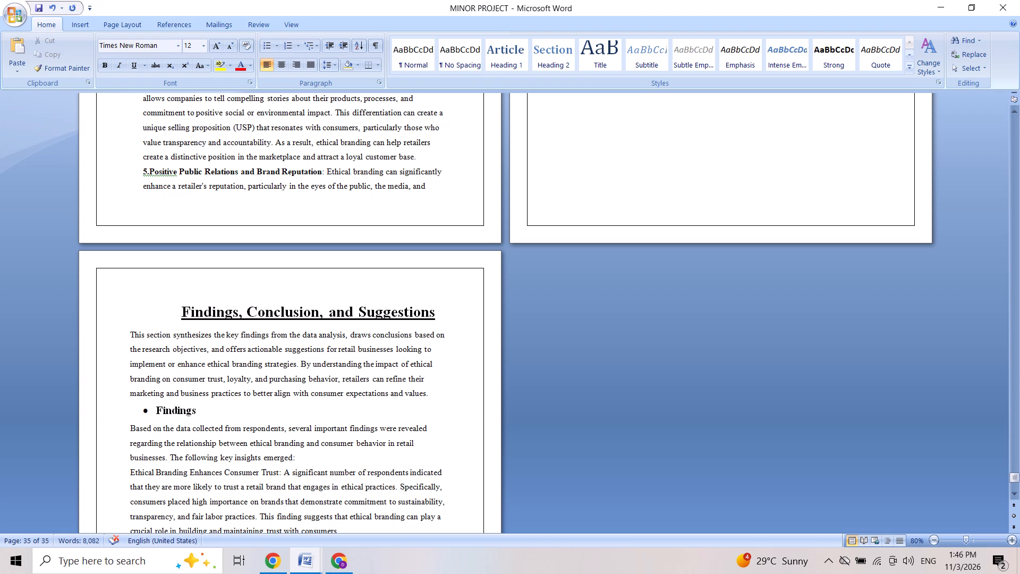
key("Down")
Remove the bullet and its indent from the "Findings" subheading so it starts at the body text margin.
left_click(151, 410)
key("BackSpace")
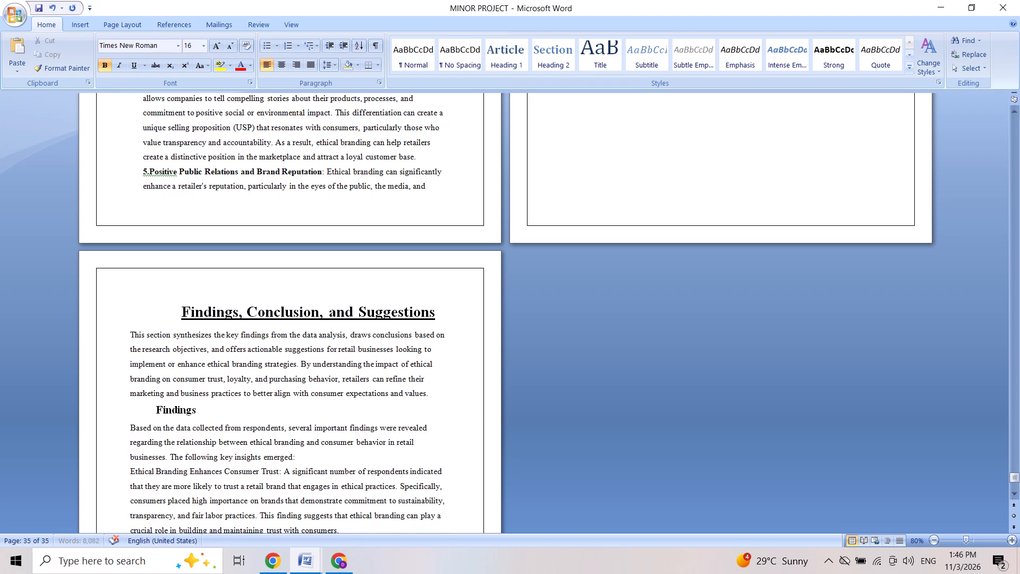
key("BackSpace")
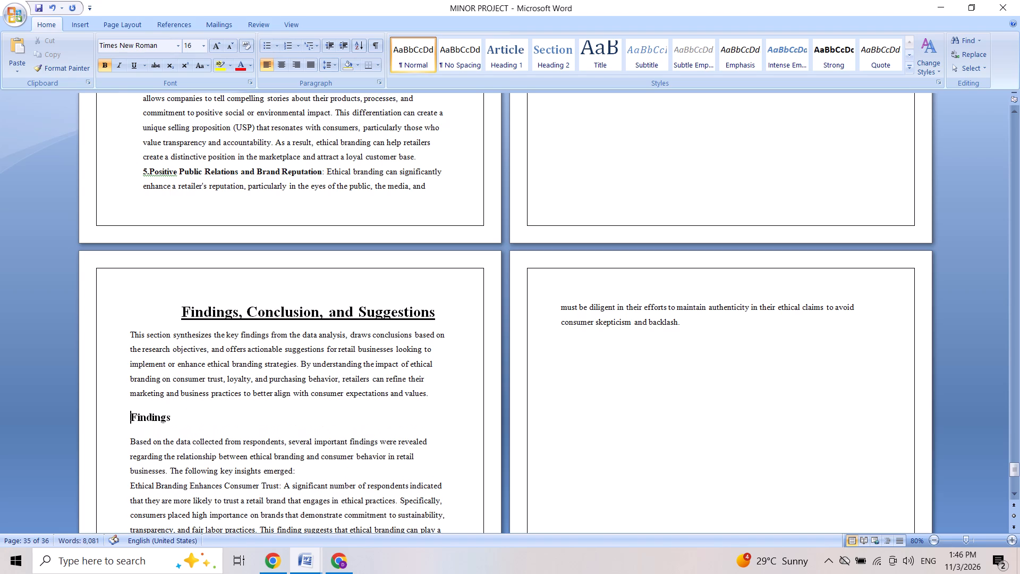
Make the lead-in "Ethical Branding Enhances Consumer Trust:" bold and turn its paragraph into a round-bulleted item.
left_click(130, 484)
left_click_drag(130, 484, 217, 480)
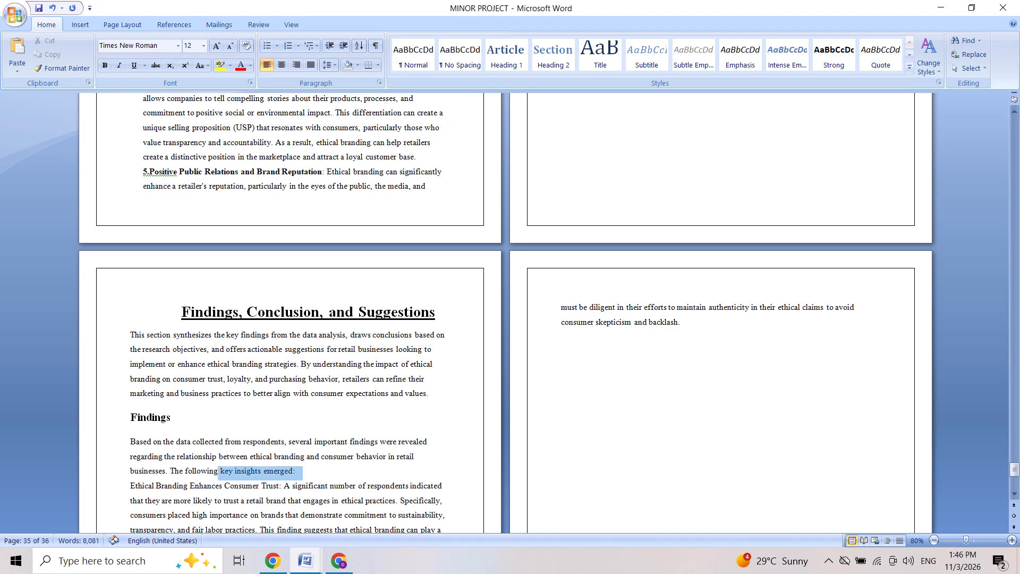
left_click_drag(217, 480, 281, 485)
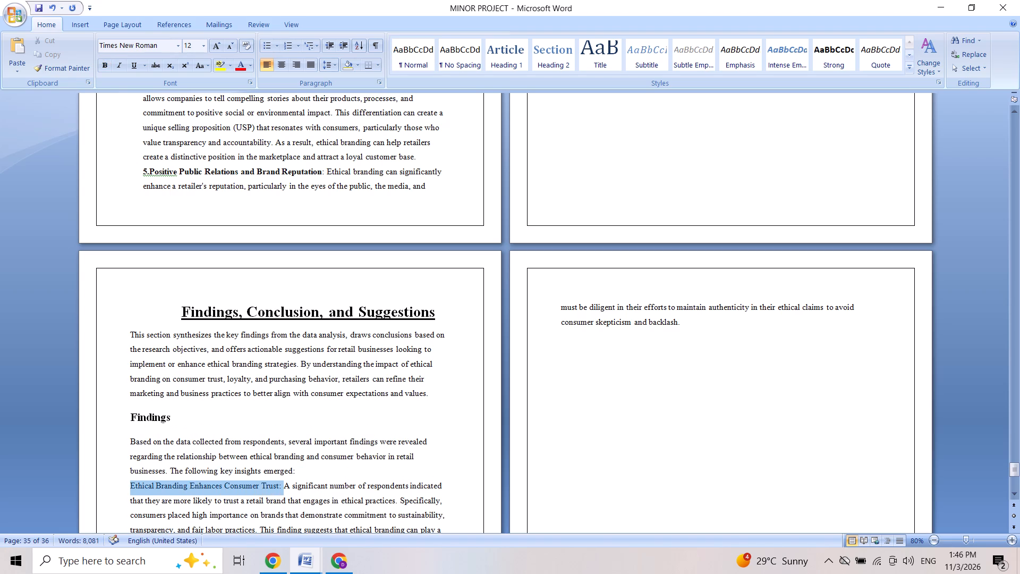
left_click_drag(281, 485, 281, 486)
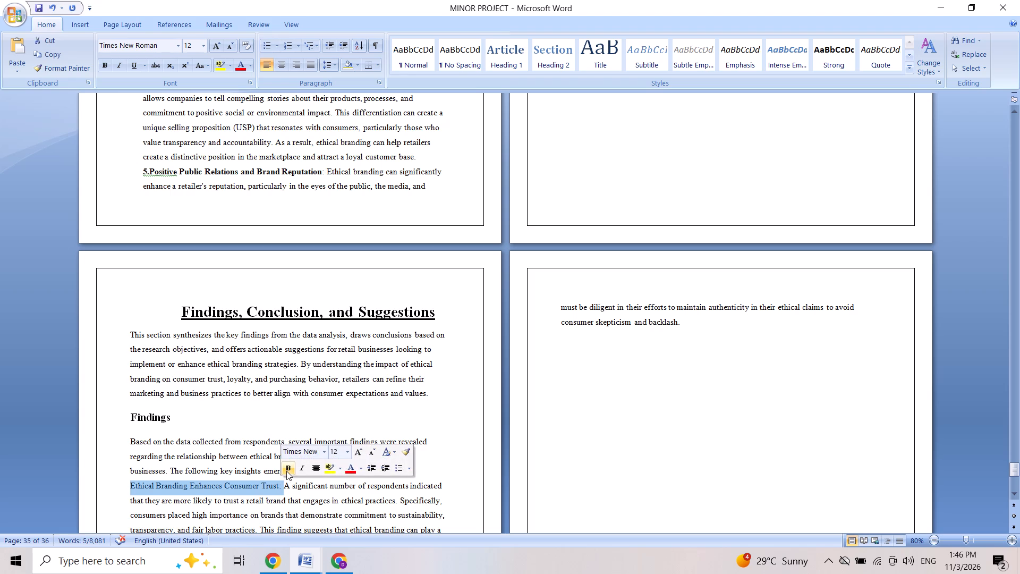
left_click(286, 470)
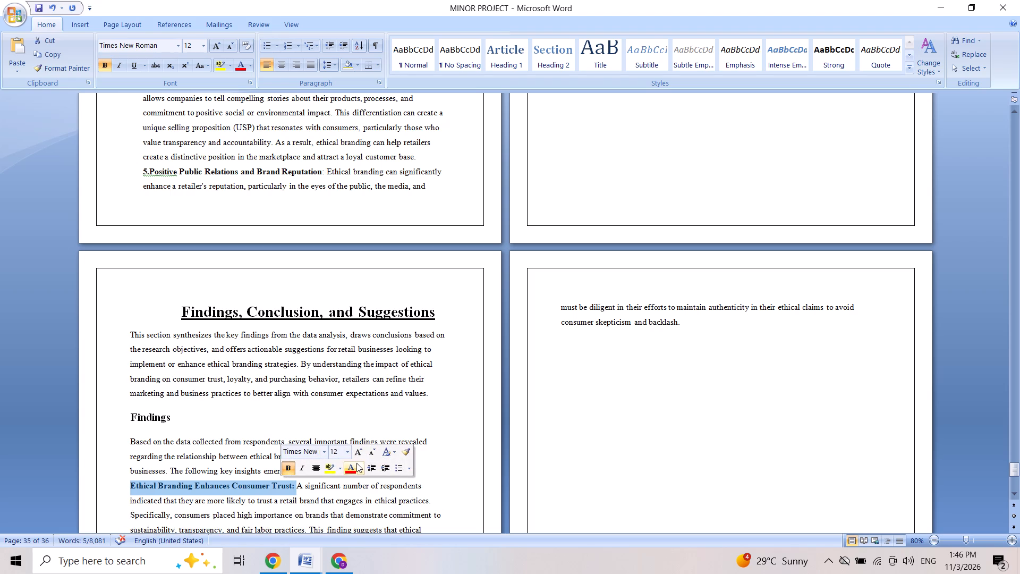
left_click(399, 466)
key("Down")
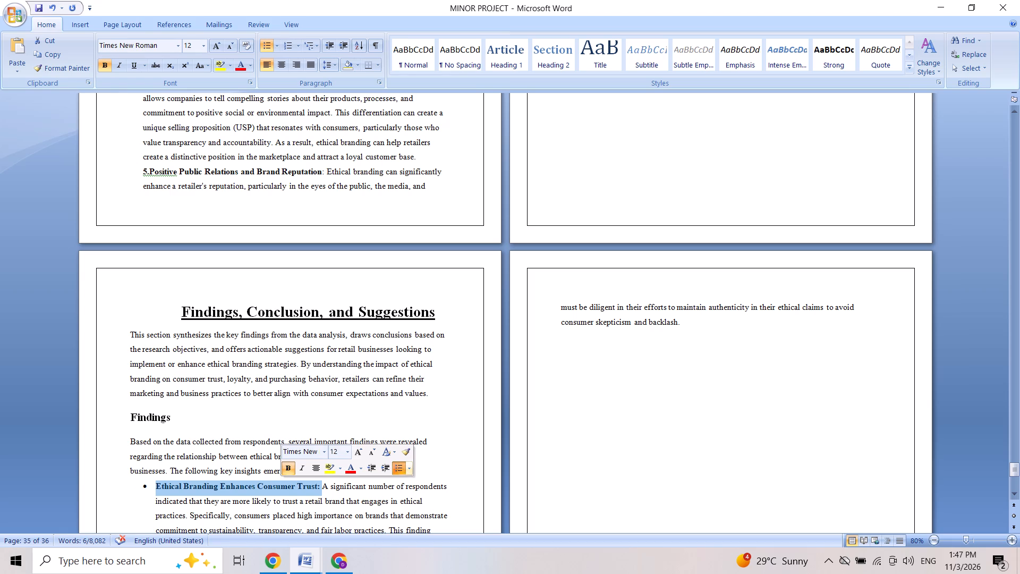
Make the lead-in "Increased Consumer Loyalty Through Ethical Branding:" bold, keeping its font size at 12.
key("Down")
key("Down")
key("Down")
key("Down")
key("Down")
key("Down")
key("Down")
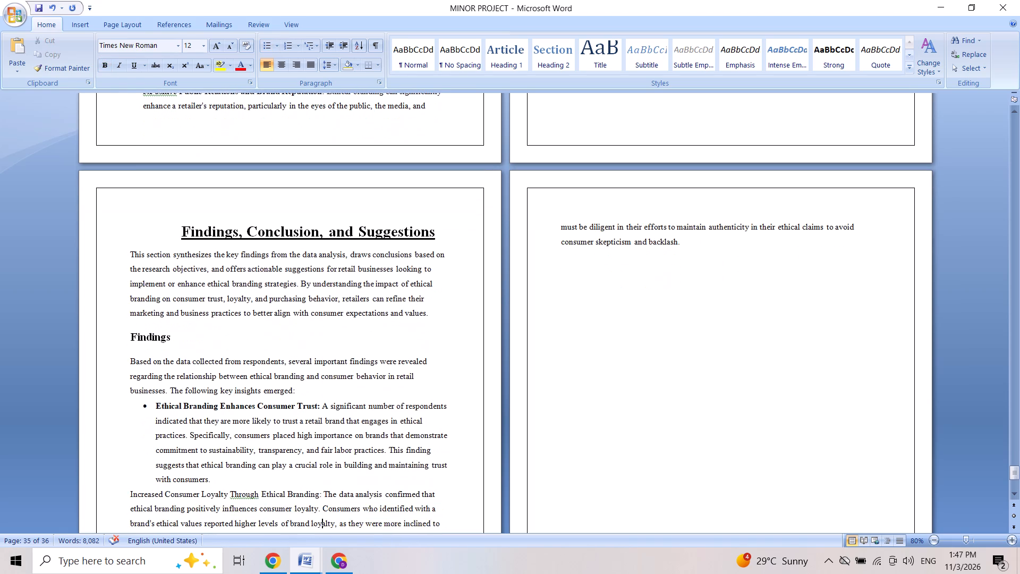
key("Down")
key("Down")
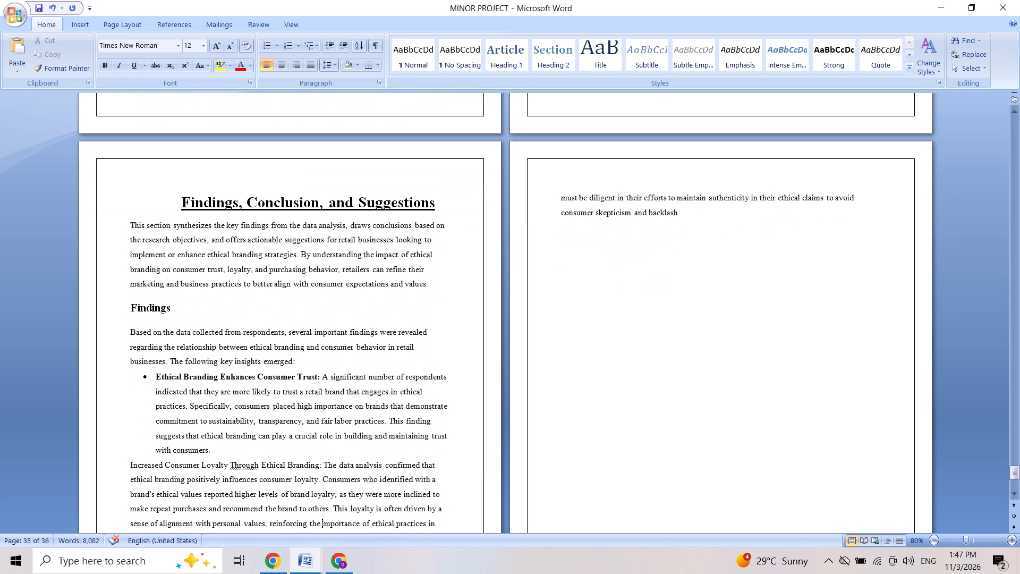
key("Down")
key("Down")
key("Down")
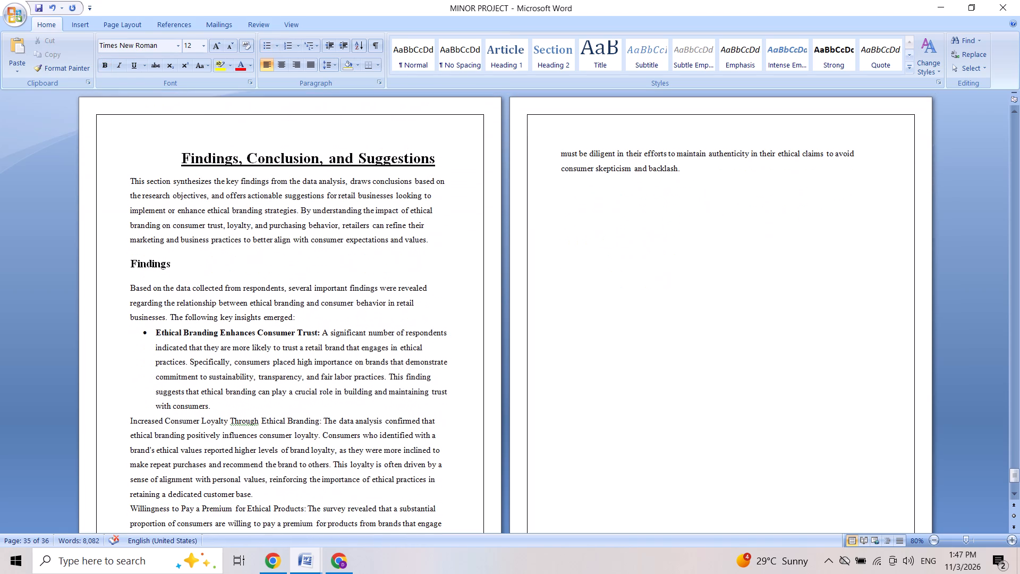
left_click(127, 423)
left_click_drag(127, 423, 205, 424)
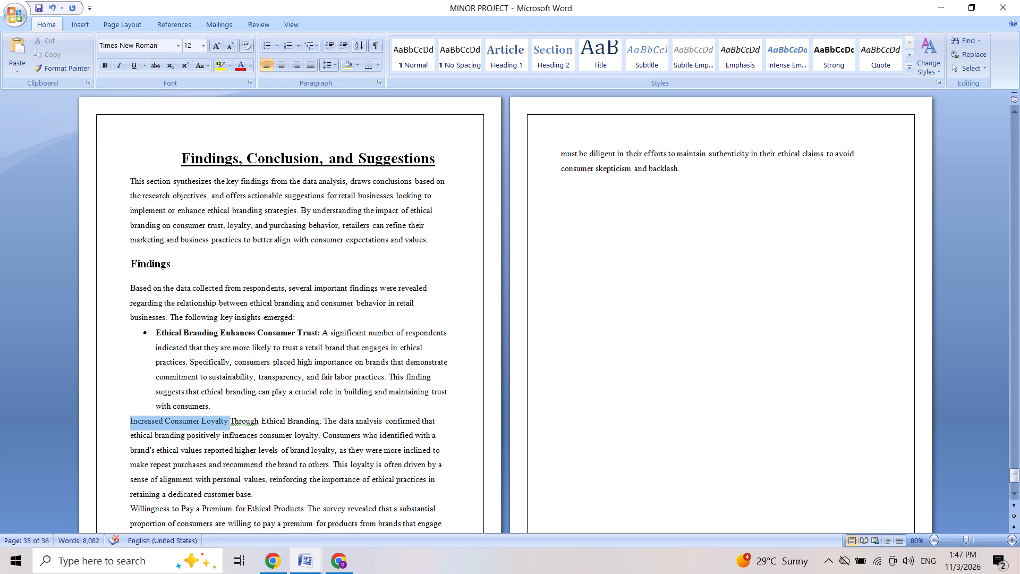
left_click_drag(205, 424, 317, 428)
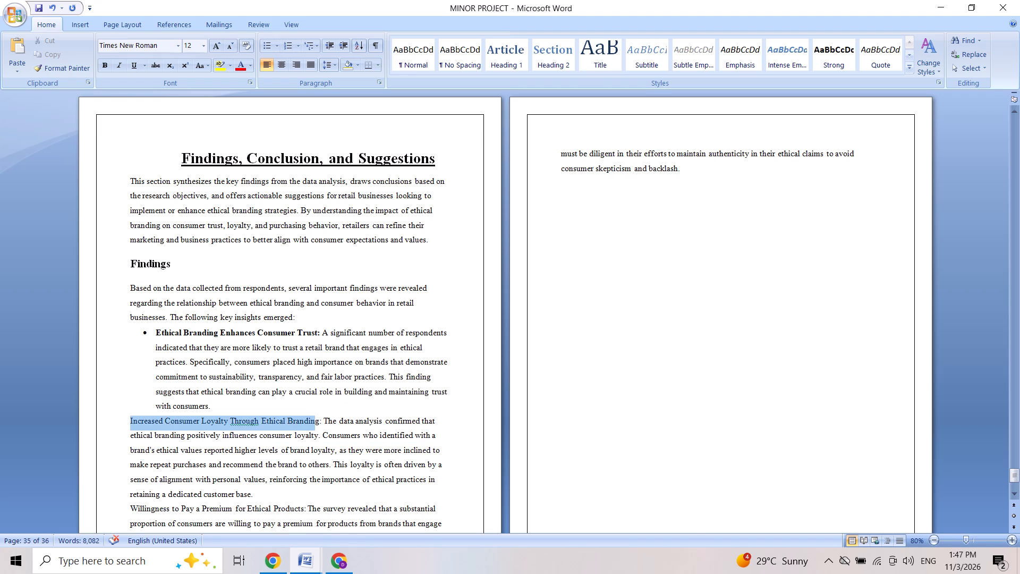
left_click_drag(317, 428, 324, 426)
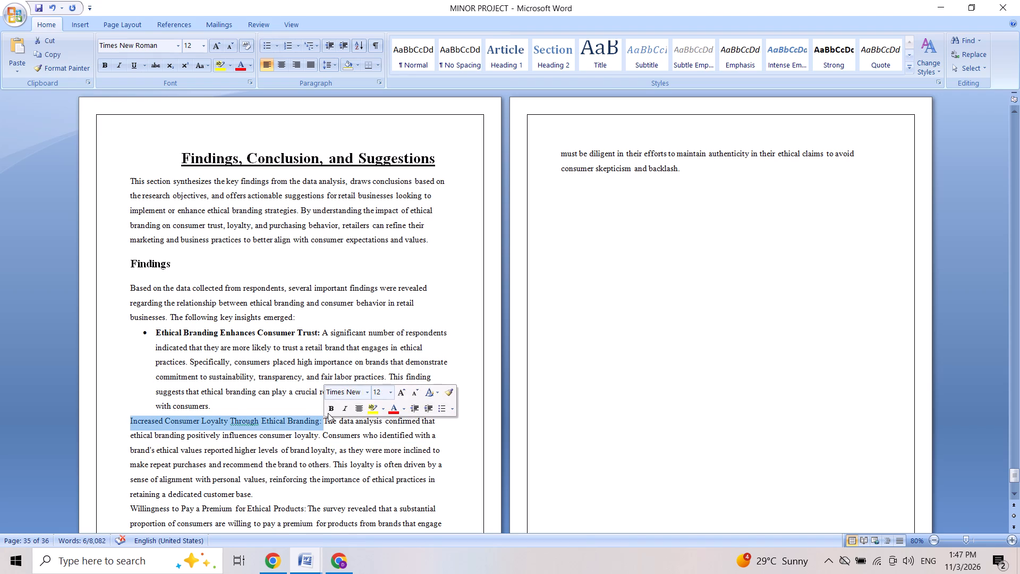
left_click(328, 413)
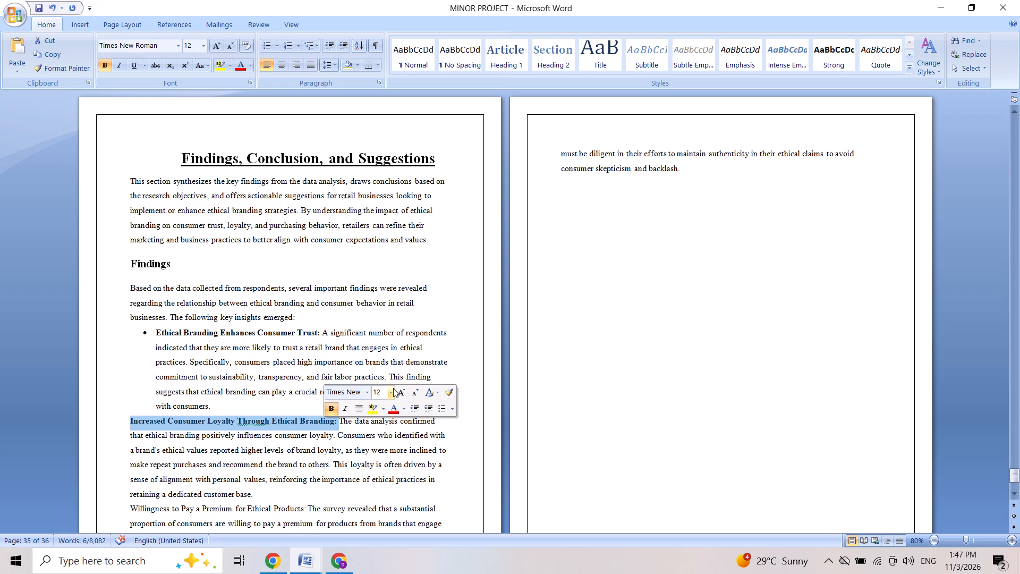
left_click(398, 392)
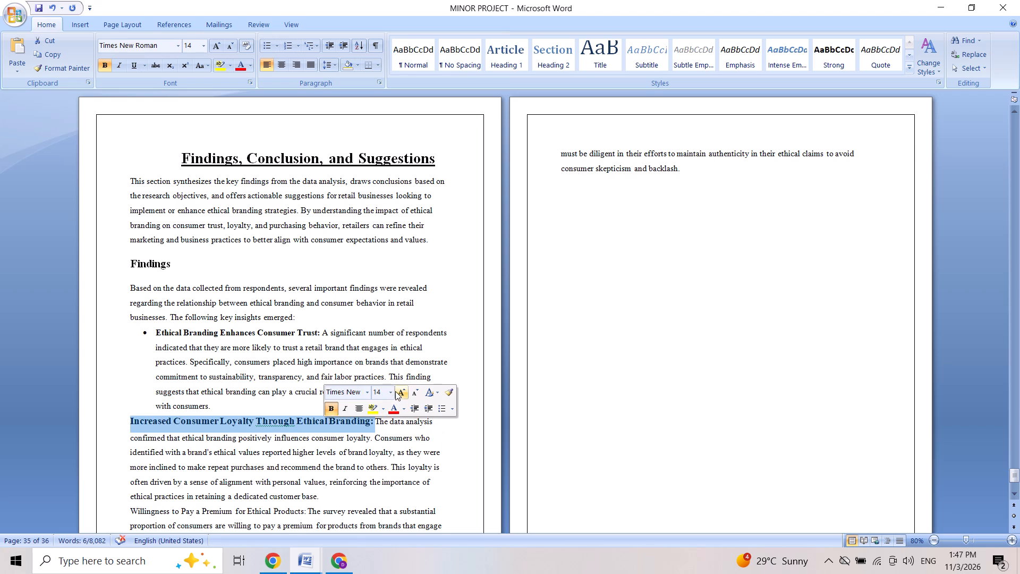
left_click(413, 391)
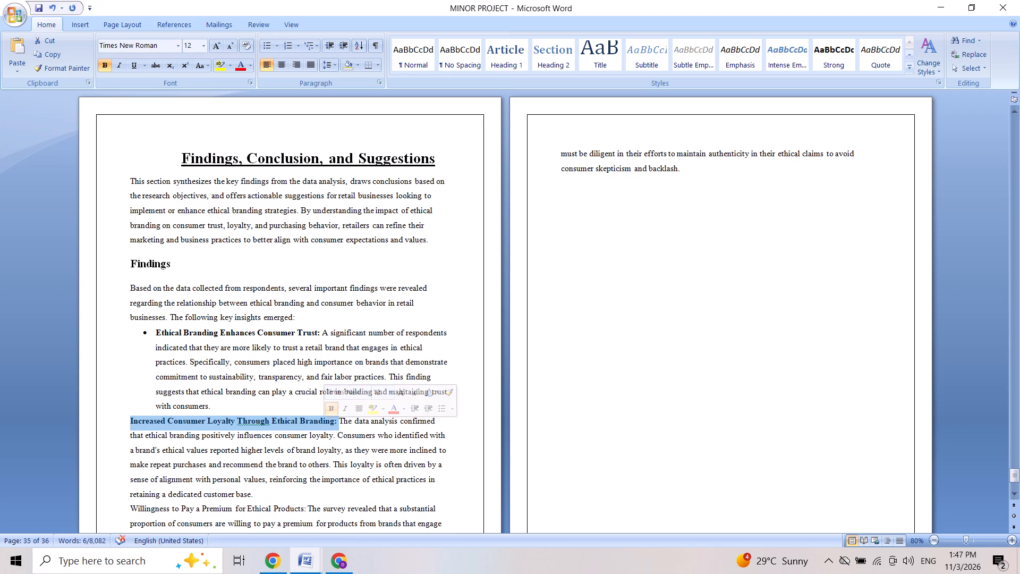
Reduce the font size of the "Findings" subheading to 14.
left_click(138, 271)
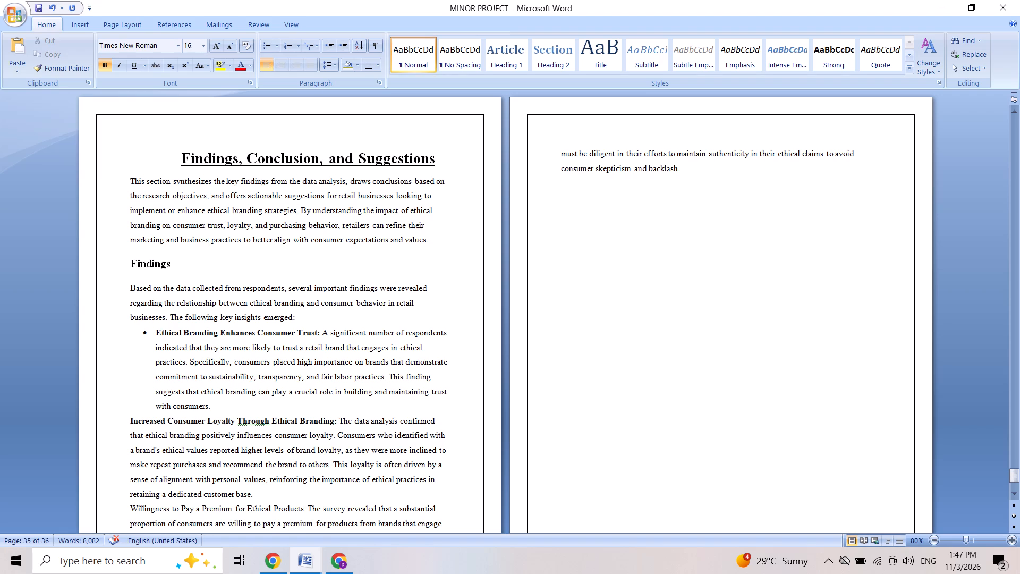
left_click_drag(127, 264, 176, 262)
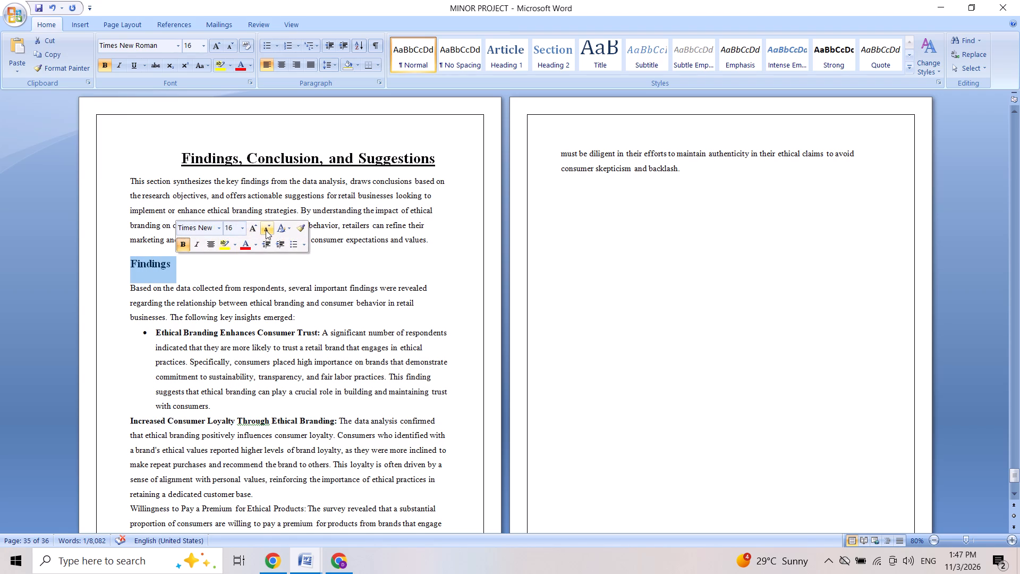
left_click(266, 230)
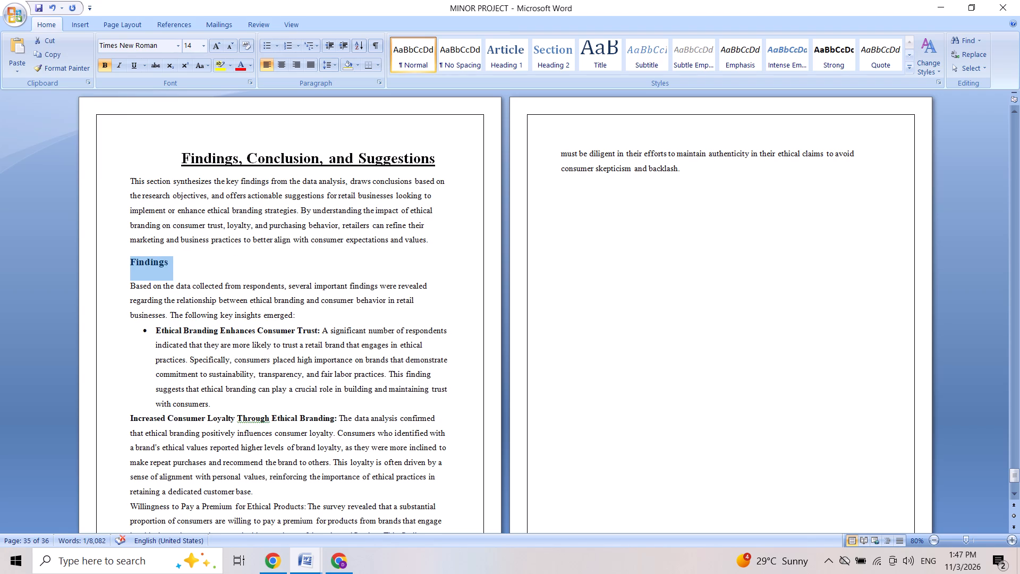
Turn the "Increased Consumer Loyalty Through Ethical Branding:" paragraph into a round-bulleted item.
left_click(130, 418)
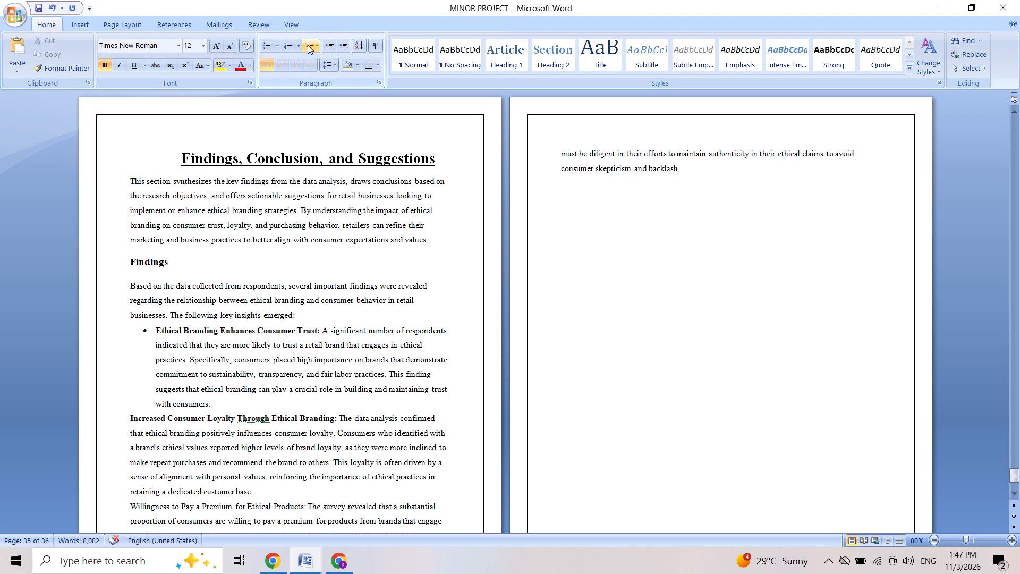
left_click(272, 47)
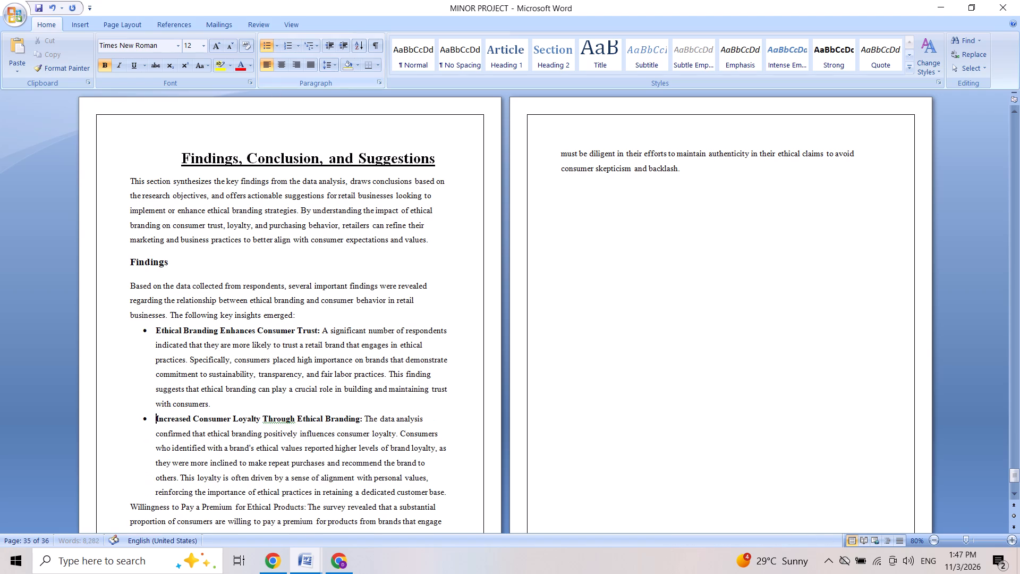
Make the lead-in "Willingness to Pay a Premium for Ethical Products:" bold and turn its paragraph into a round-bulleted item.
key("Down")
key("Down")
key("Down")
key("Down")
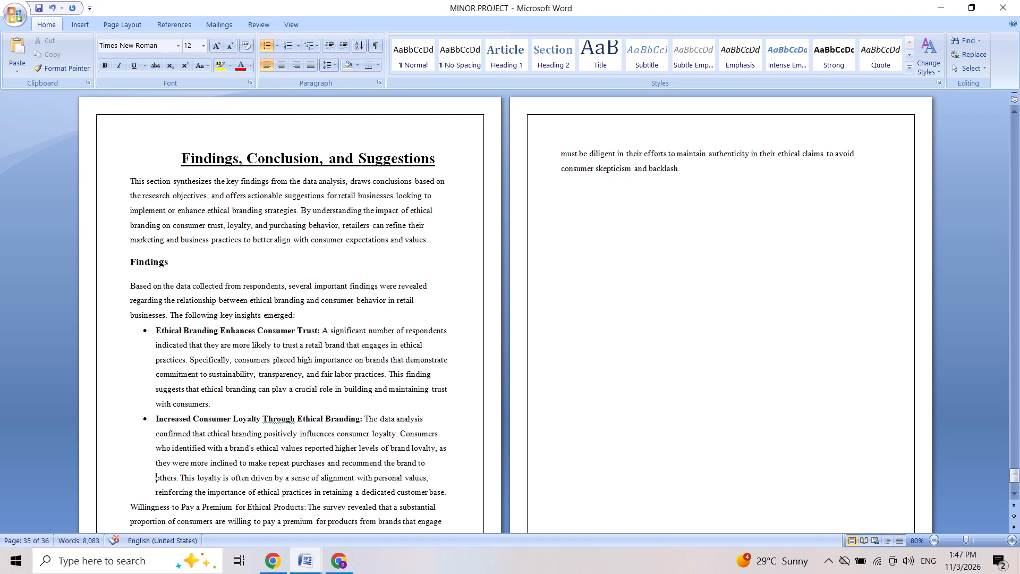
key("Down")
key("Down")
key("Down")
key("Down")
key("Down")
key("Down")
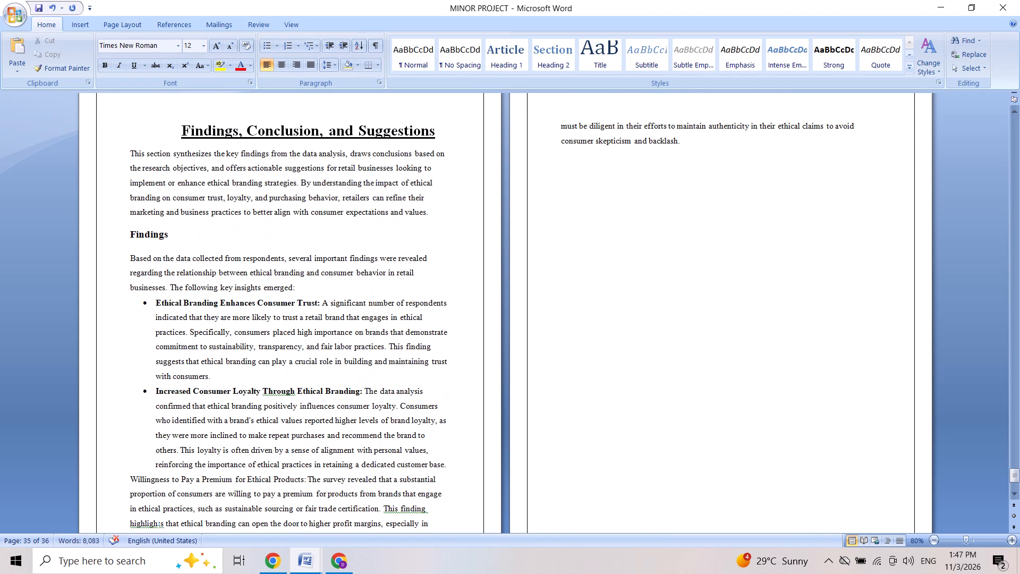
key("Down")
key("Down")
key("Down")
key("Down")
key("Down")
key("Down")
key("Down")
key("Down")
key("Down")
key("Down")
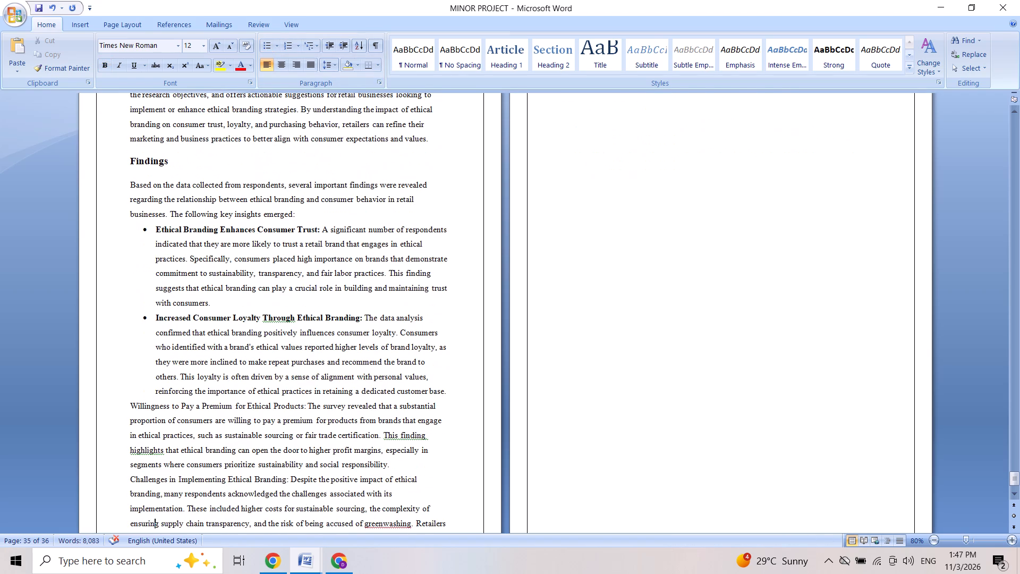
key("Down")
key("Down")
key("Down")
key("Down")
key("Down")
key("Down")
key("Down")
key("Down")
key("Down")
key("Down")
key("Down")
key("Down")
key("Down")
key("Down")
key("Down")
key("Down")
key("Down")
key("Down")
key("Down")
key("Down")
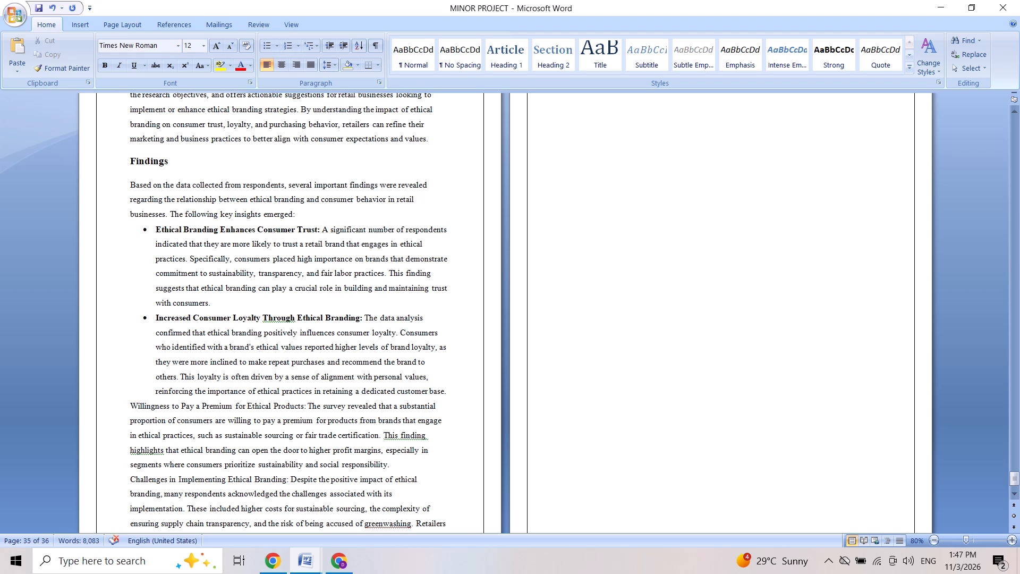
left_click(129, 405)
left_click_drag(129, 405, 286, 409)
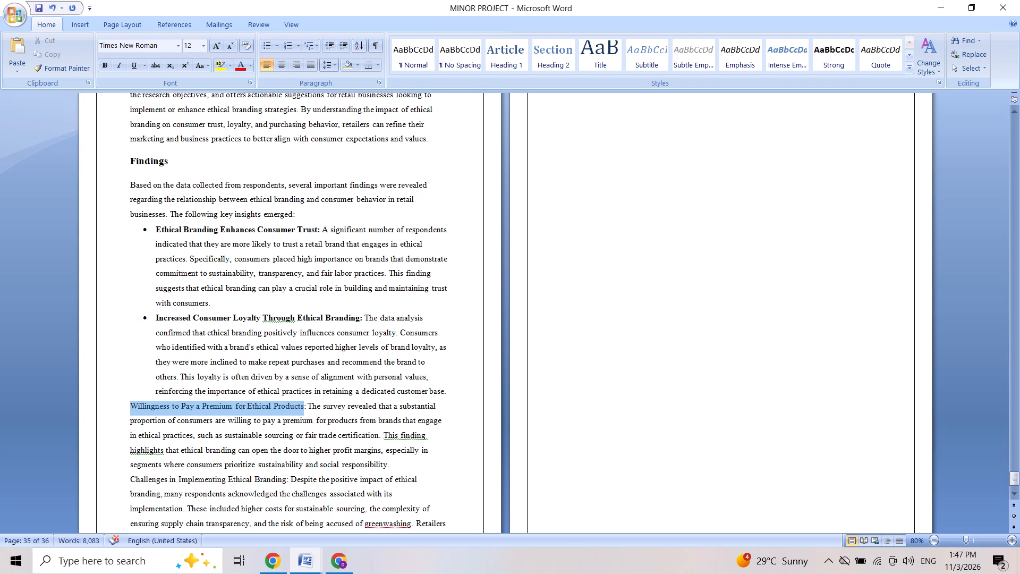
left_click_drag(286, 409, 306, 411)
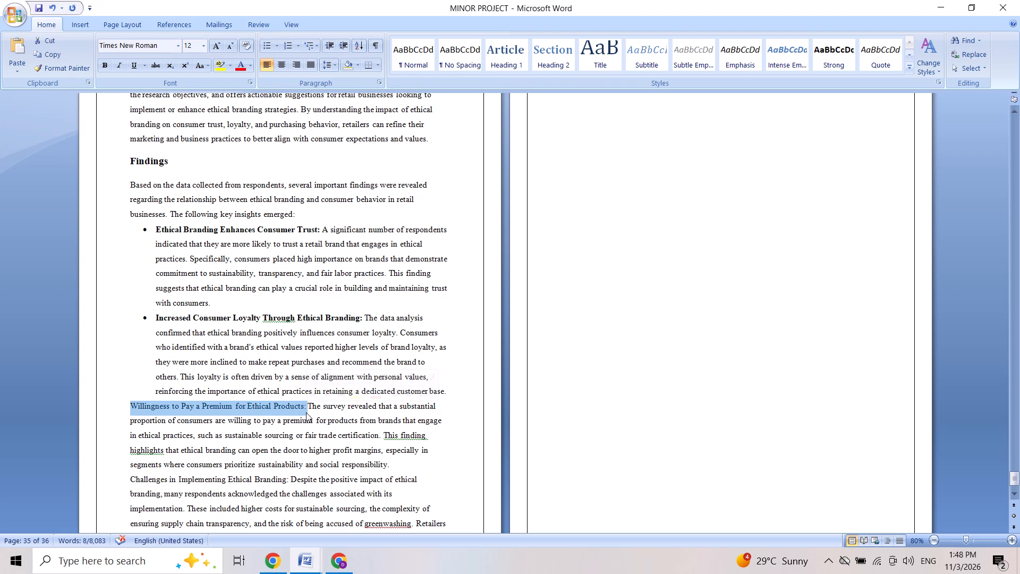
left_click(311, 395)
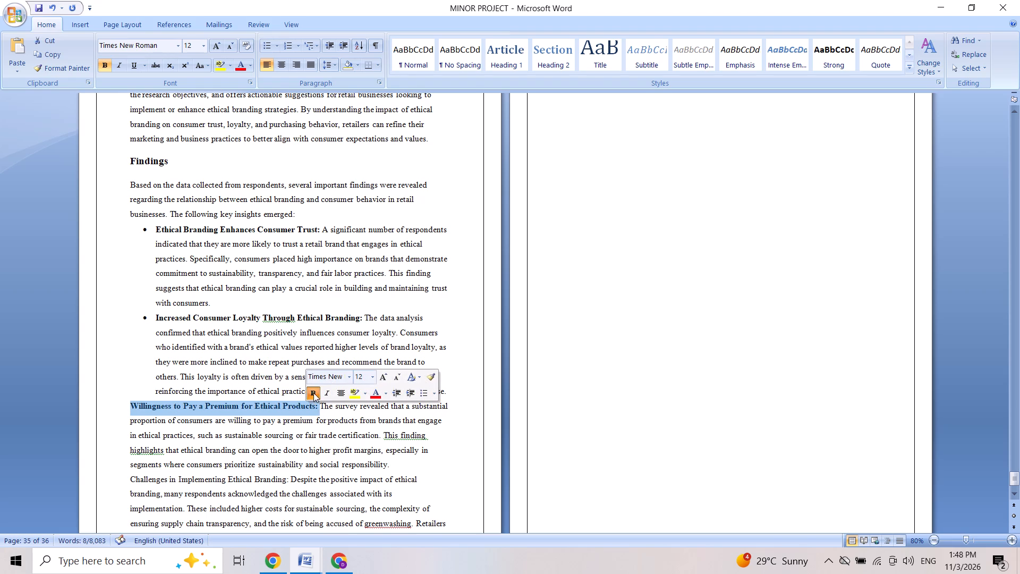
left_click(423, 392)
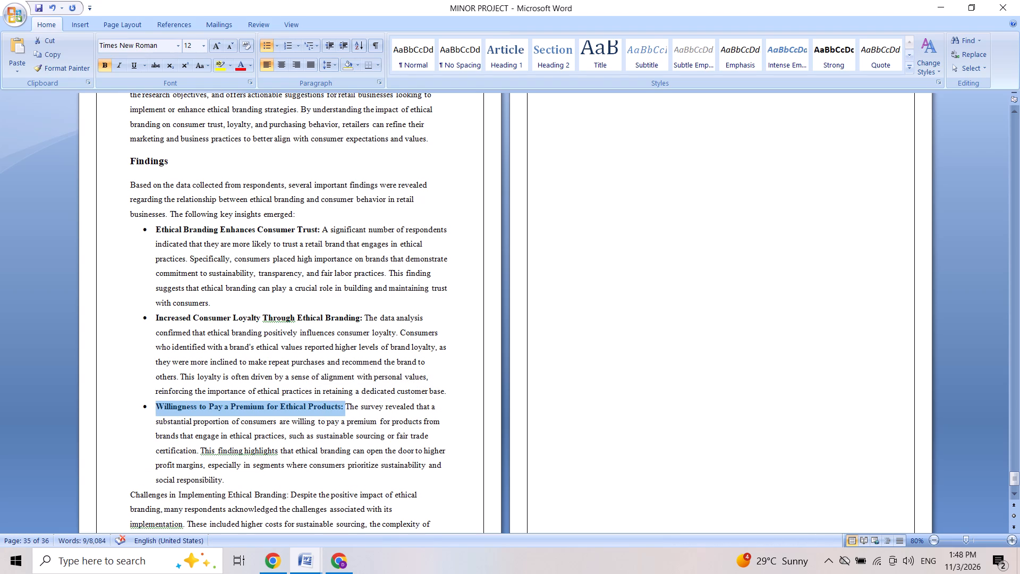
Make the lead-in "Challenges in Implementing Ethical Branding:" bold and turn its paragraph into a round-bulleted item.
left_click(131, 496)
left_click_drag(131, 496, 138, 496)
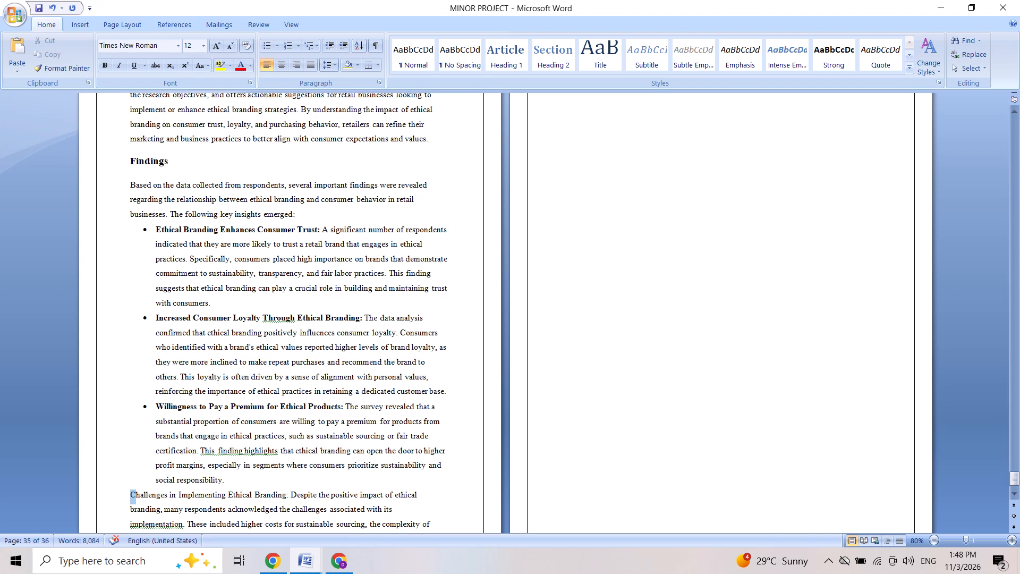
left_click_drag(138, 496, 290, 498)
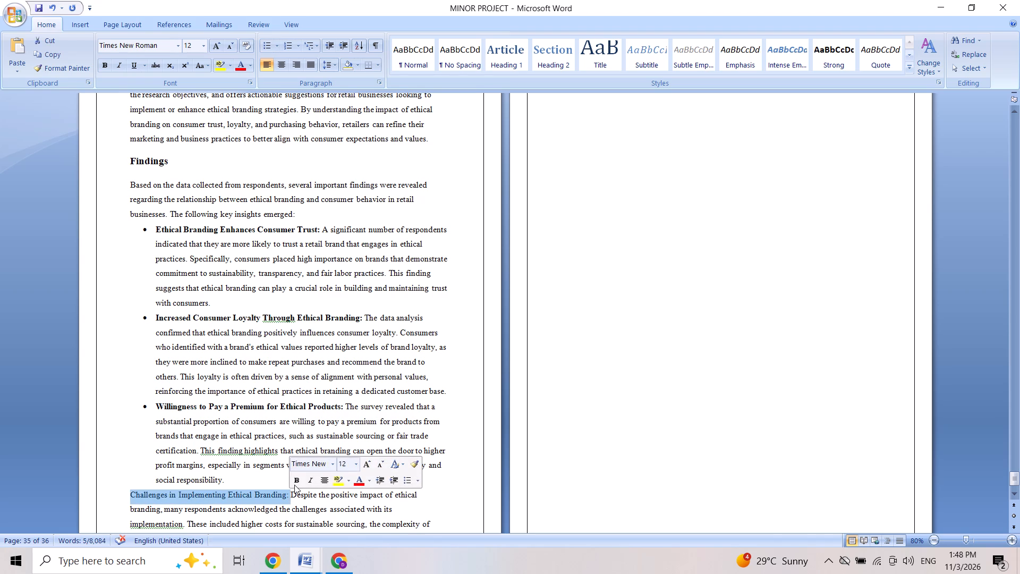
left_click(294, 483)
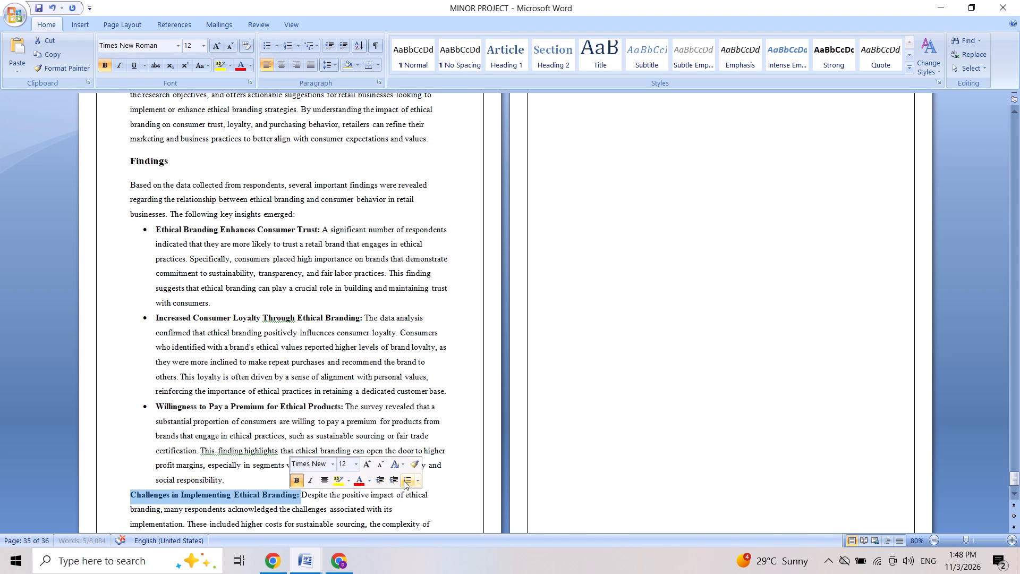
left_click(404, 480)
Review the bulleted findings through the end of the document and the numbered benefits on the preceding pages.
key("Down")
key("Down")
key("Down")
key("Down")
key("Down")
key("Down")
key("Down")
key("Down")
key("Down")
key("Down")
key("Down")
key("Down")
key("Down")
key("Down")
key("Down")
key("Down")
key("Down")
key("Down")
key("Down")
key("Down")
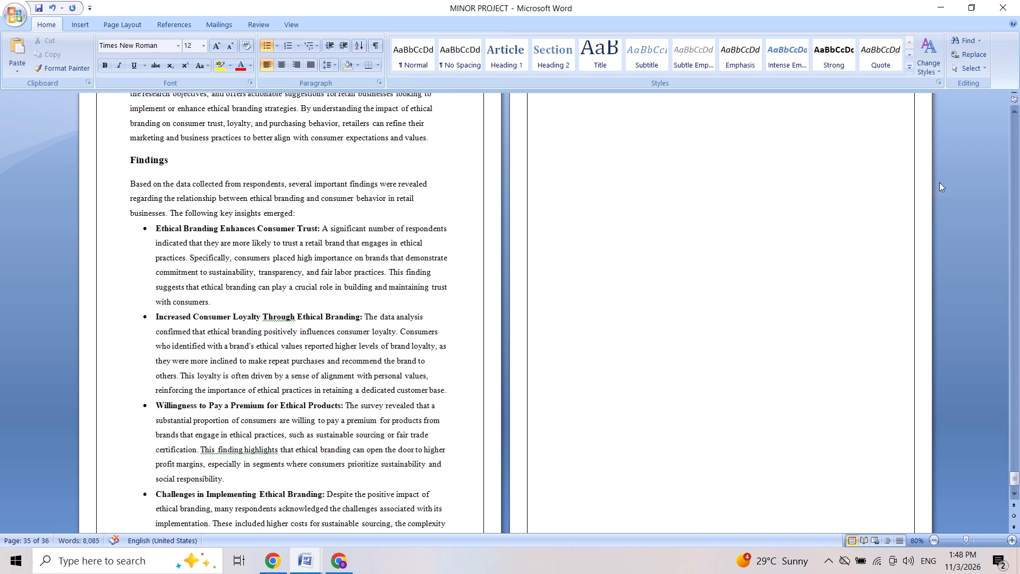
left_click(867, 237)
key("Up")
key("Up")
key("Up")
key("Up")
key("Up")
key("Up")
key("Up")
key("Up")
key("Up")
key("Up")
key("Up")
key("Up")
key("Up")
key("Up")
key("Up")
key("Up")
key("Up")
key("Up")
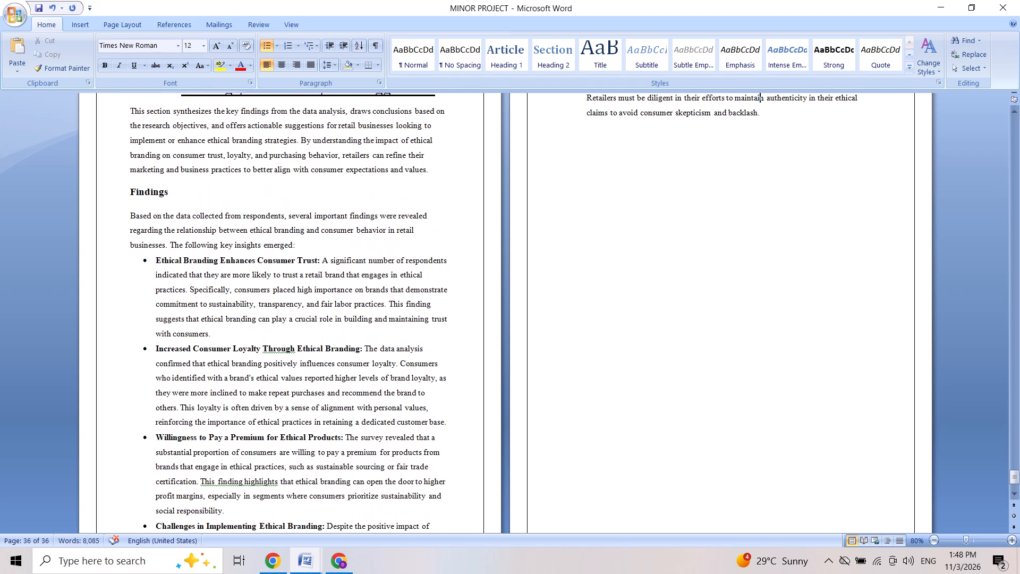
key("Down")
key("Down")
key("Down")
key("Down")
key("Down")
key("Down")
key("Down")
key("Down")
key("Down")
key("Down")
key("Down")
key("Down")
key("Down")
key("Down")
key("Down")
key("Down")
key("Down")
key("Down")
key("Down")
key("Down")
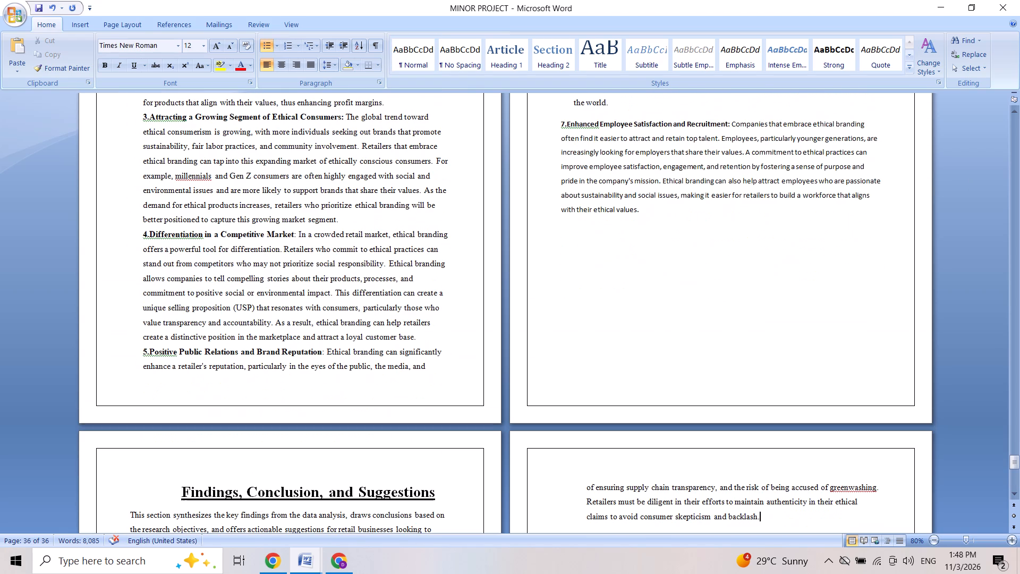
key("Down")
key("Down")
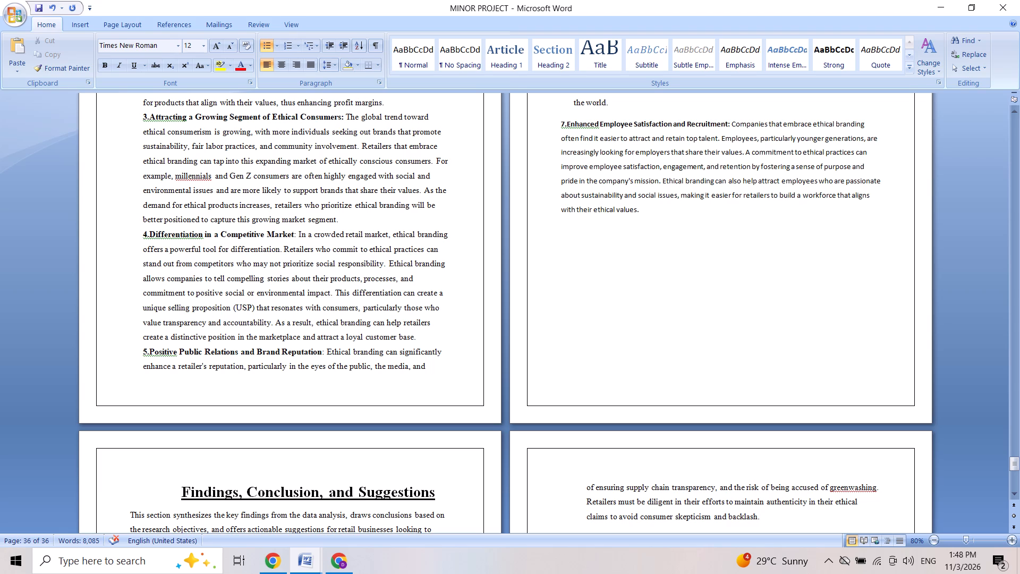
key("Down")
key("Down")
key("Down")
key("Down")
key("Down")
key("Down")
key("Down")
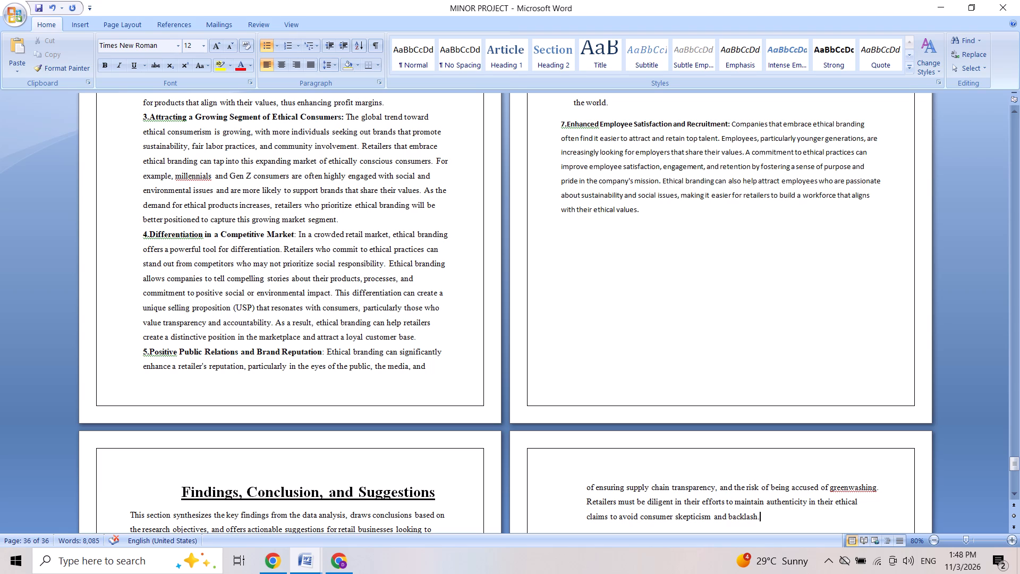
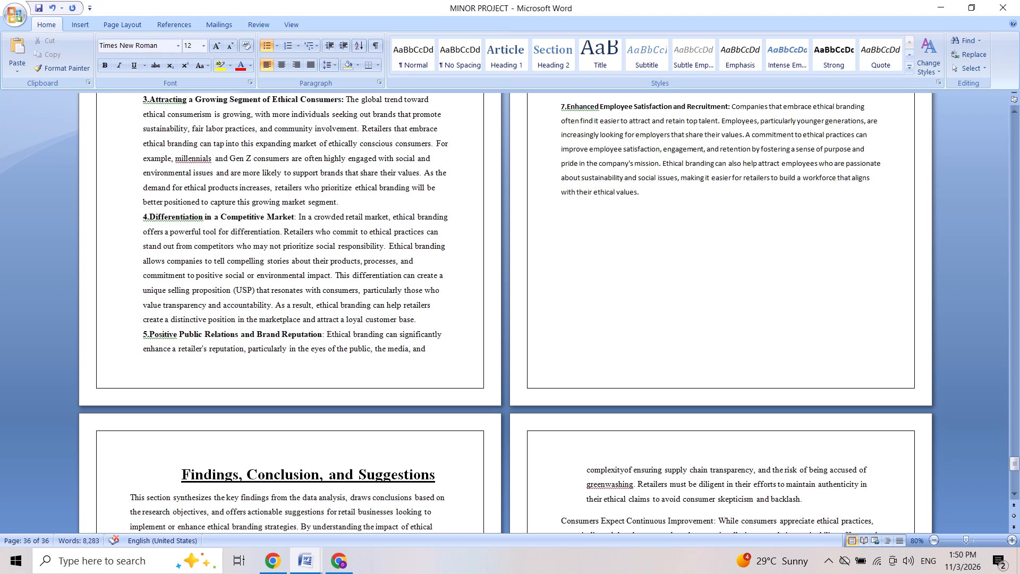
Insert the missing space between "complexity" and "of ensuring supply chain transparency" in the ethical branding challenges bullet, and keep that paragraph left-aligned.
key("space")
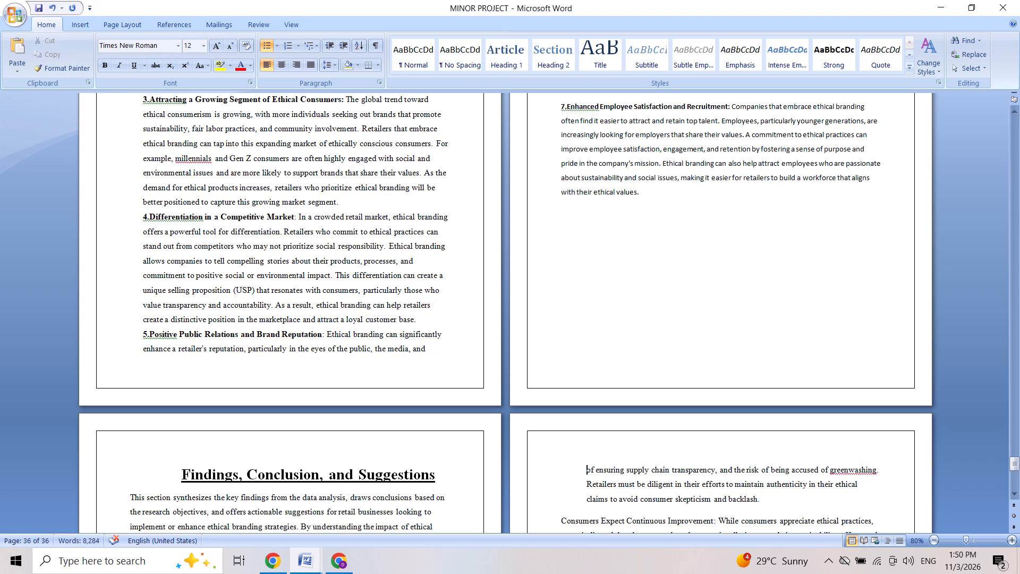
left_click(291, 67)
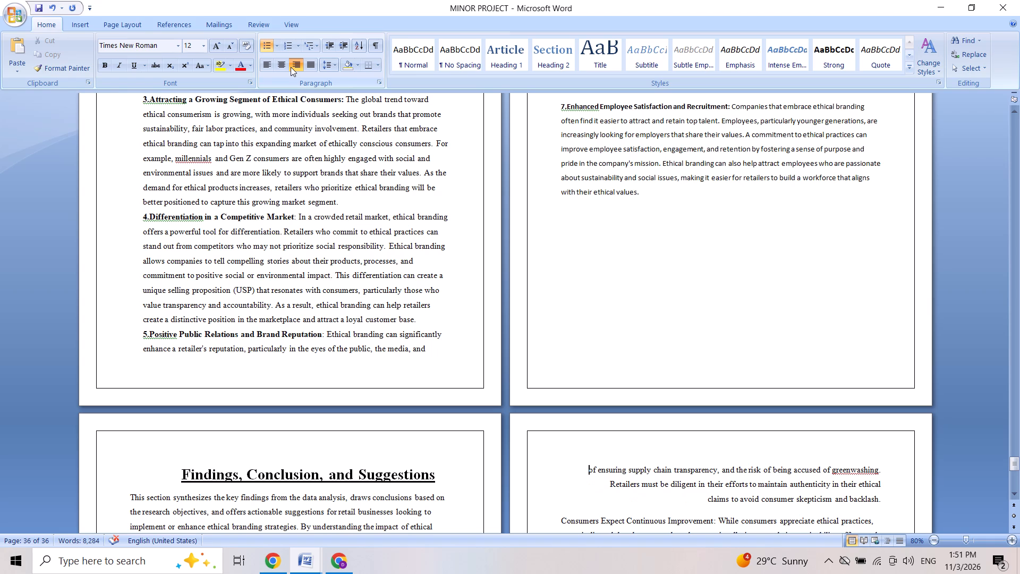
left_click(268, 64)
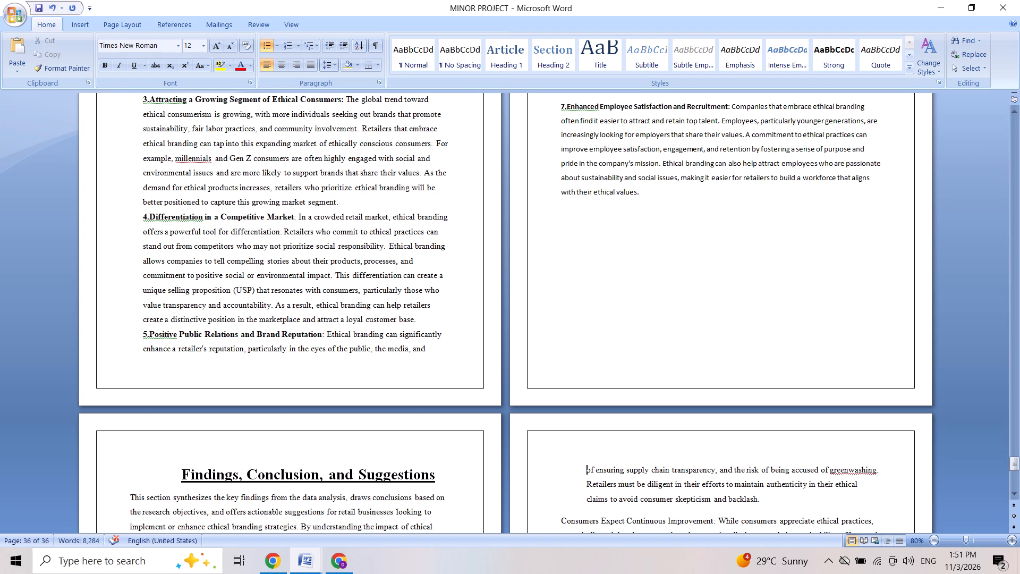
Make the lead-in "Consumers Expect Continuous Improvement" bold and turn its paragraph into a round-bulleted item.
key("Down")
key("Down")
key("Down")
key("Down")
key("Down")
key("Down")
key("Down")
key("Down")
key("Down")
key("Down")
key("Down")
key("Down")
key("Down")
key("Down")
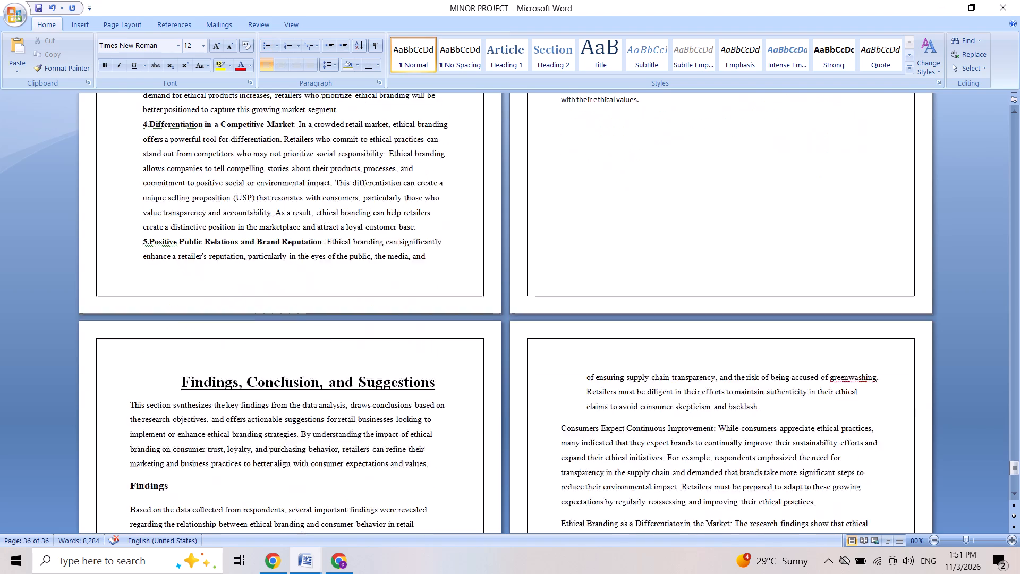
key("Down")
key("Down")
key("Down")
key("Down")
key("Down")
key("Down")
key("Down")
key("Down")
key("Down")
key("Down")
key("Down")
key("Down")
key("Down")
key("Down")
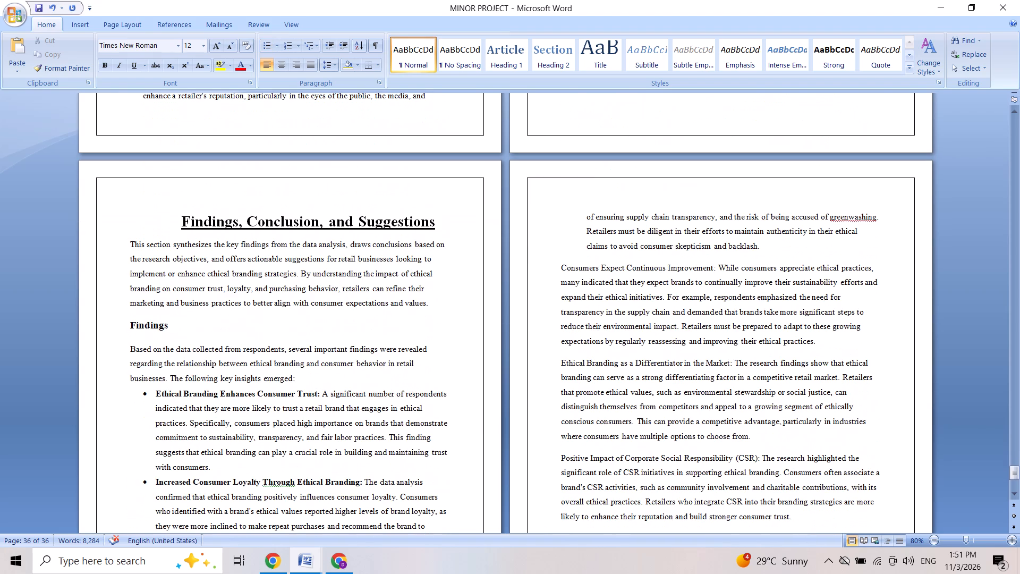
left_click(560, 266)
left_click_drag(560, 266, 623, 265)
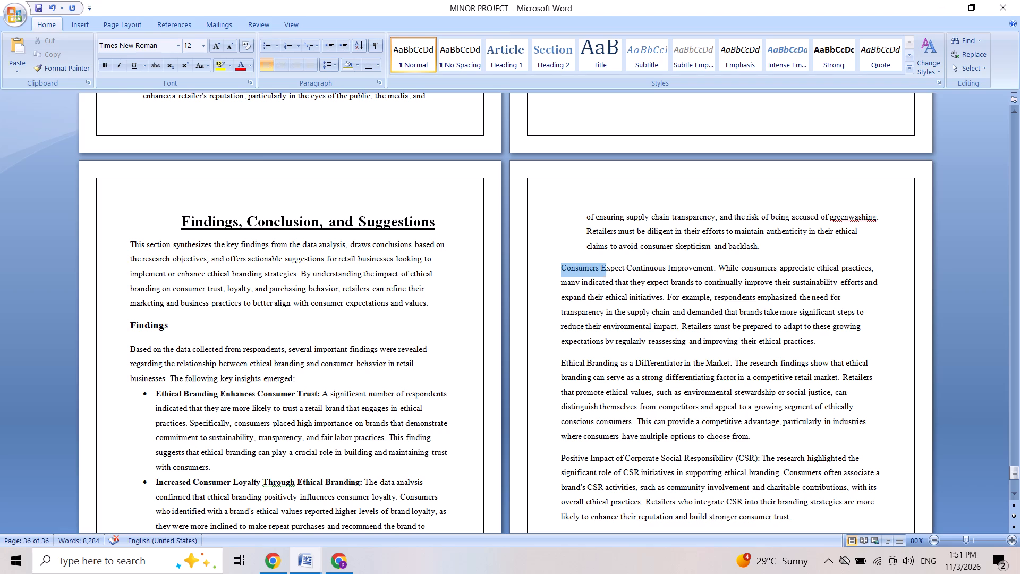
left_click_drag(623, 265, 713, 265)
left_click(718, 253)
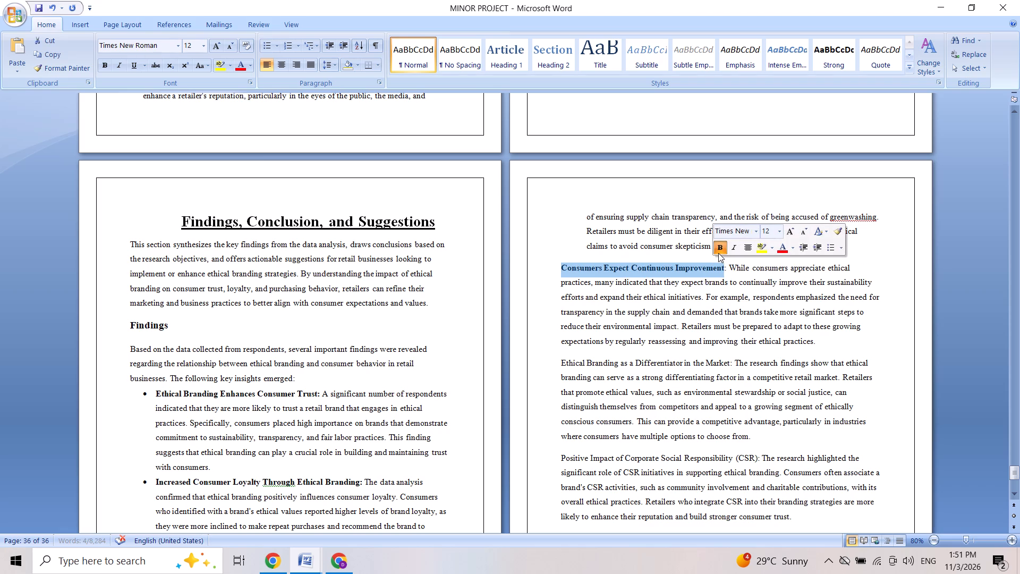
left_click(830, 250)
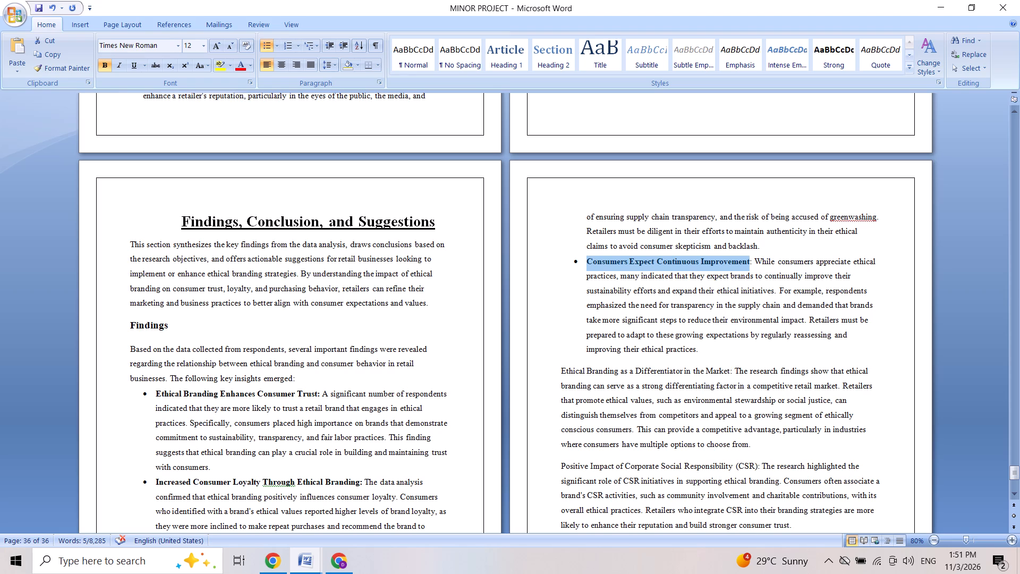
Make the lead-in "Ethical Branding as a Differentiator in the Market" bold and turn its paragraph into a round-bulleted item.
left_click(557, 373)
left_click_drag(557, 373, 579, 371)
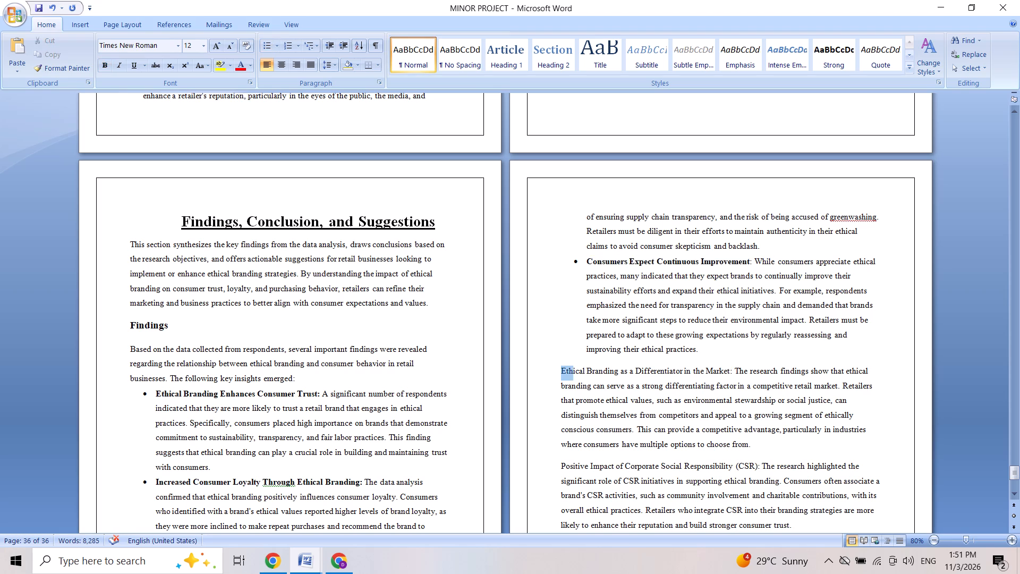
left_click_drag(579, 371, 718, 370)
left_click(720, 358)
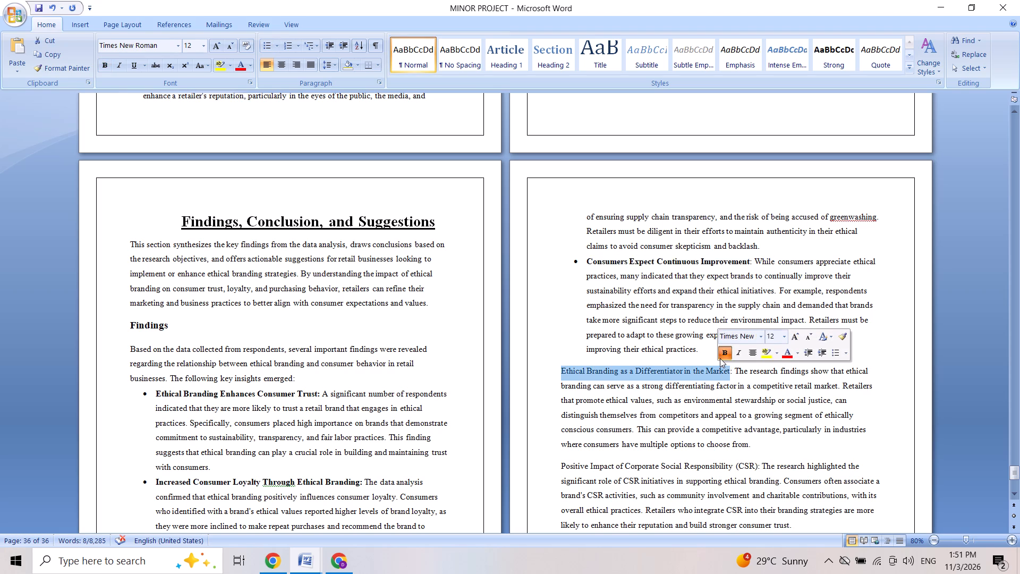
left_click(835, 350)
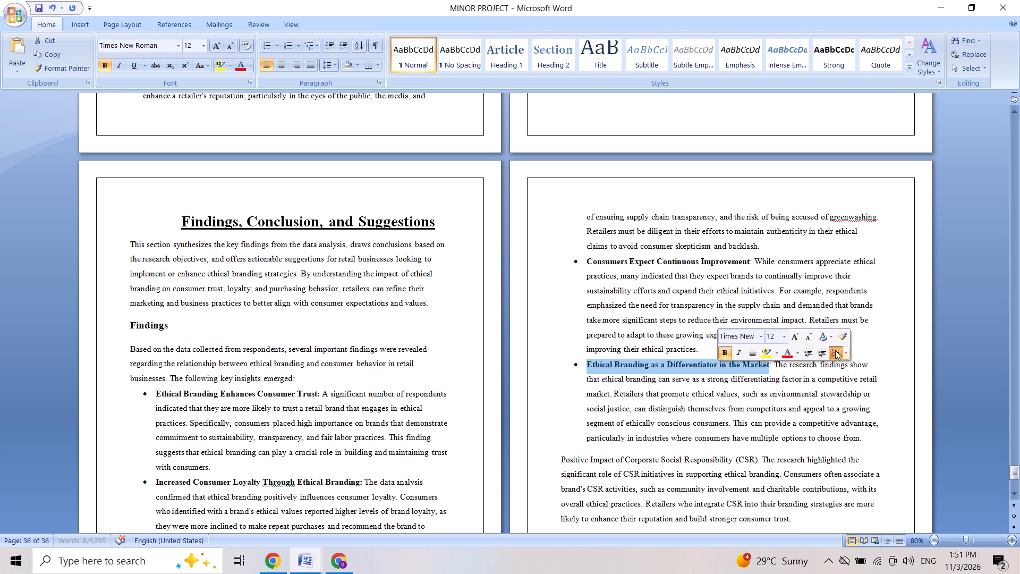
Make the lead-in "Positive Impact of Corporate Social Responsibility (CSR):" bold and turn its paragraph into a round-bulleted item.
left_click(556, 458)
left_click_drag(556, 458, 644, 450)
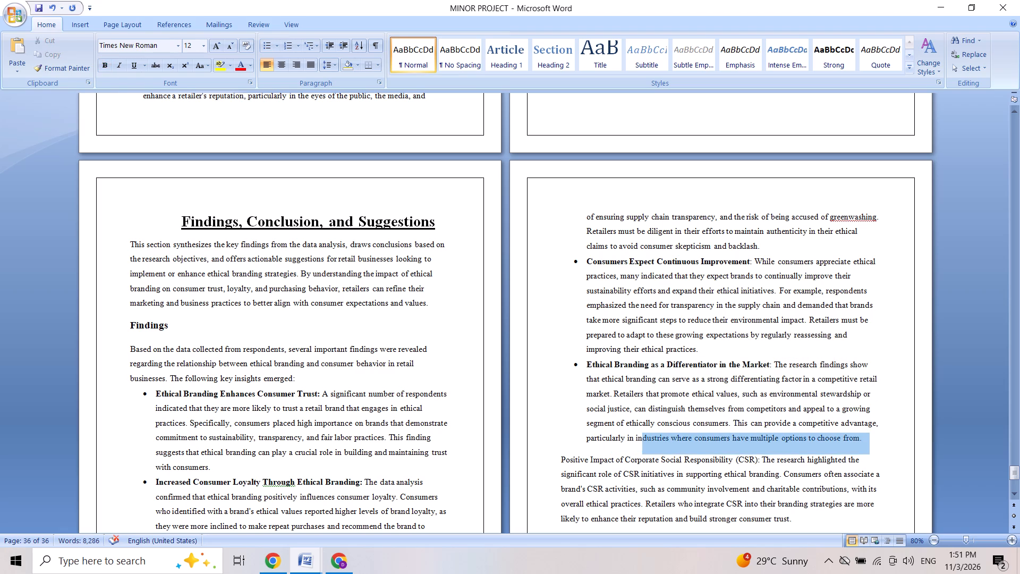
left_click_drag(644, 450, 686, 469)
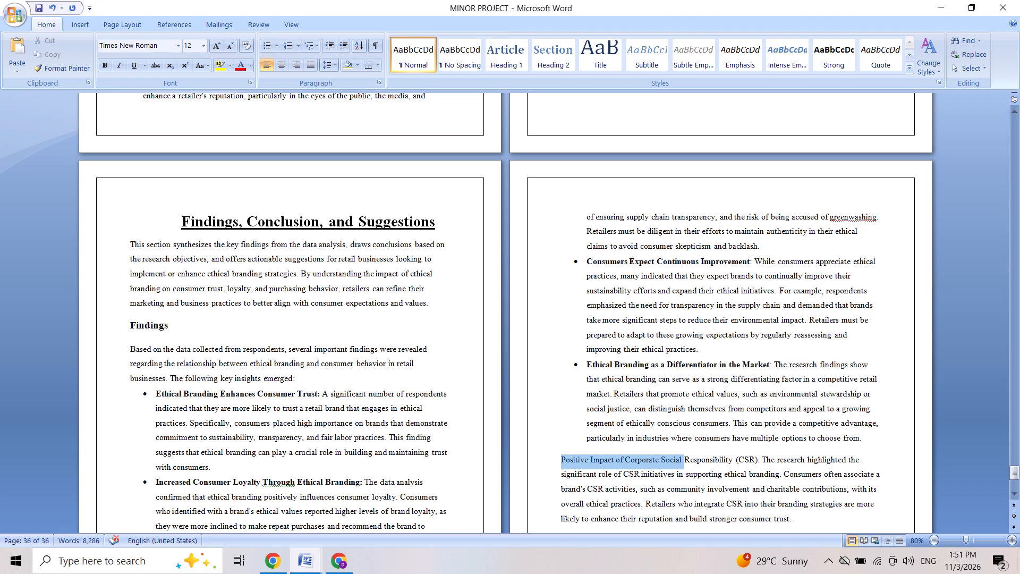
left_click_drag(686, 469, 763, 458)
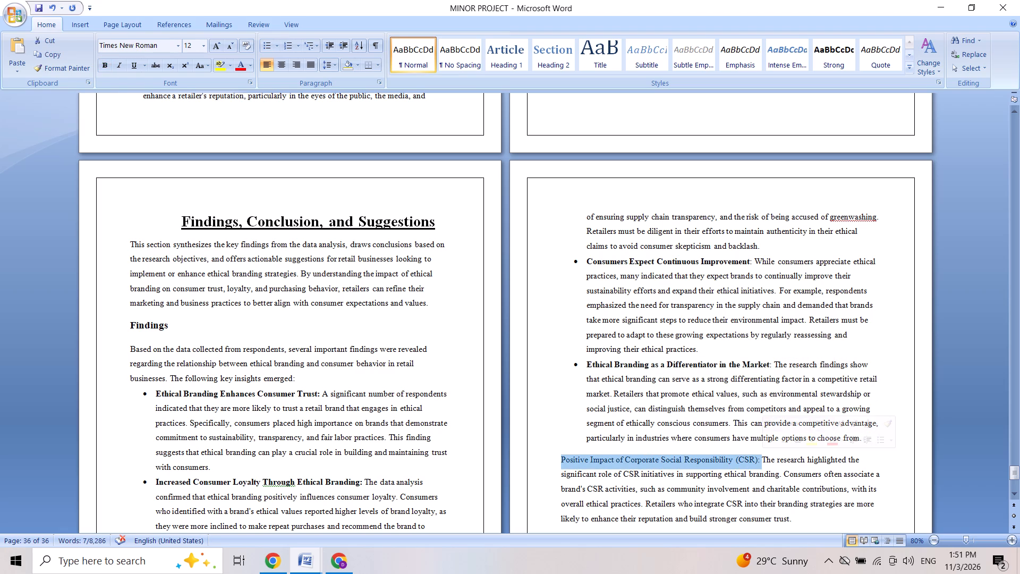
left_click(769, 446)
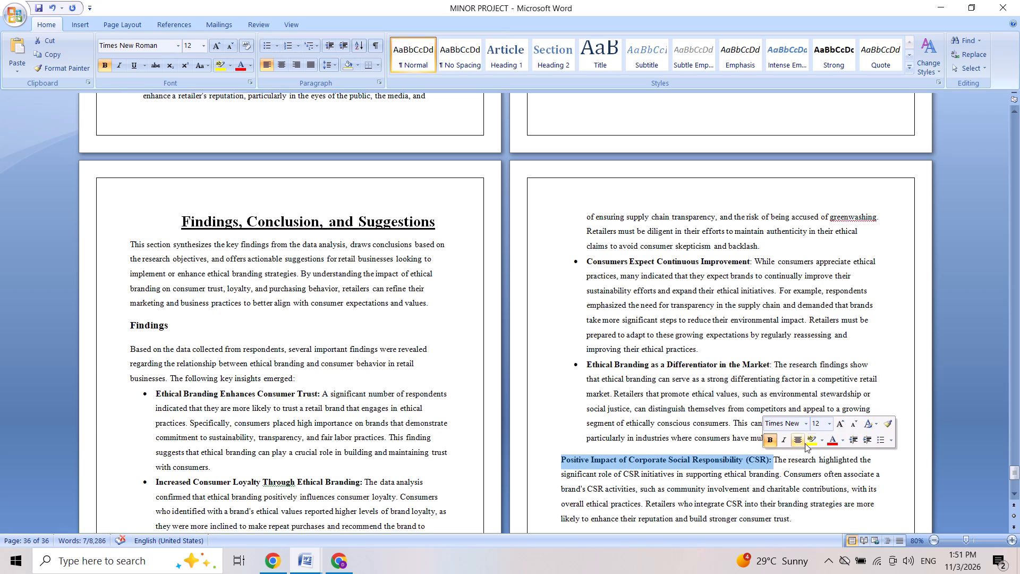
left_click(877, 439)
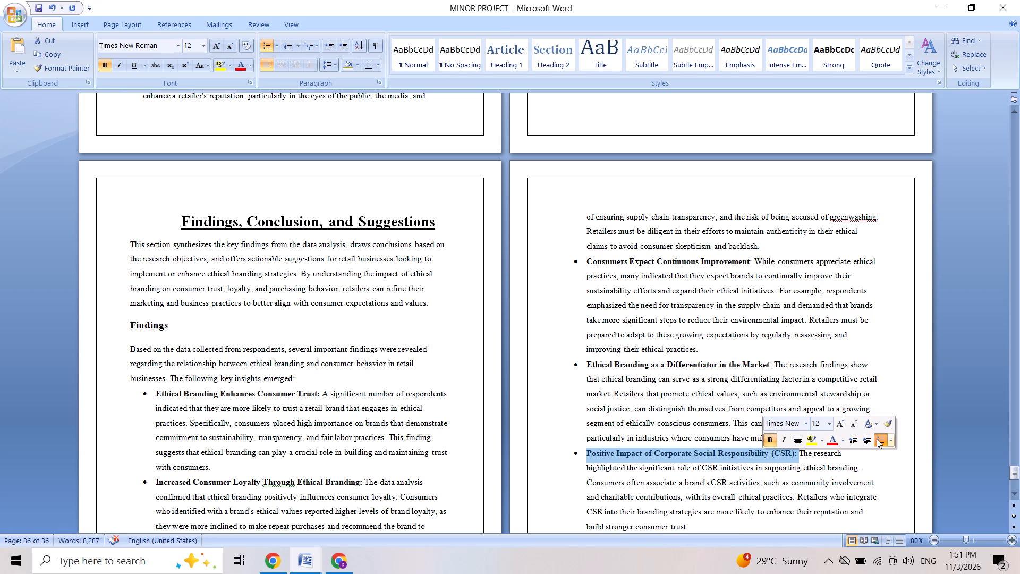
Check the rest of the corporate social responsibility bullet through the end of the document.
key("Down")
key("Down")
key("Down")
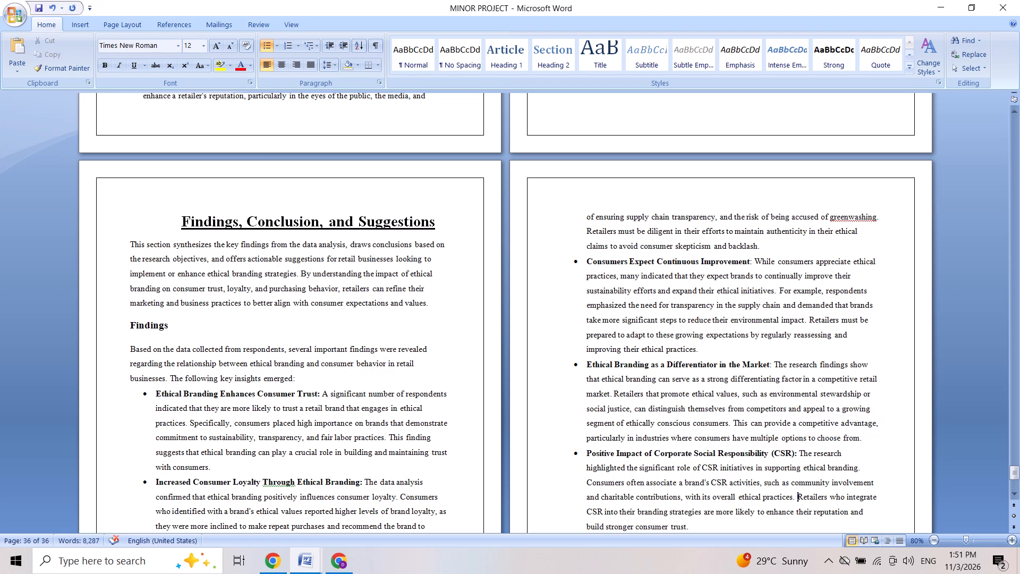
key("Down")
key("Down")
key("Down")
key("Down")
key("Down")
key("Down")
key("Down")
key("Down")
key("Down")
key("Down")
key("Down")
key("Down")
key("Down")
key("Down")
key("Down")
key("Down")
key("Down")
key("Down")
key("Down")
key("Down")
key("Down")
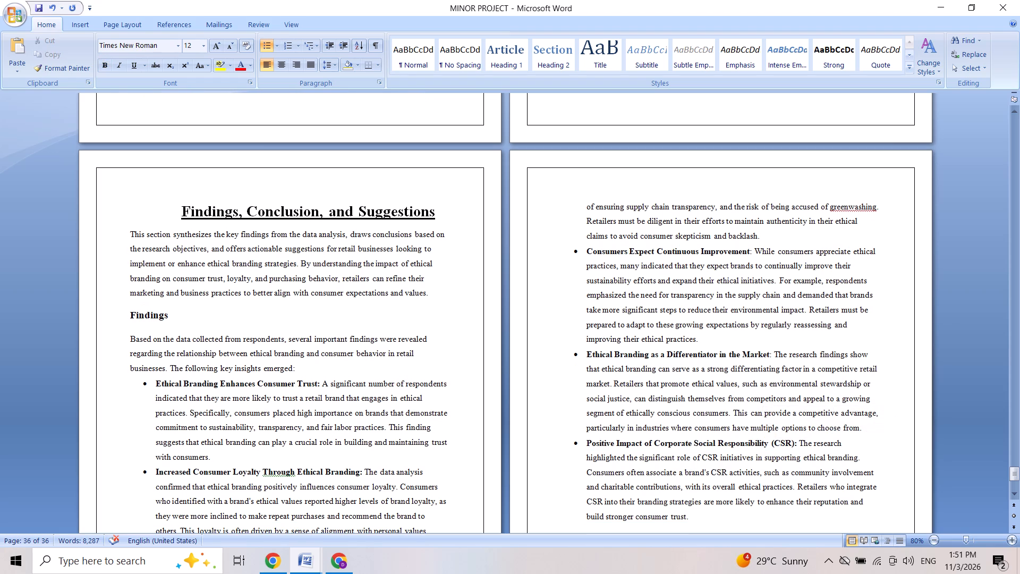
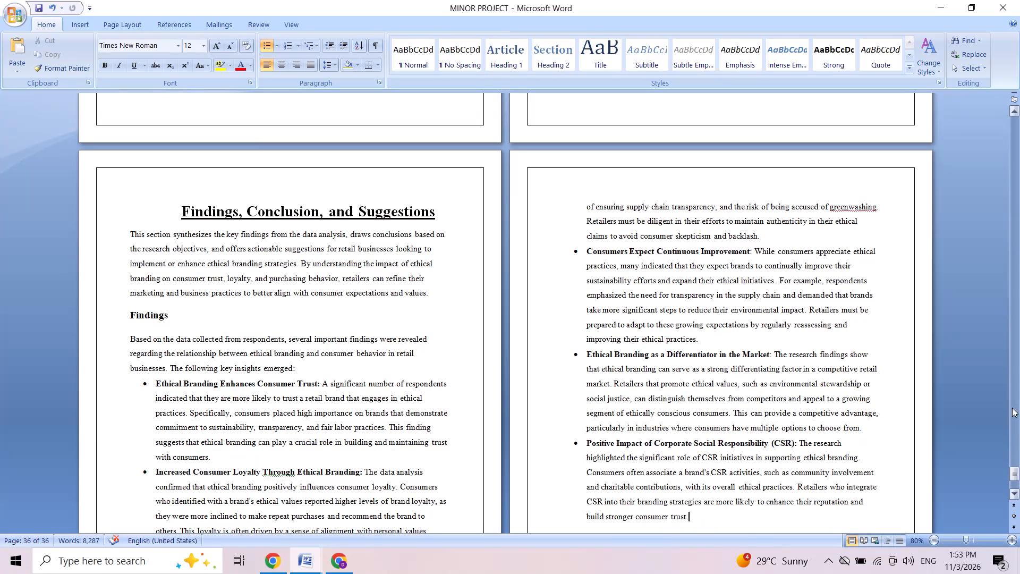
Start a new paragraph without a bullet after the corporate social responsibility item that ends the findings list.
triple_click(1016, 491)
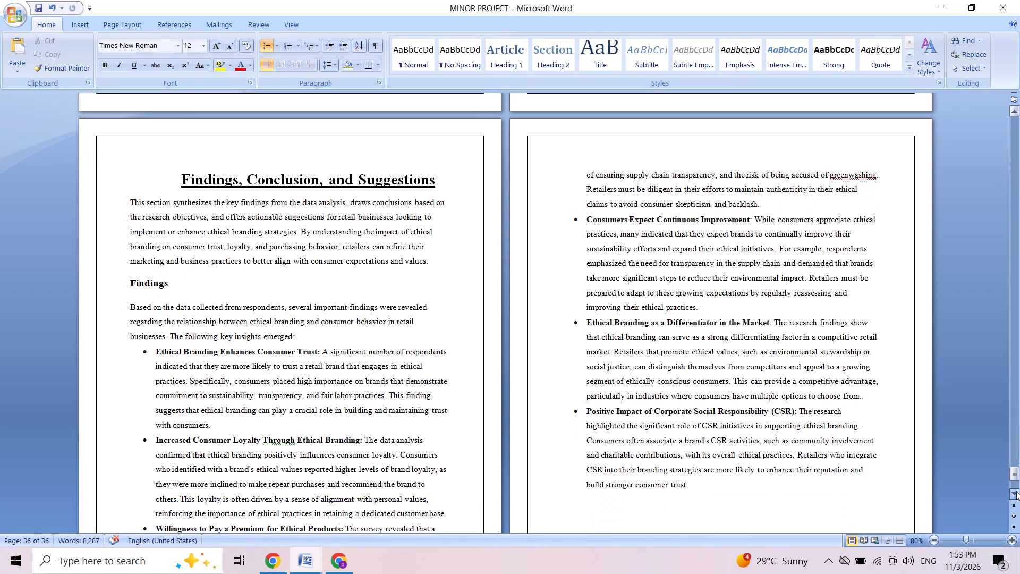
triple_click(1016, 491)
triple_click(1016, 491)
triple_click(1016, 491)
triple_click(1016, 491)
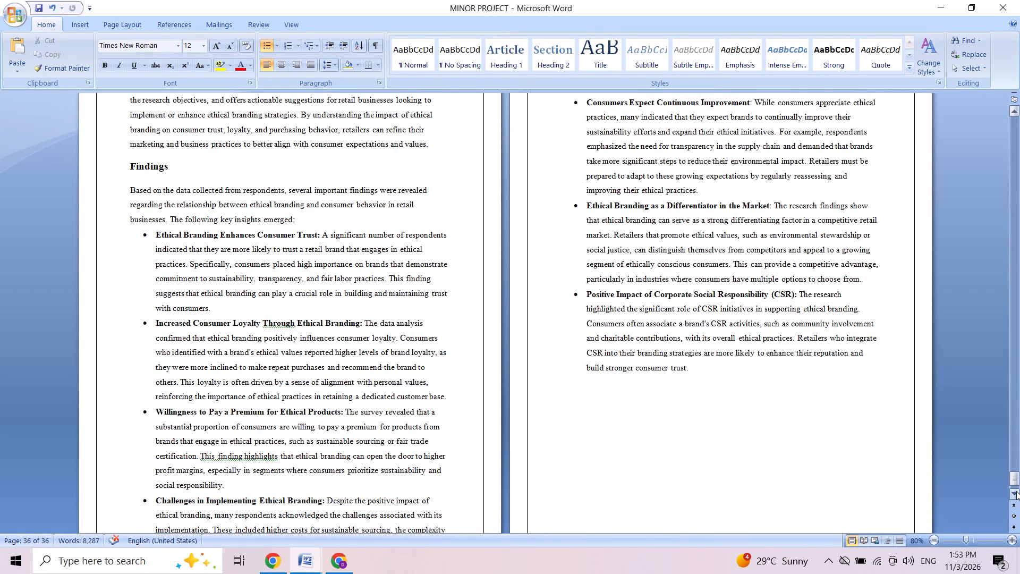
triple_click(1016, 491)
triple_click(1016, 491)
double_click(1016, 491)
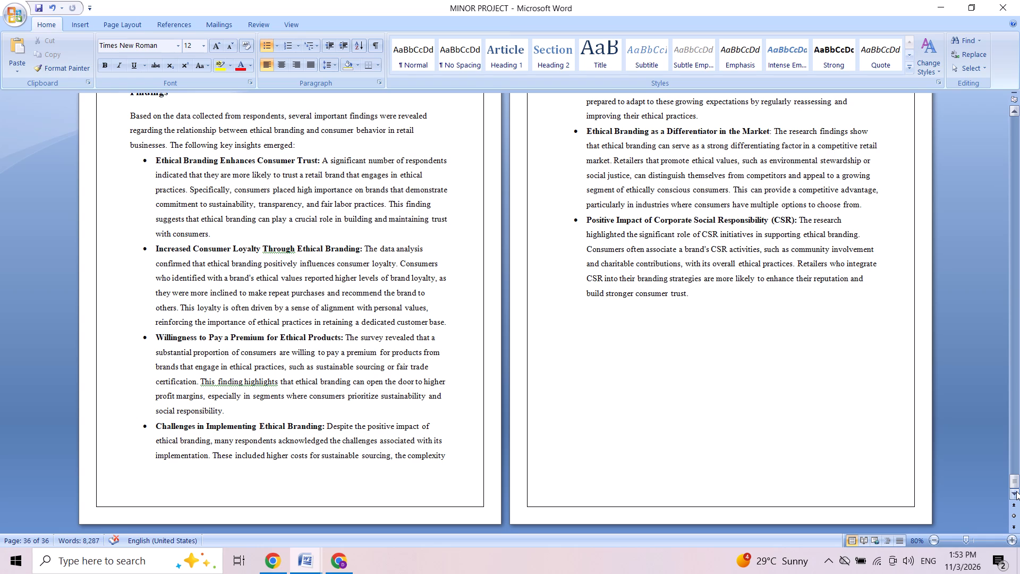
key("Return")
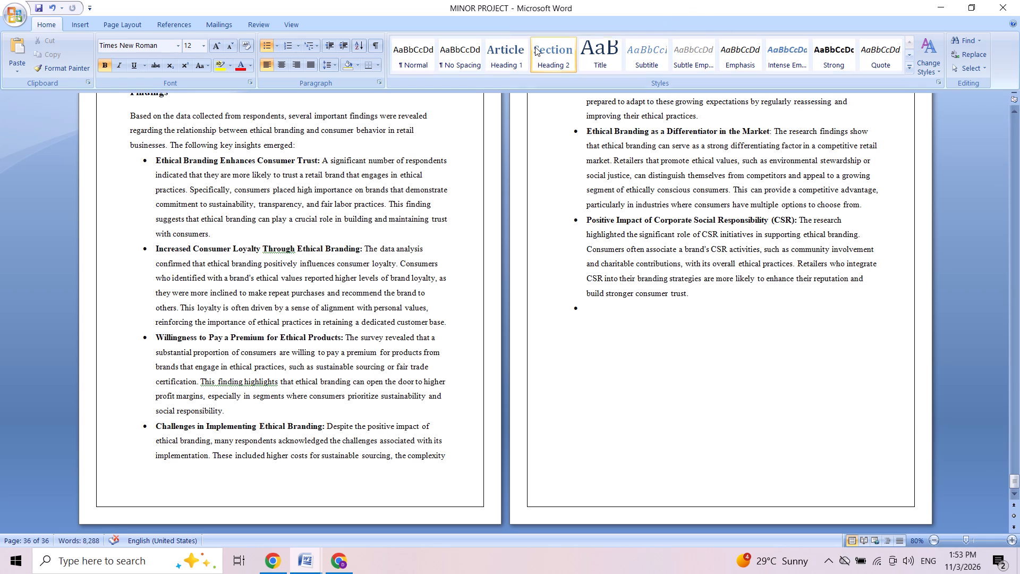
left_click(262, 48)
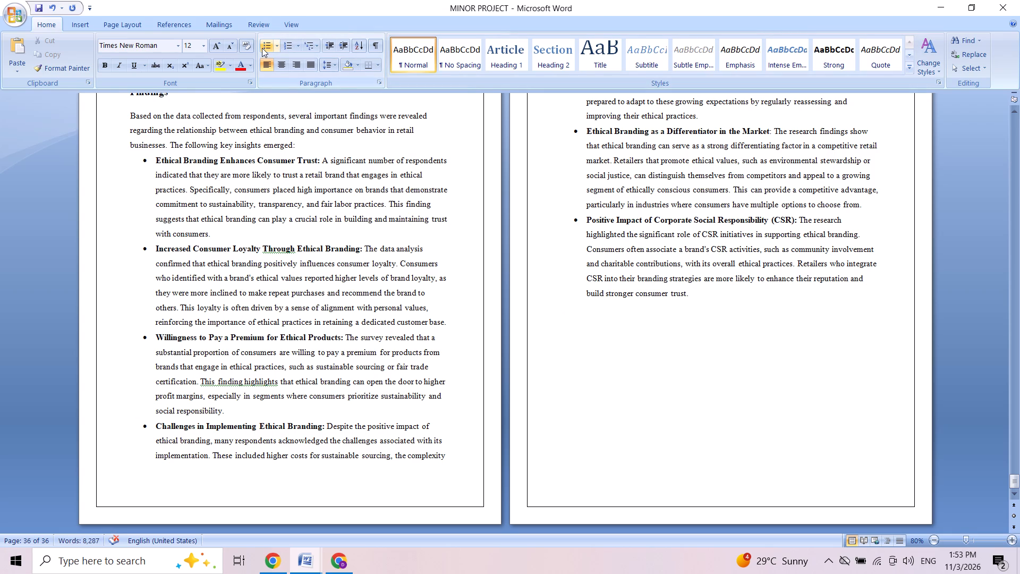
Set the text formatting on the new empty line to 22-point bold.
left_click(214, 47)
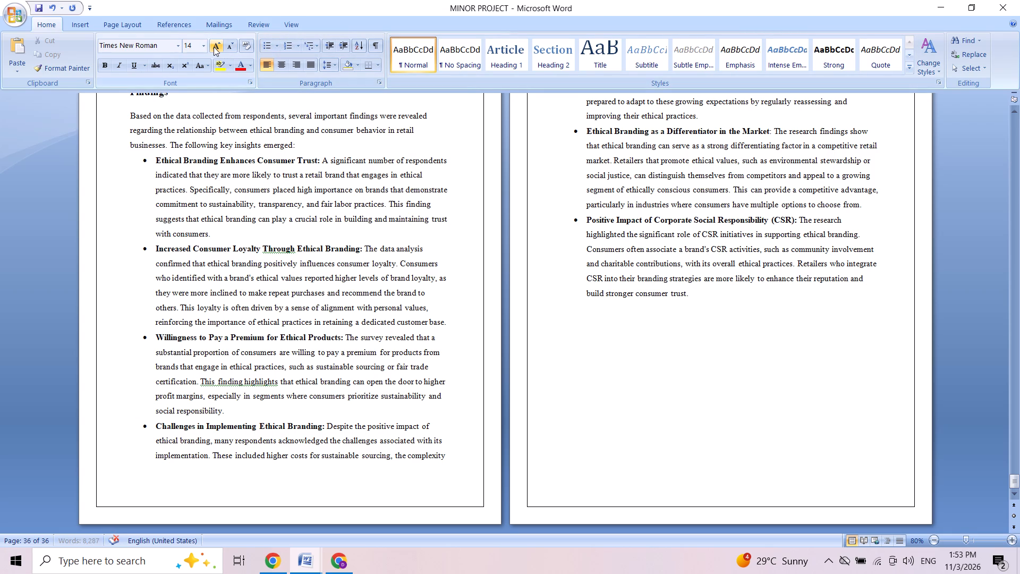
left_click(214, 47)
left_click(214, 47)
left_click(214, 47)
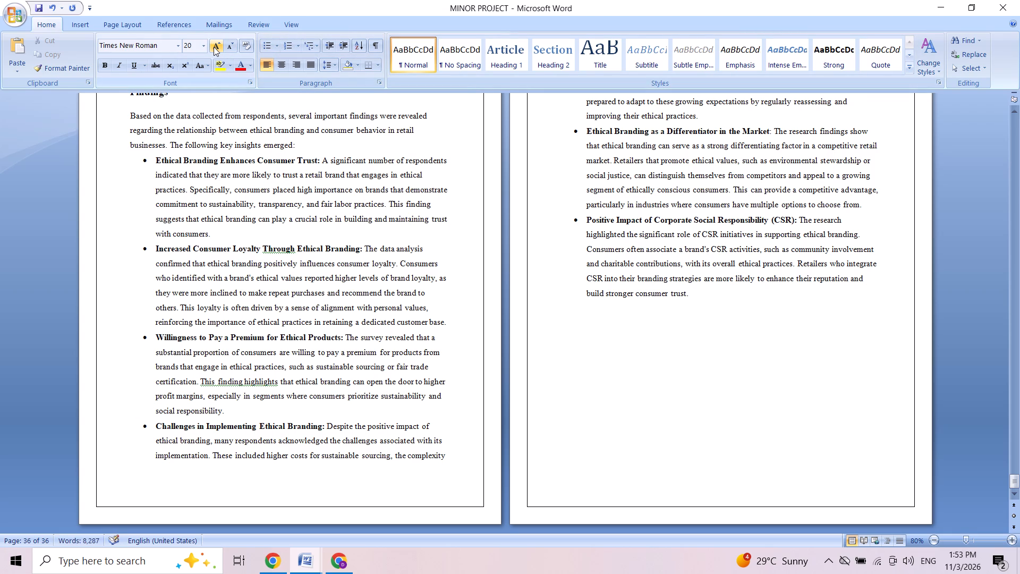
left_click(214, 47)
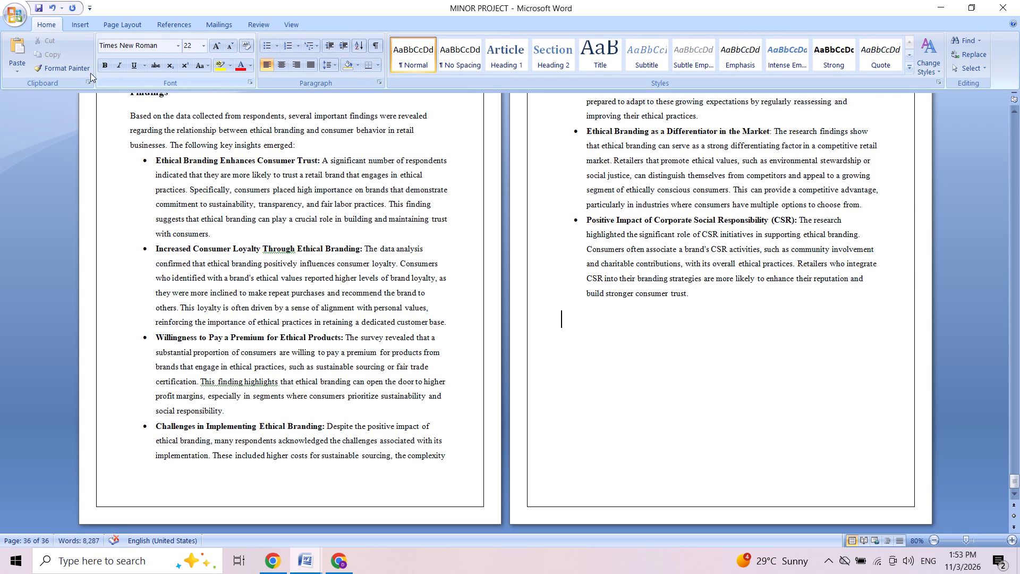
left_click(102, 69)
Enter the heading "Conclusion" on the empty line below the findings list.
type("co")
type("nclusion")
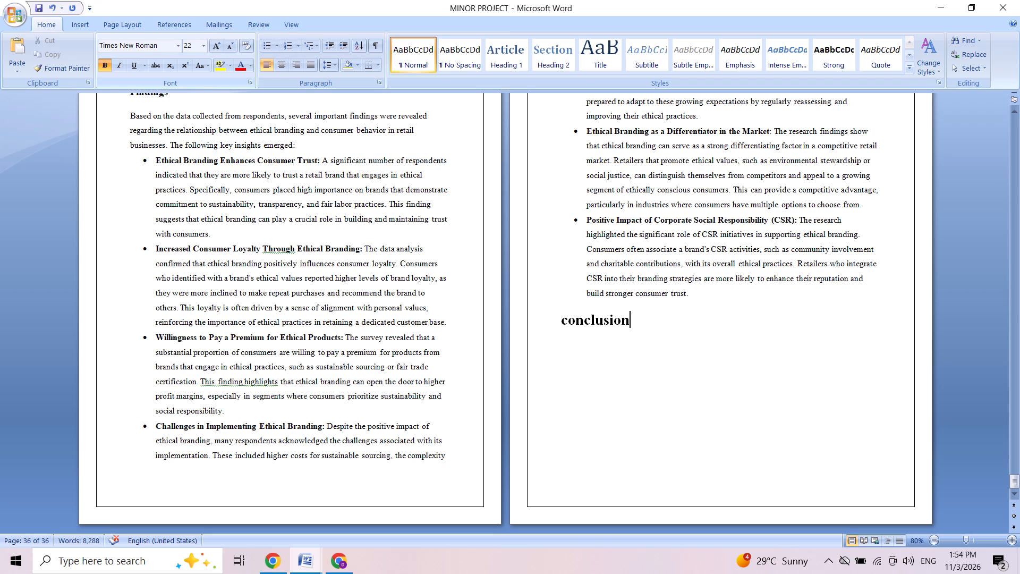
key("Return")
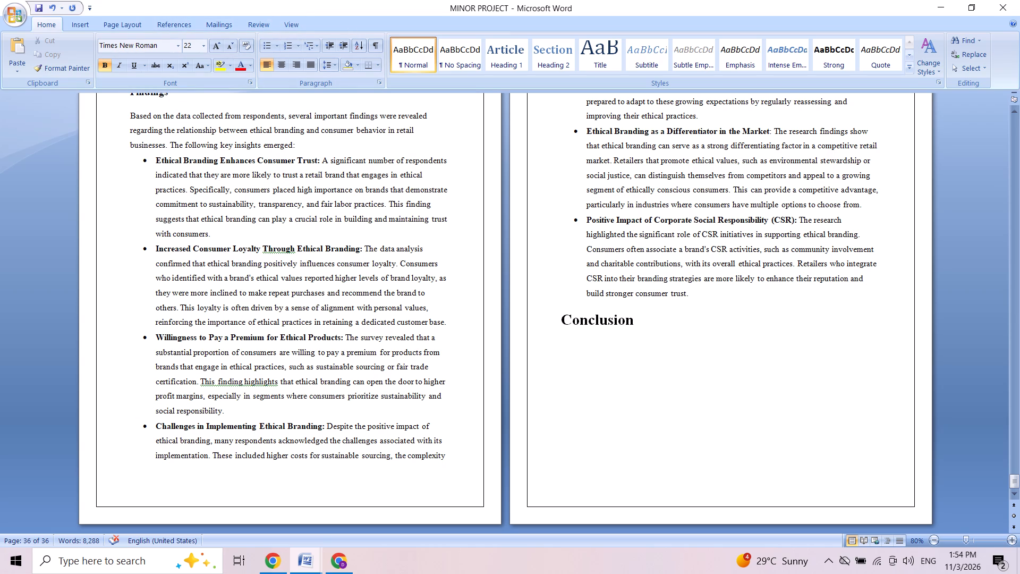
Add several blank lines directly after the "Conclusion" heading.
left_click(643, 323)
key("Return")
key("Return")
key("Return")
key("Return")
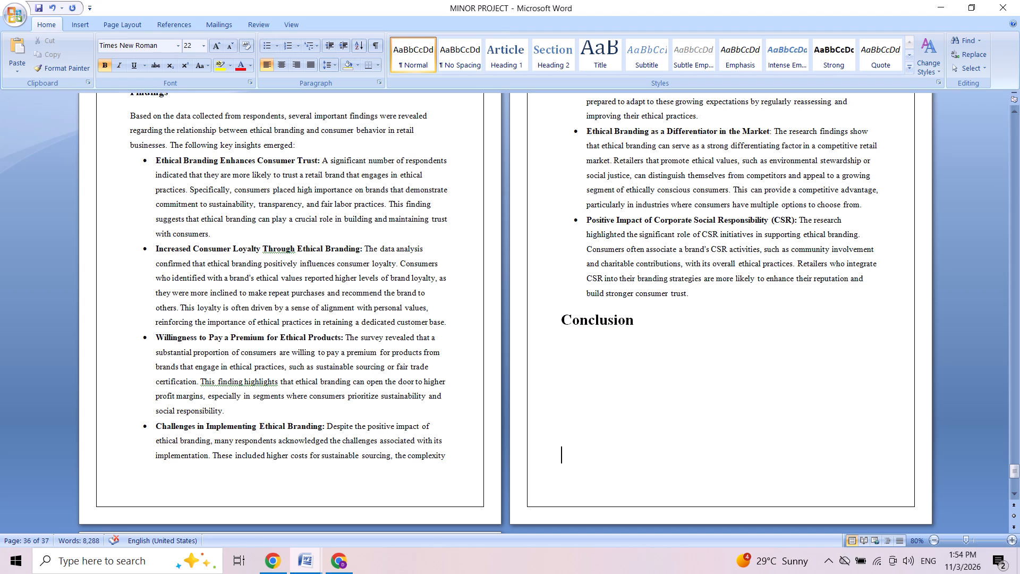
left_click(640, 325)
key("Return")
key("Return")
key("Return")
key("Return")
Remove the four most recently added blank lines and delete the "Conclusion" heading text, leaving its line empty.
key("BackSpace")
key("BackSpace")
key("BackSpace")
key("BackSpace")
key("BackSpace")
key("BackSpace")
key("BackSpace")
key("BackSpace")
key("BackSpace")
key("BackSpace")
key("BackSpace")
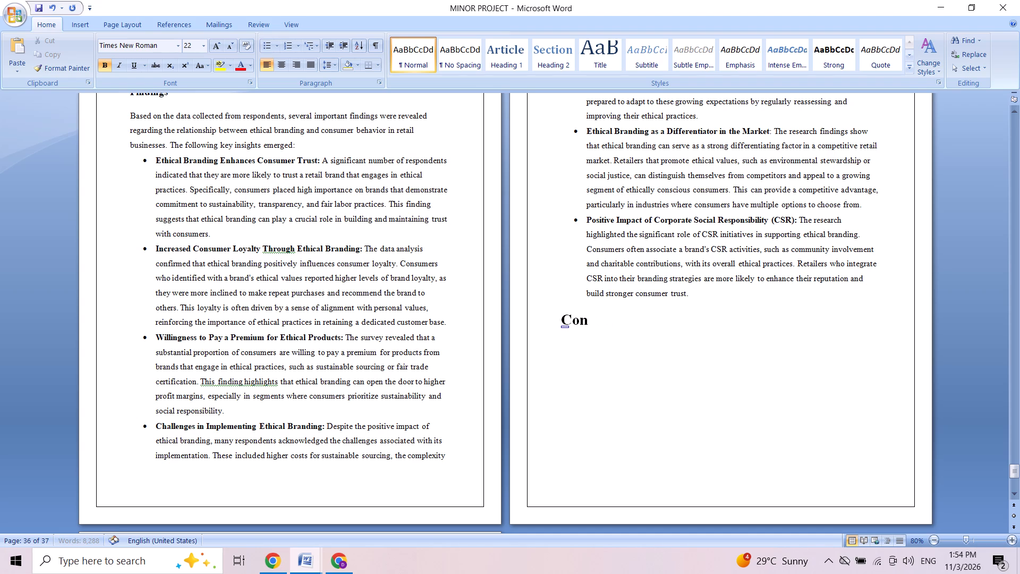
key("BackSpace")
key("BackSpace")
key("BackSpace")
Open the commands for inserting content at the empty line below the findings list.
left_click(82, 24)
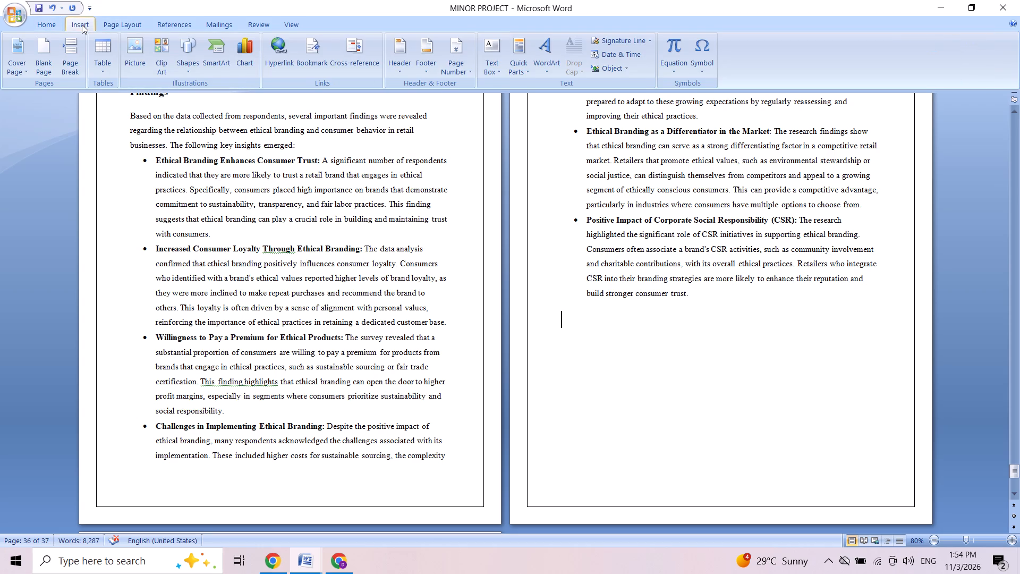
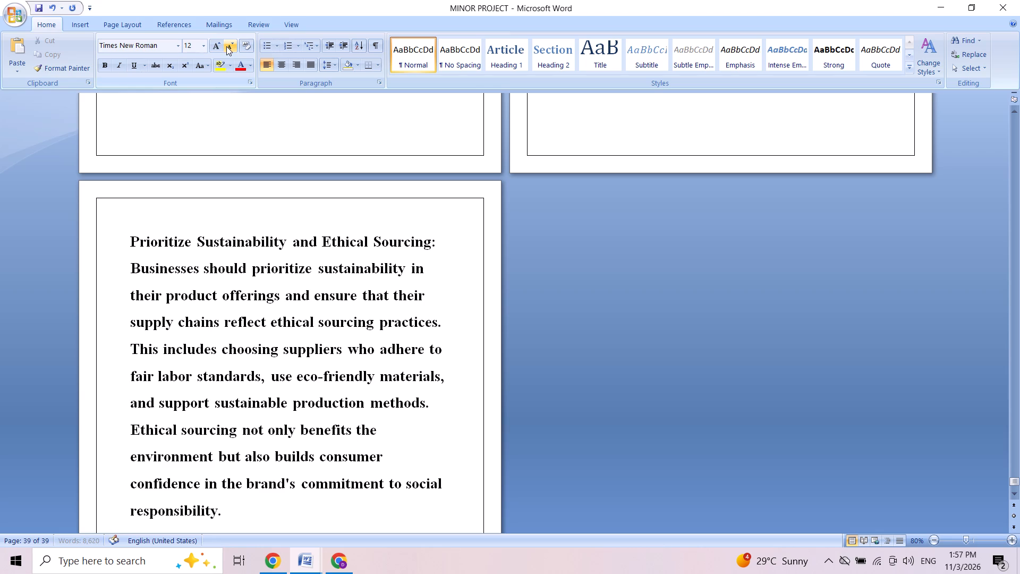
Undo the latest changes back through the paste of the large bold suggestions text after the Conclusion section.
left_click(53, 9)
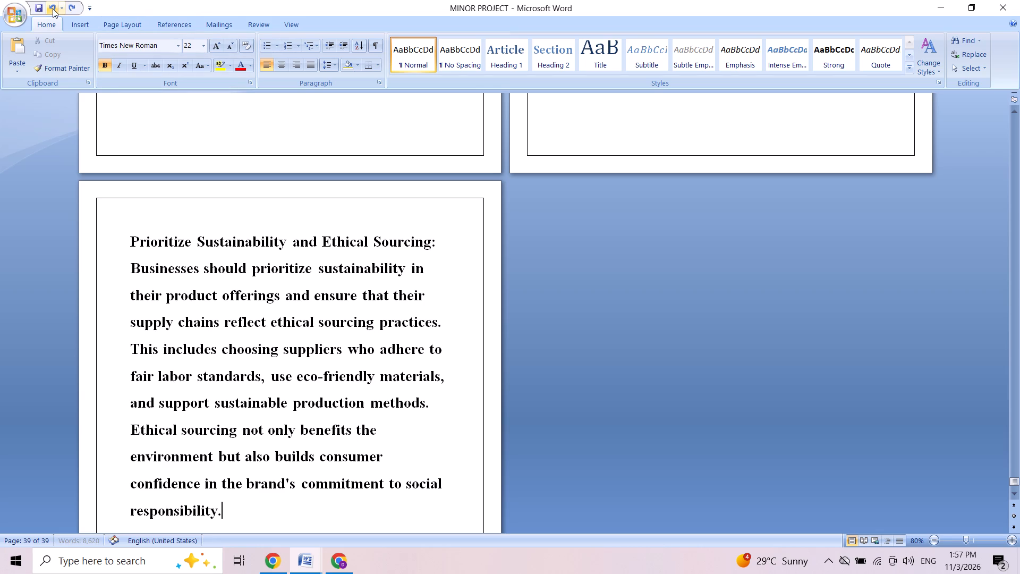
left_click(53, 9)
left_click(53, 9)
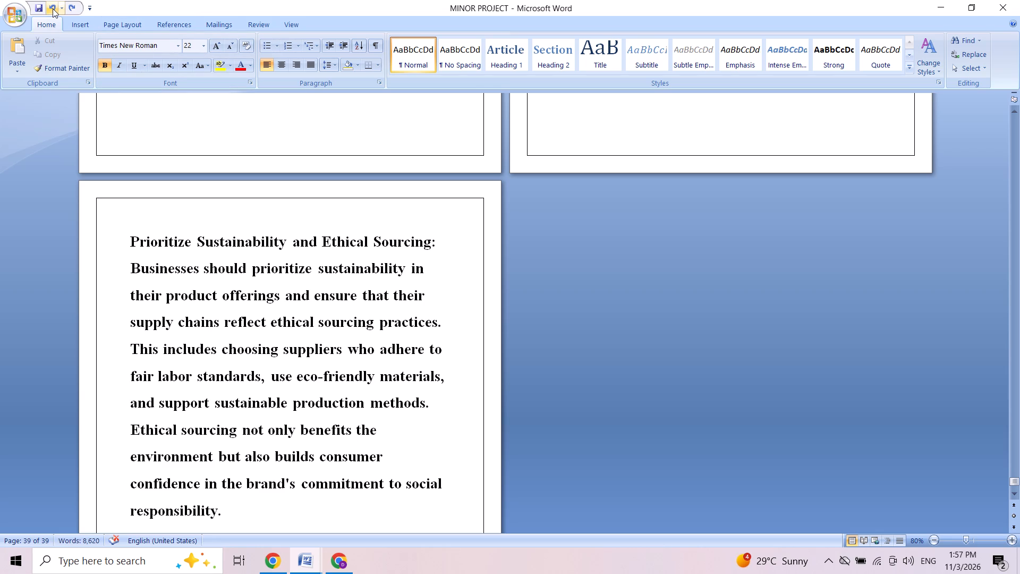
left_click(53, 9)
left_click(53, 9)
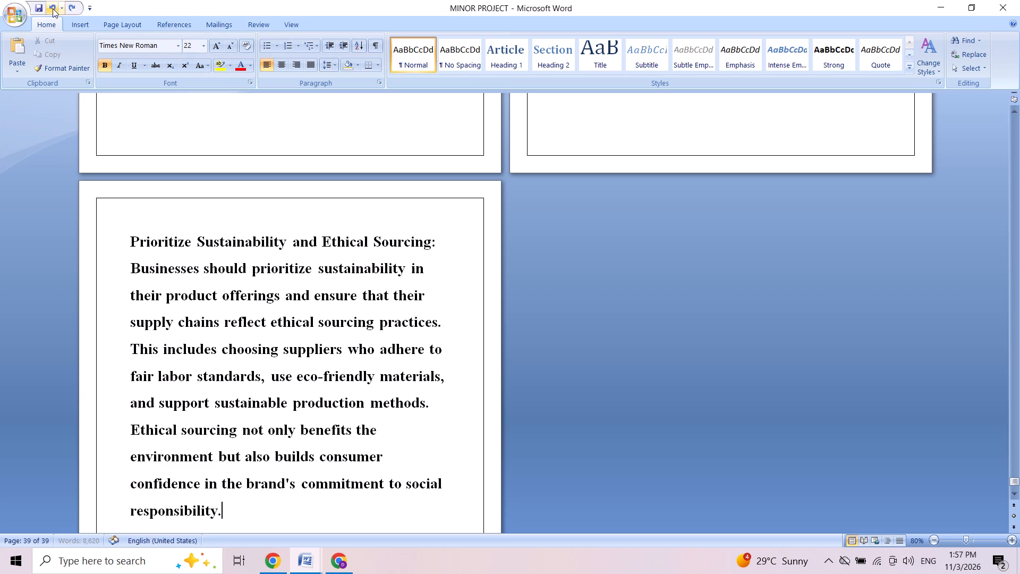
left_click(53, 9)
left_click(53, 9)
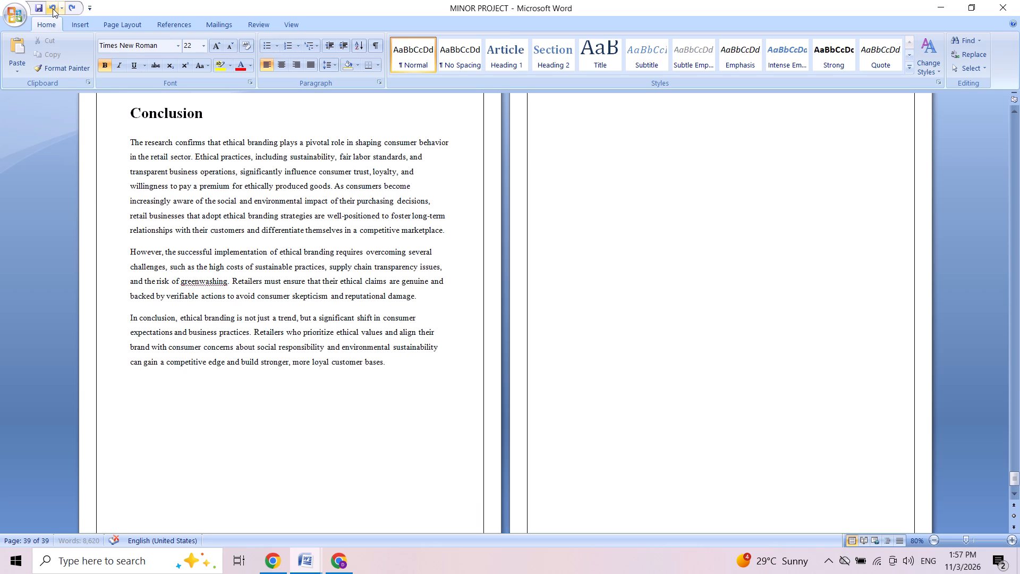
Paste the copied retail suggestions text on the page after the Conclusion in non-bold 12 pt Times New Roman.
double_click(97, 61)
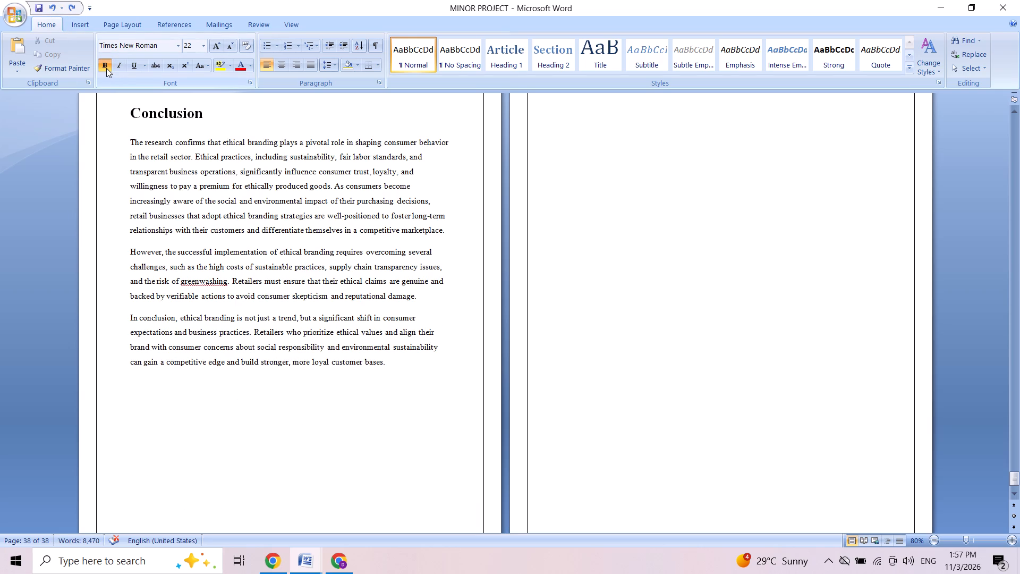
left_click(106, 68)
triple_click(230, 48)
left_click(230, 48)
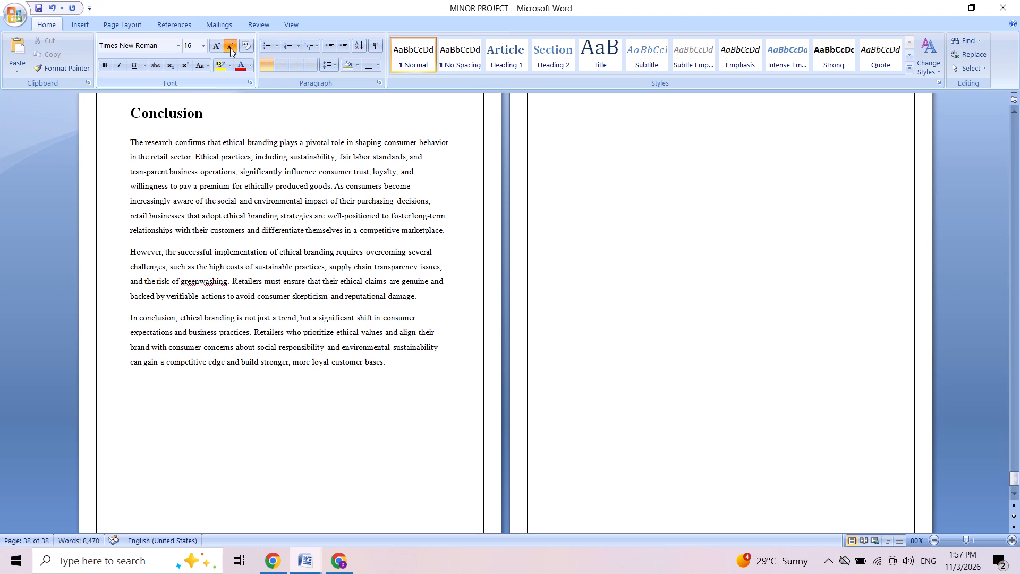
left_click(230, 48)
key("ctrl+v")
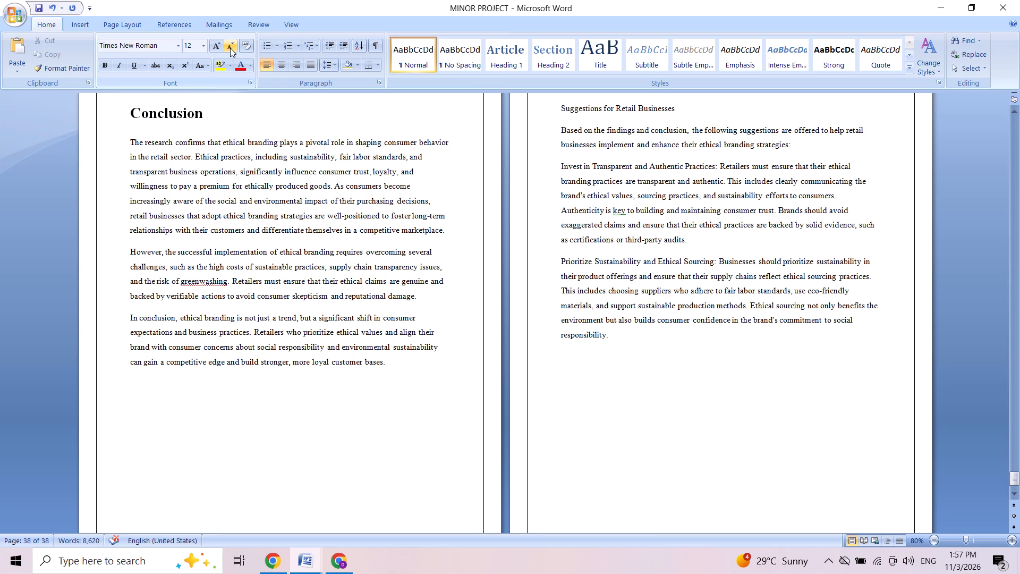
key("Down")
key("Up")
key("Up")
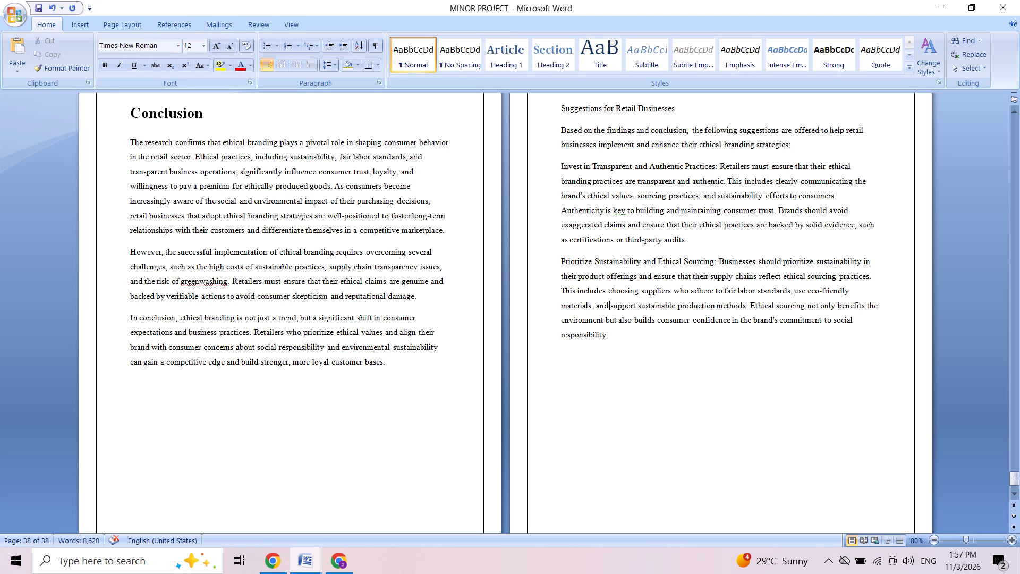
Format the heading "Suggestions for Retail Businesses" as bold at 22 pt.
left_click(558, 111)
left_click_drag(558, 110, 614, 109)
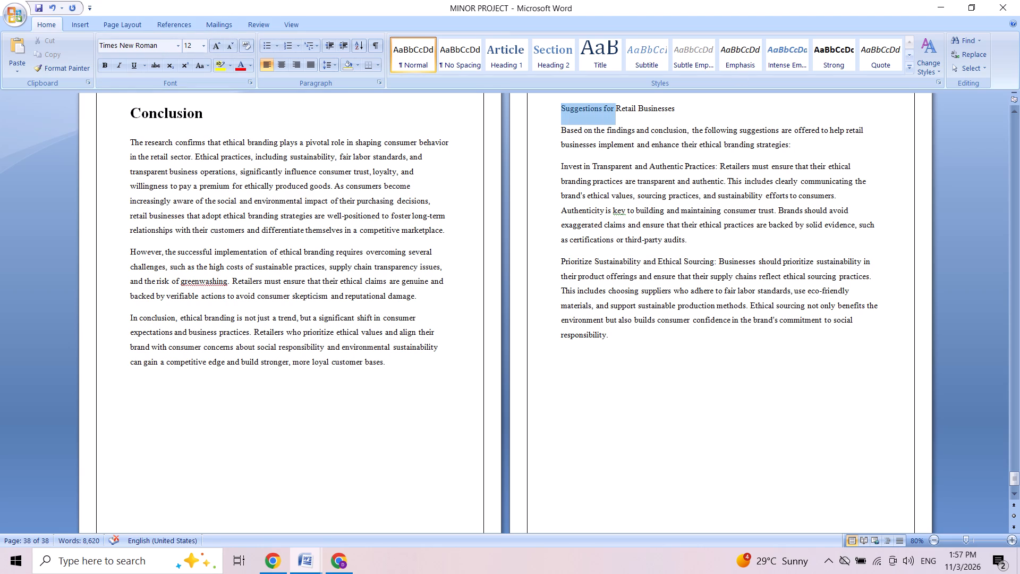
left_click_drag(614, 109, 679, 111)
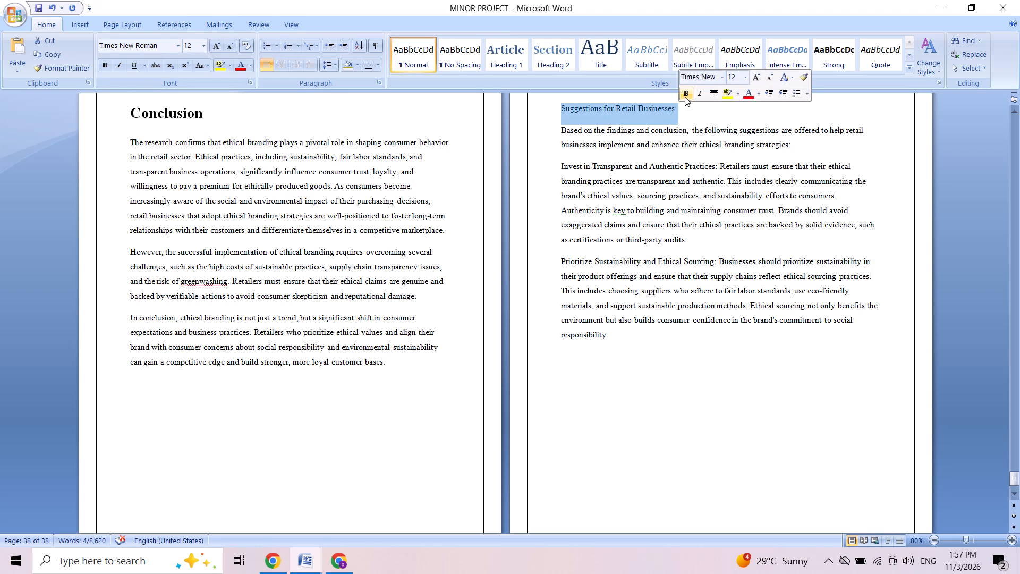
left_click(685, 97)
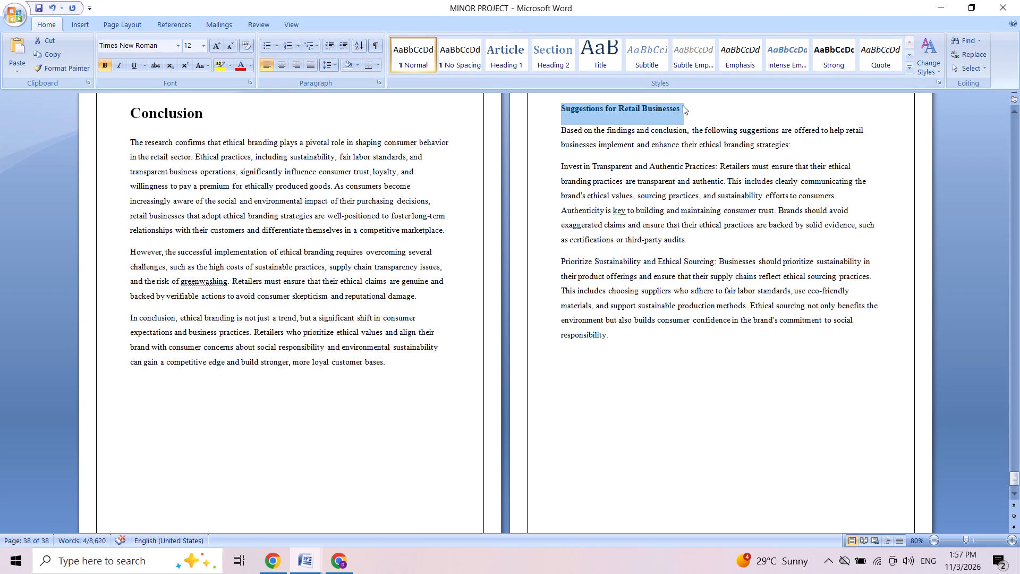
left_click(683, 105)
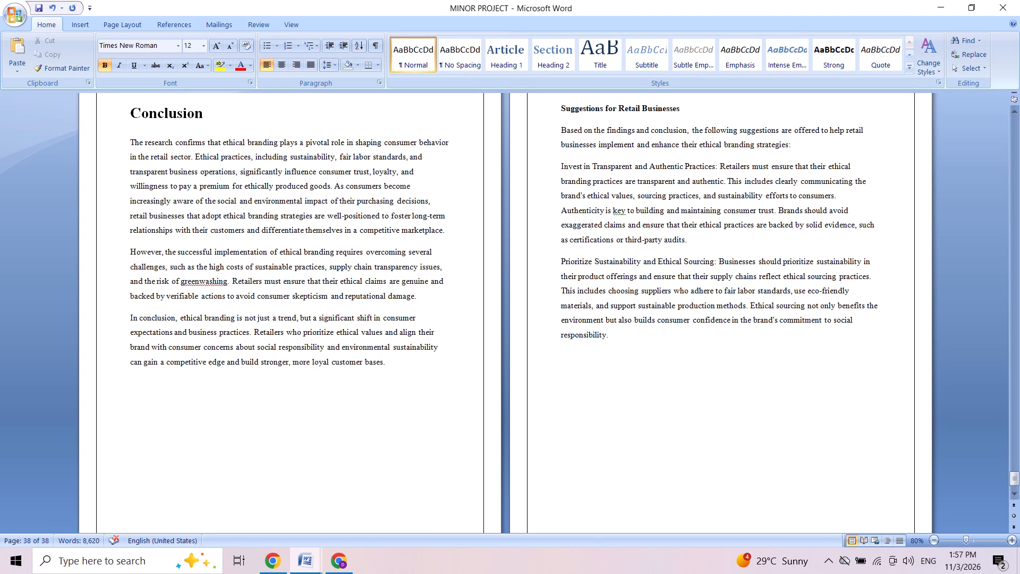
left_click_drag(559, 111, 669, 111)
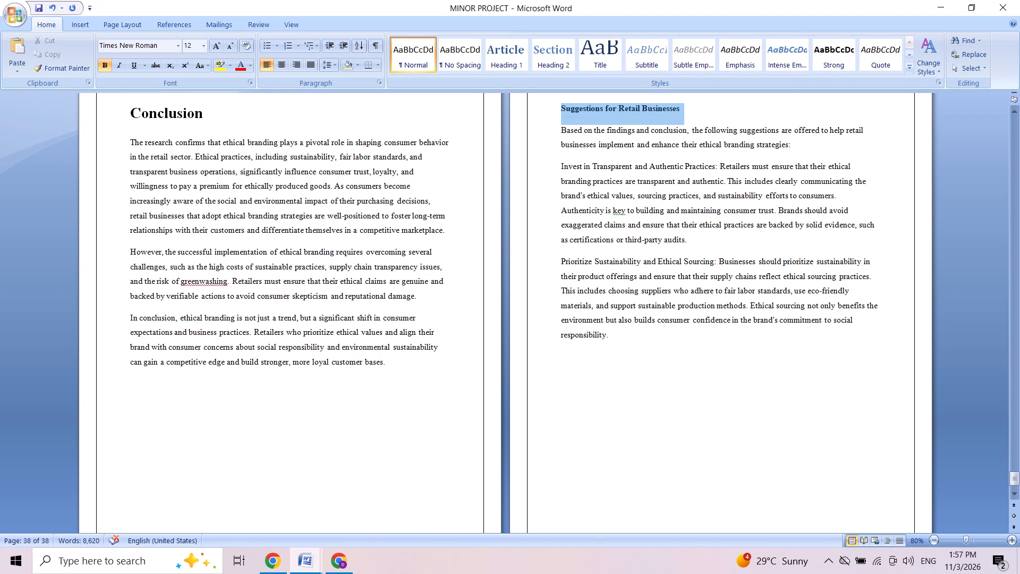
left_click_drag(669, 111, 697, 110)
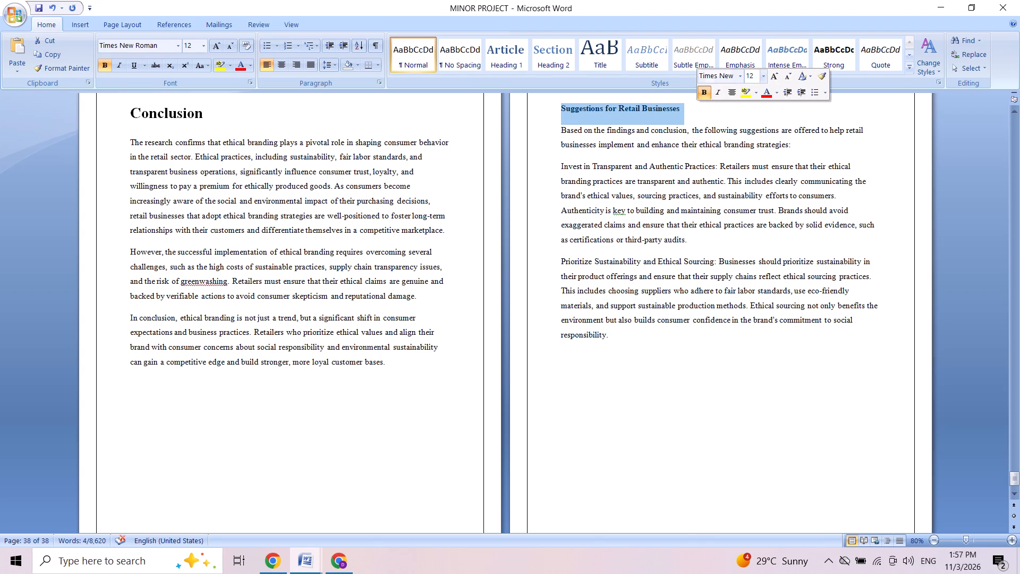
left_click(777, 77)
left_click(777, 77)
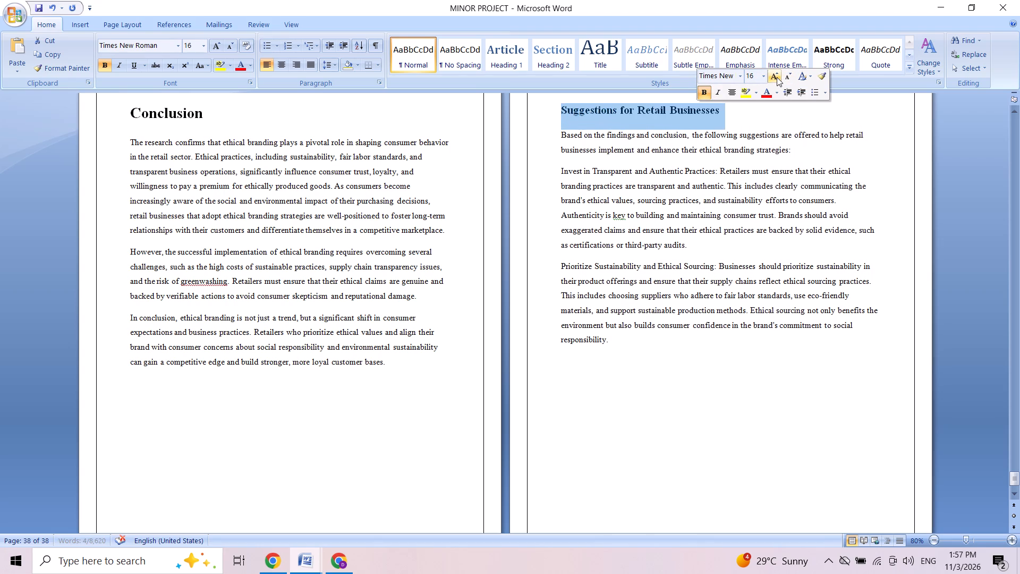
left_click(777, 77)
left_click(777, 77)
left_click(777, 77)
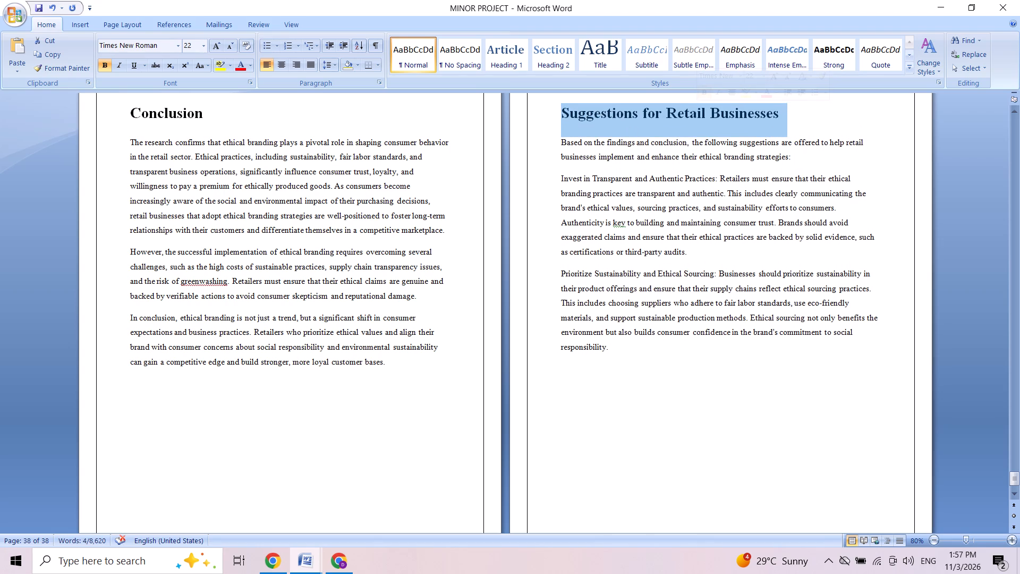
Make the lead-in "Invest in Transparent and Authentic Practices:" bold at 14 pt and turn its paragraph into a bullet point.
left_click(559, 179)
left_click_drag(559, 179, 579, 178)
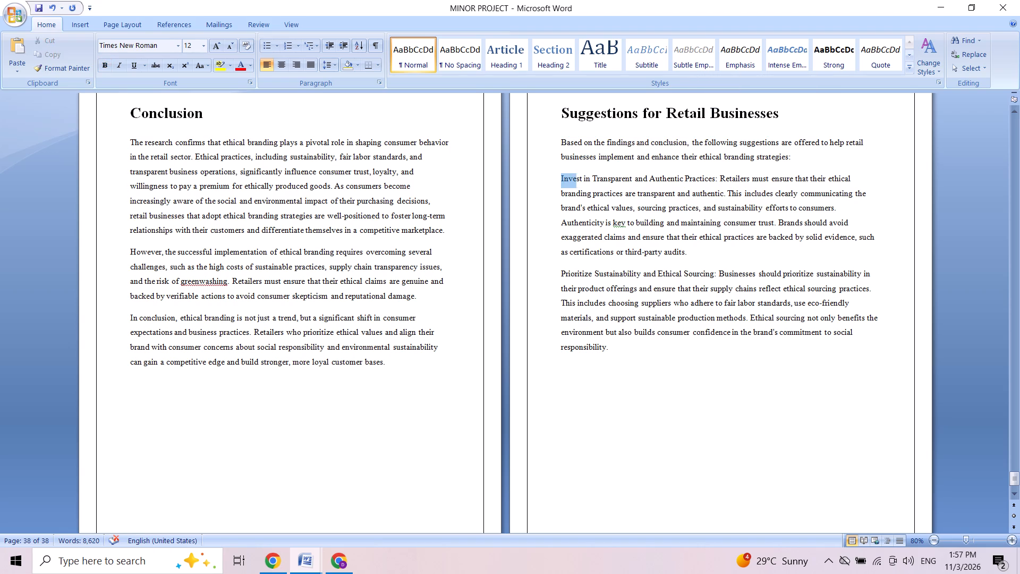
left_click_drag(579, 178, 718, 184)
left_click(722, 170)
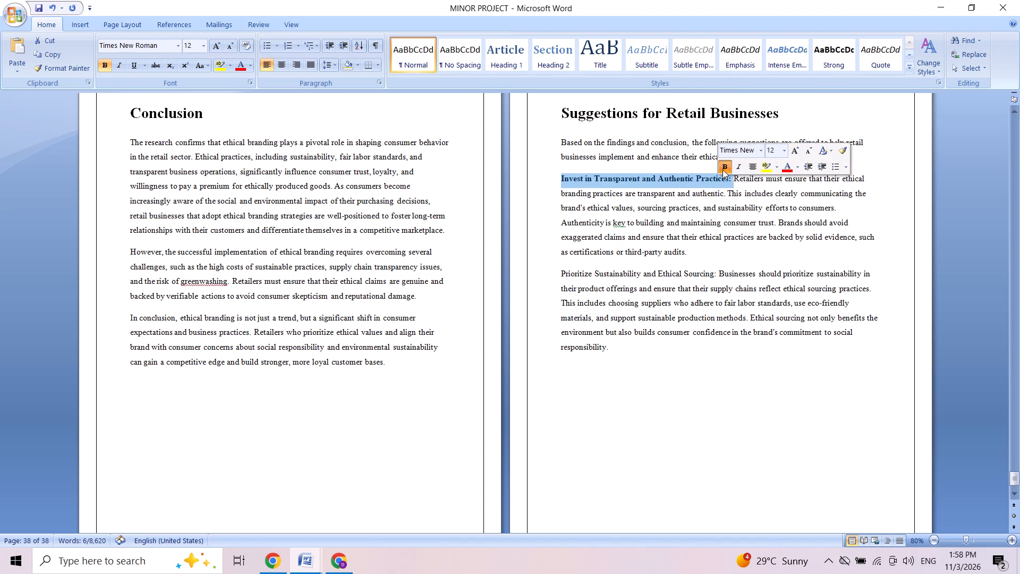
left_click(795, 153)
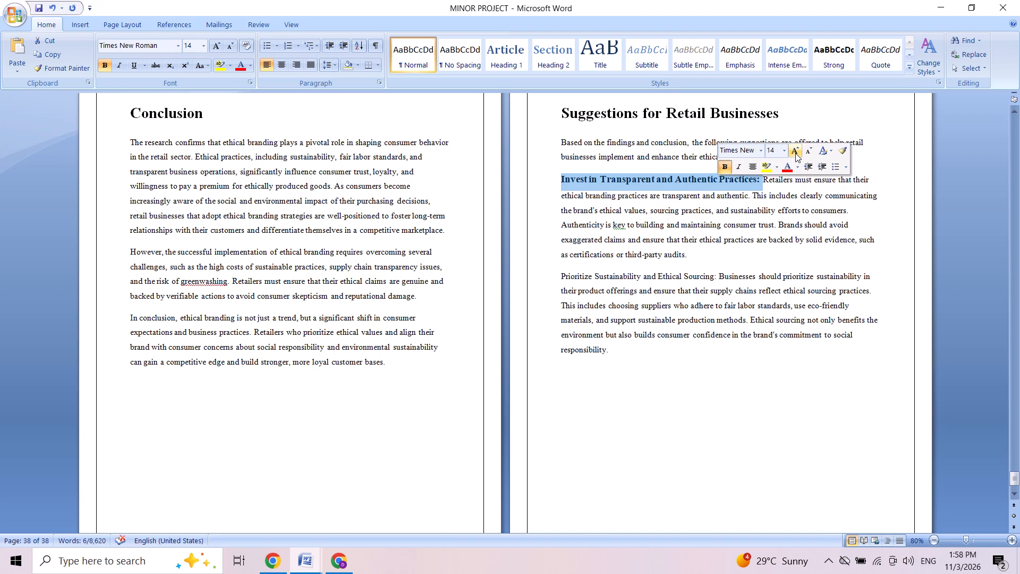
left_click(835, 171)
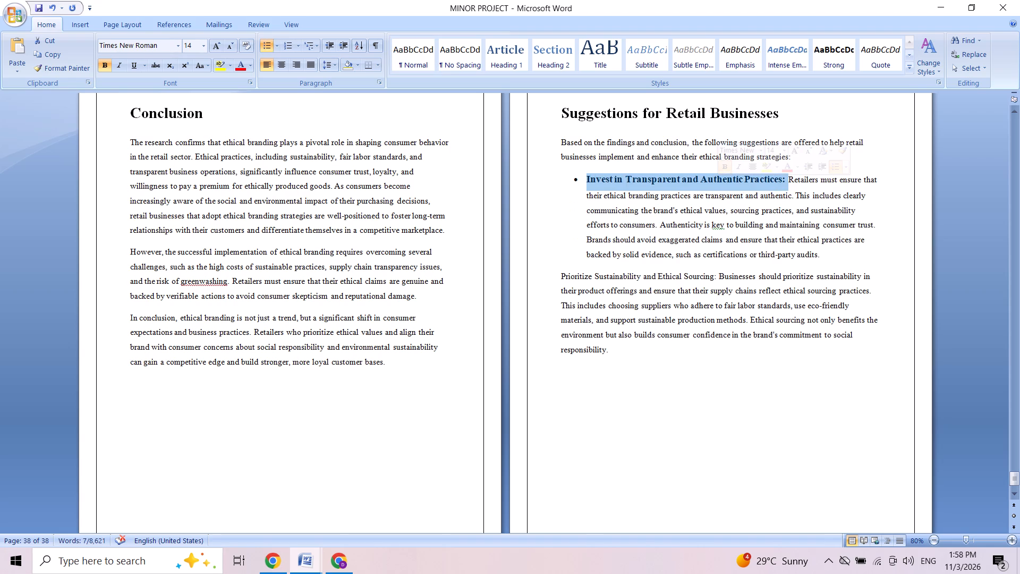
Make the lead-in "Prioritize Sustainability and Ethical Sourcing" bold at 14 pt and turn its paragraph into a bullet point.
left_click(560, 272)
left_click_drag(560, 272, 709, 282)
left_click(717, 267)
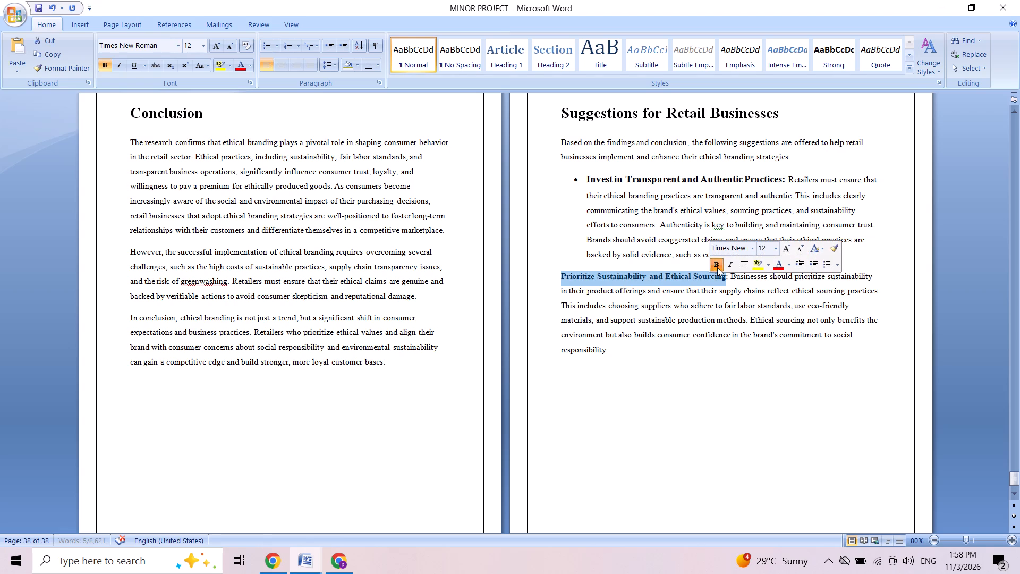
left_click(823, 264)
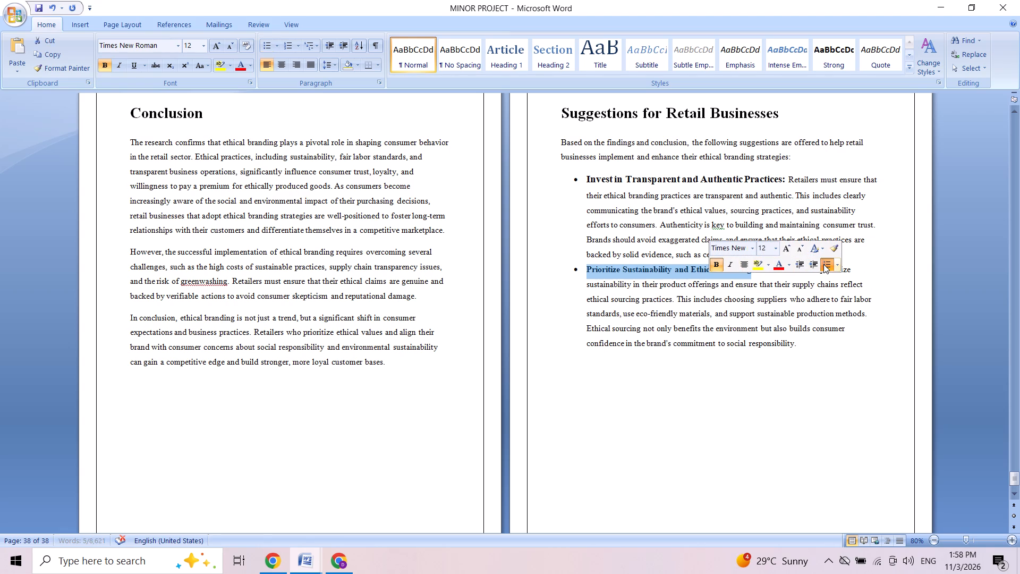
left_click(789, 251)
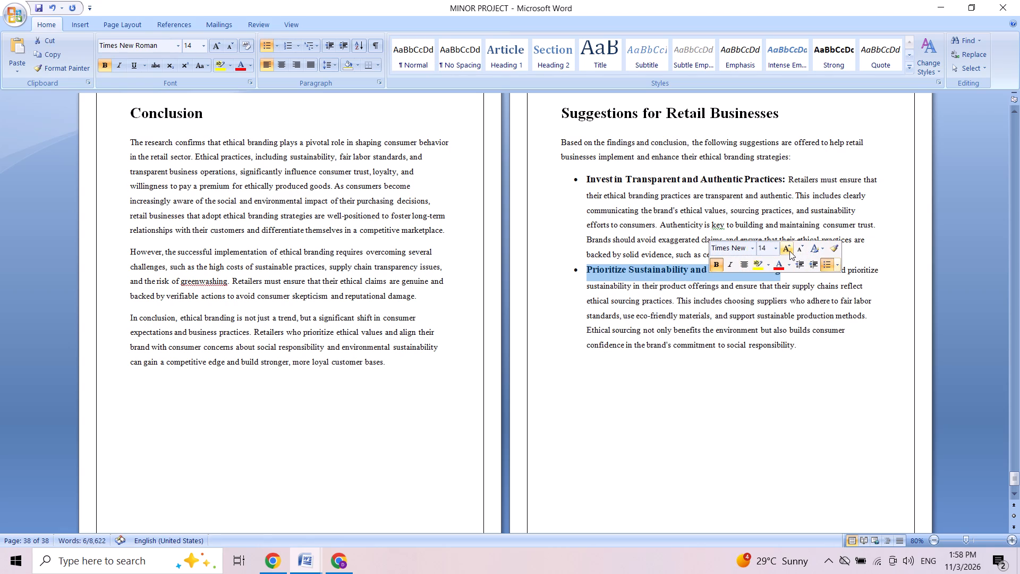
left_click(800, 359)
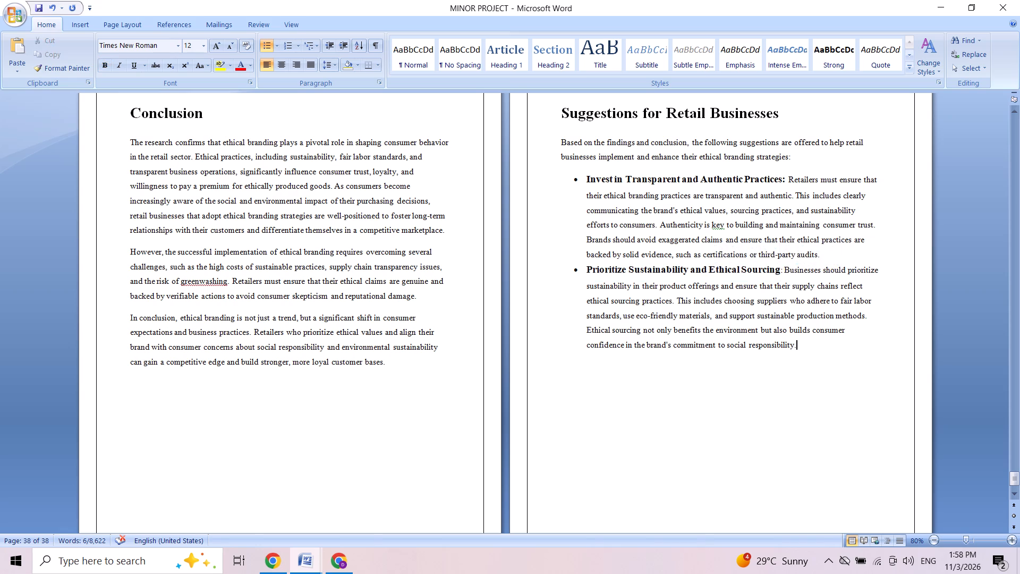
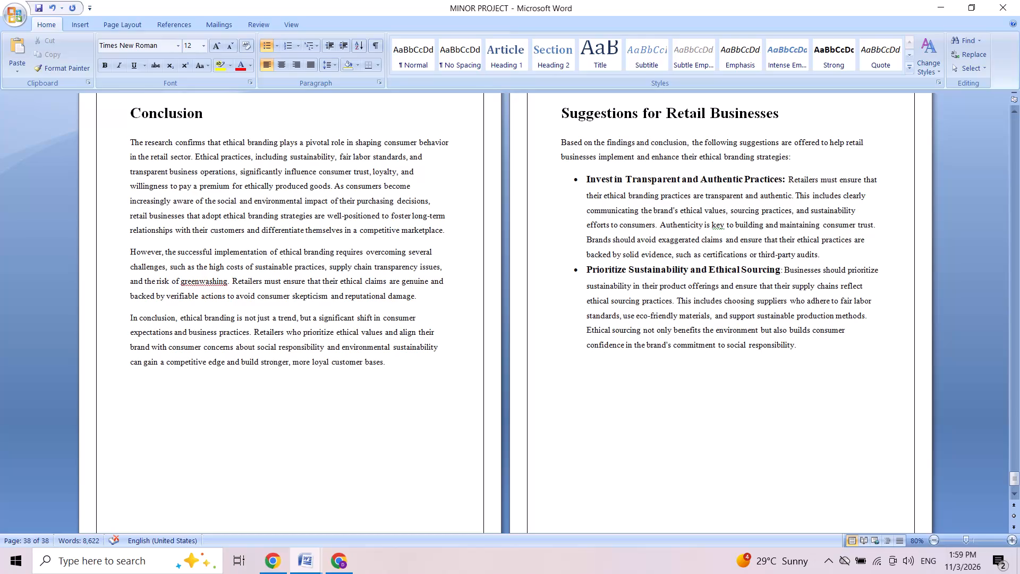
Remove the bullet from the "Invest in Transparent and Authentic Practices:" paragraph and number it "1." instead.
left_click(580, 174)
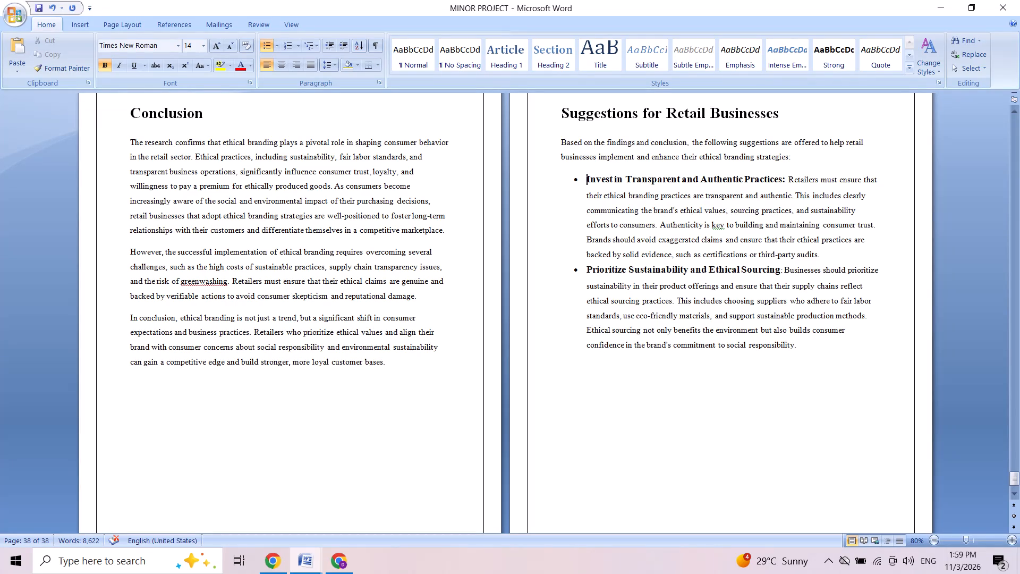
left_click(267, 49)
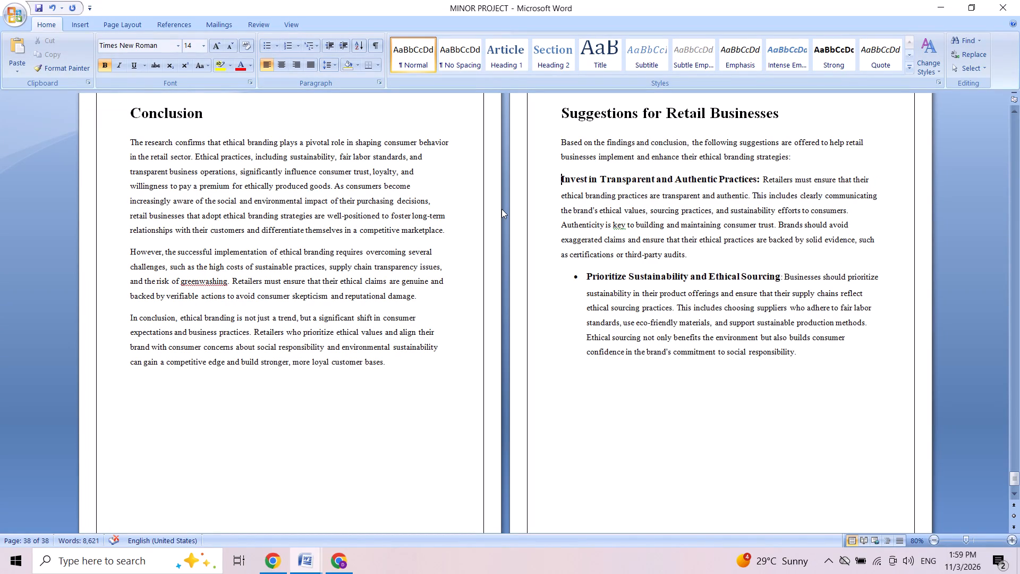
key("1")
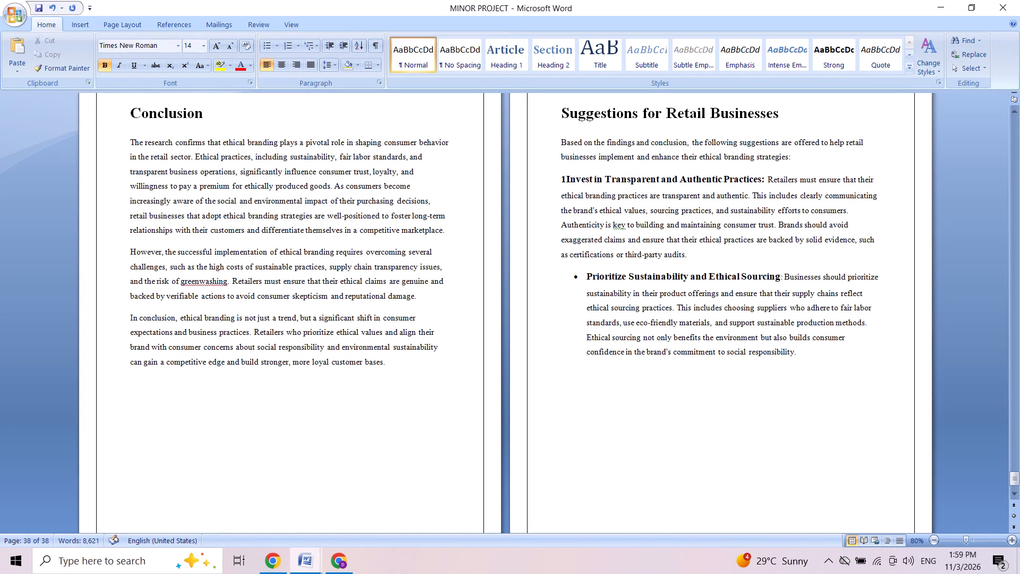
key("period")
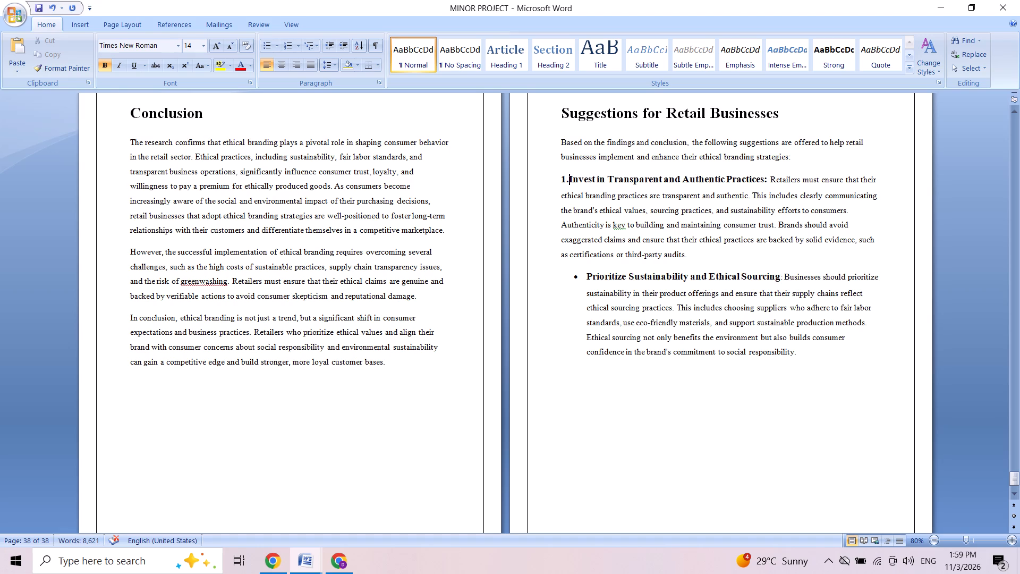
Remove the bullet from the "Prioritize Sustainability and Ethical Sourcing" paragraph and number it "2." instead.
left_click(579, 278)
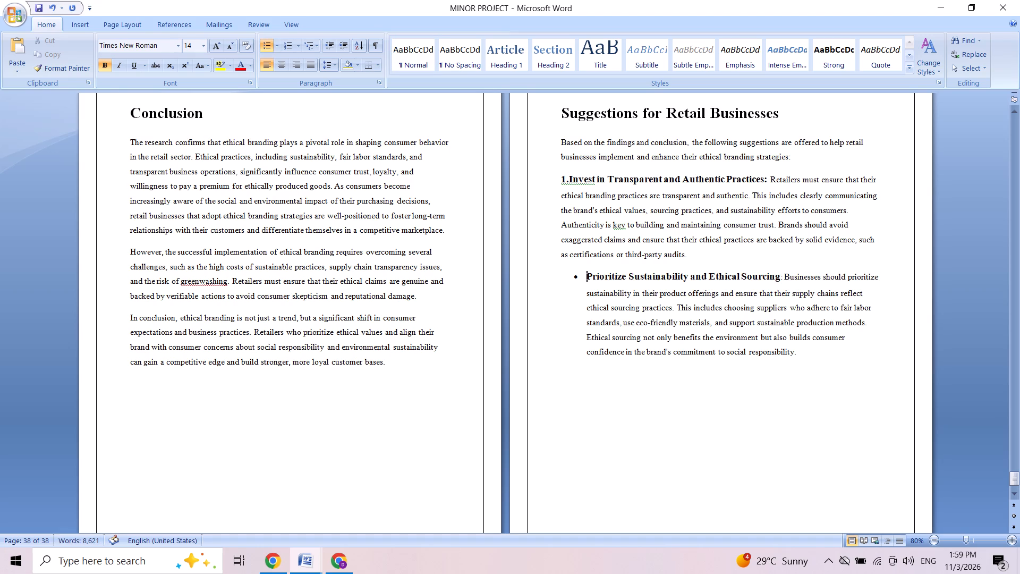
left_click(269, 49)
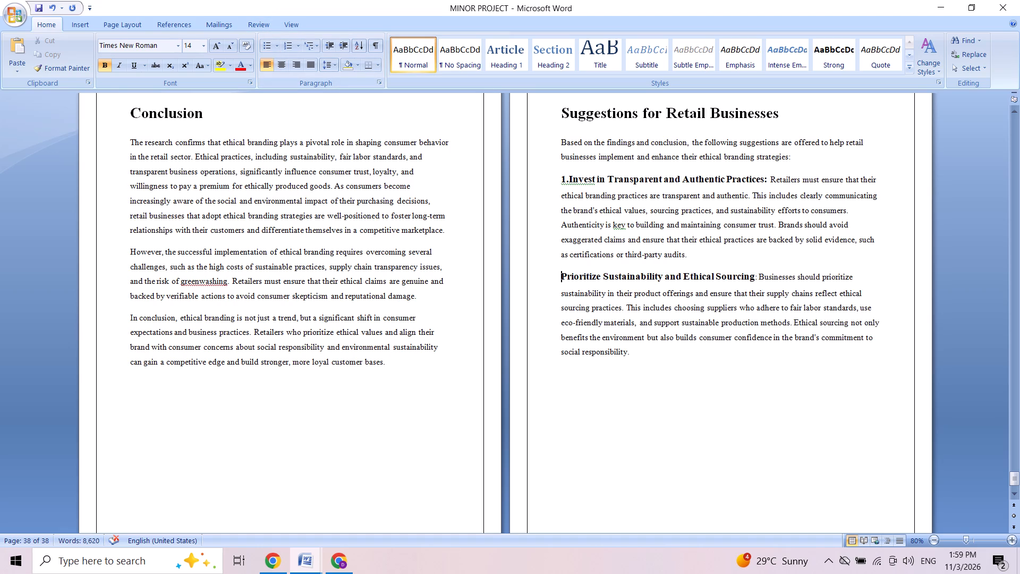
key("2")
key("period")
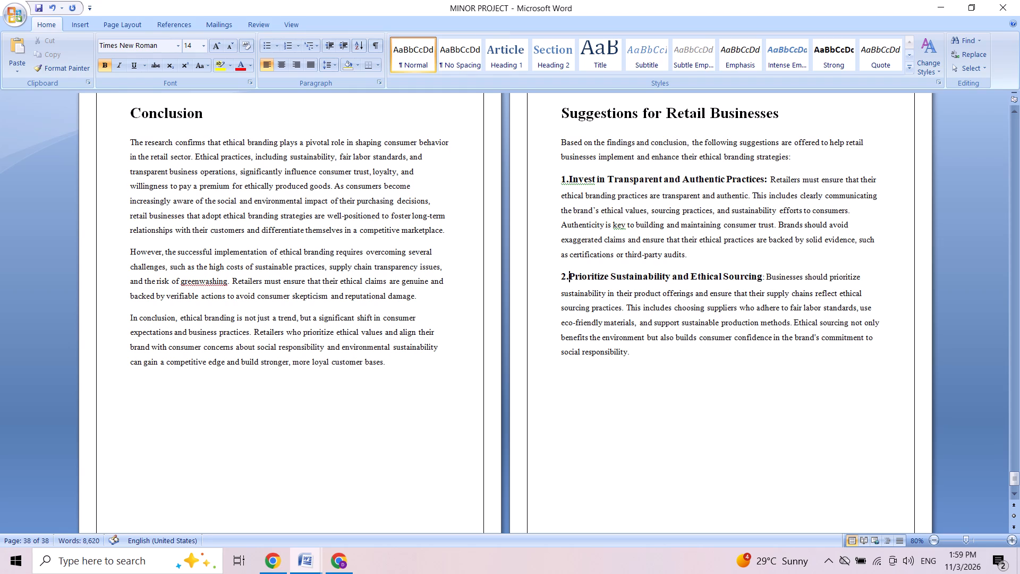
left_click(636, 355)
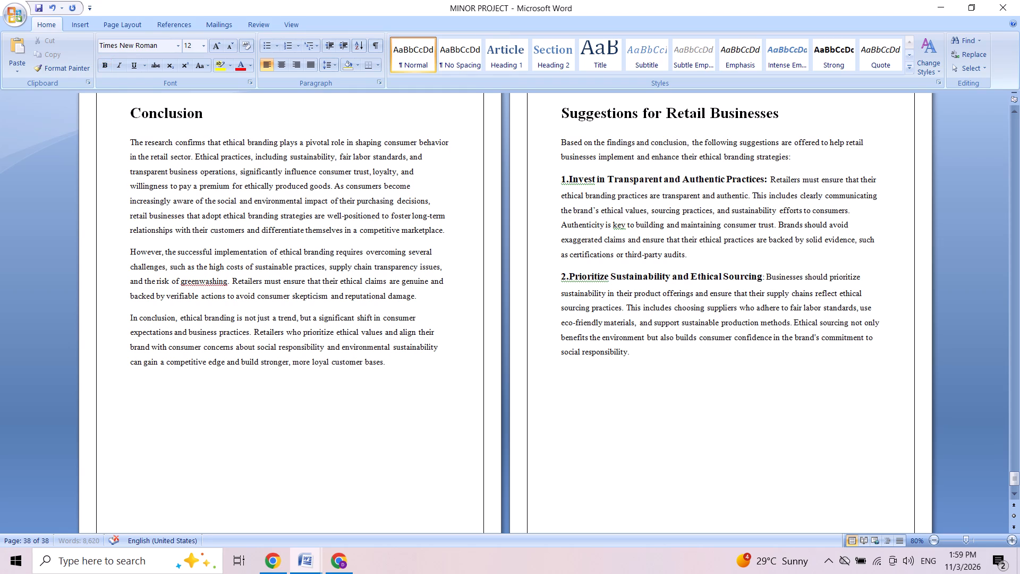
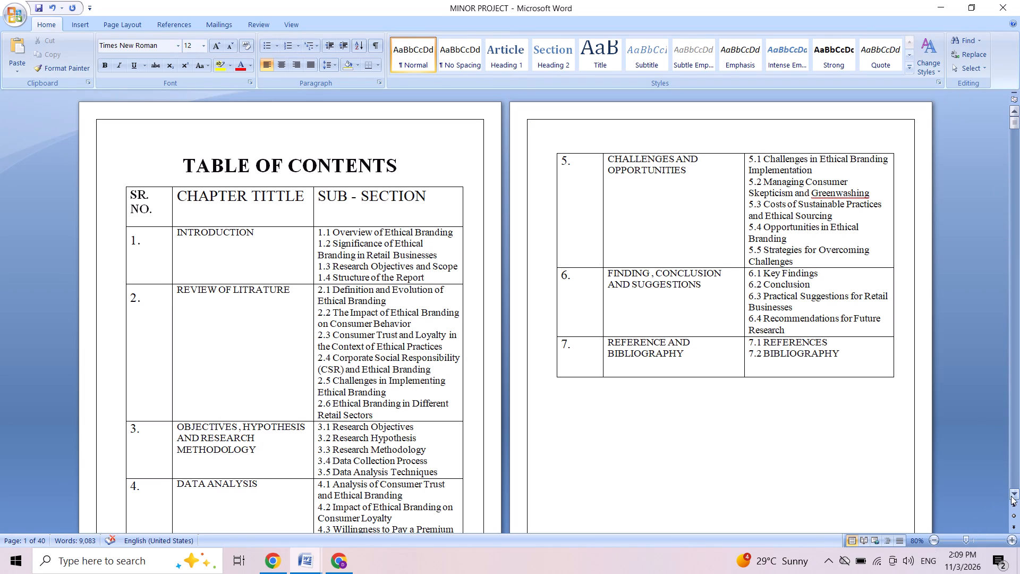
Review the report from the table of contents through all chapters to the last suggestions for retail businesses.
left_click_drag(1011, 494, 1009, 490)
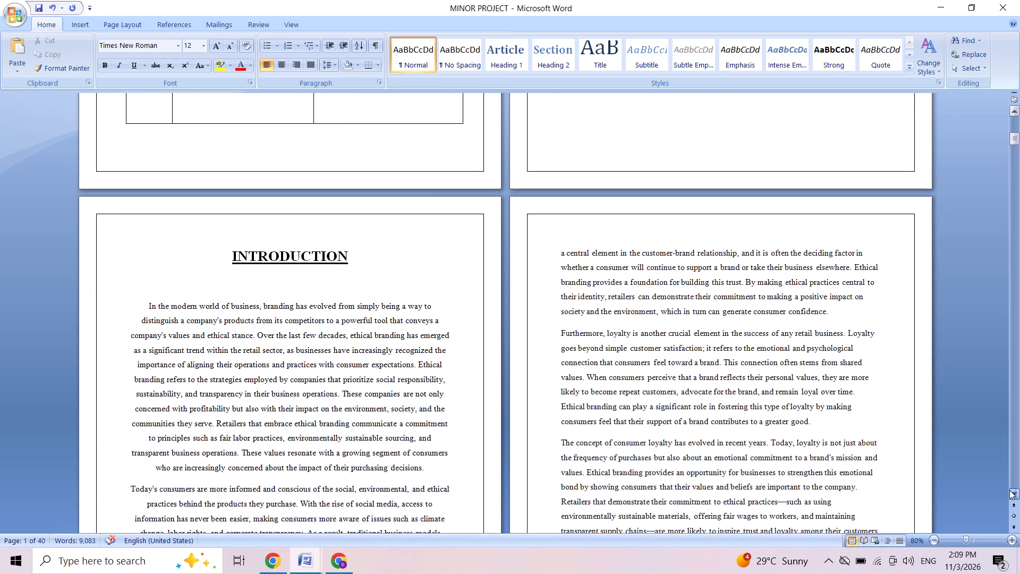
left_click_drag(1009, 490, 1009, 489)
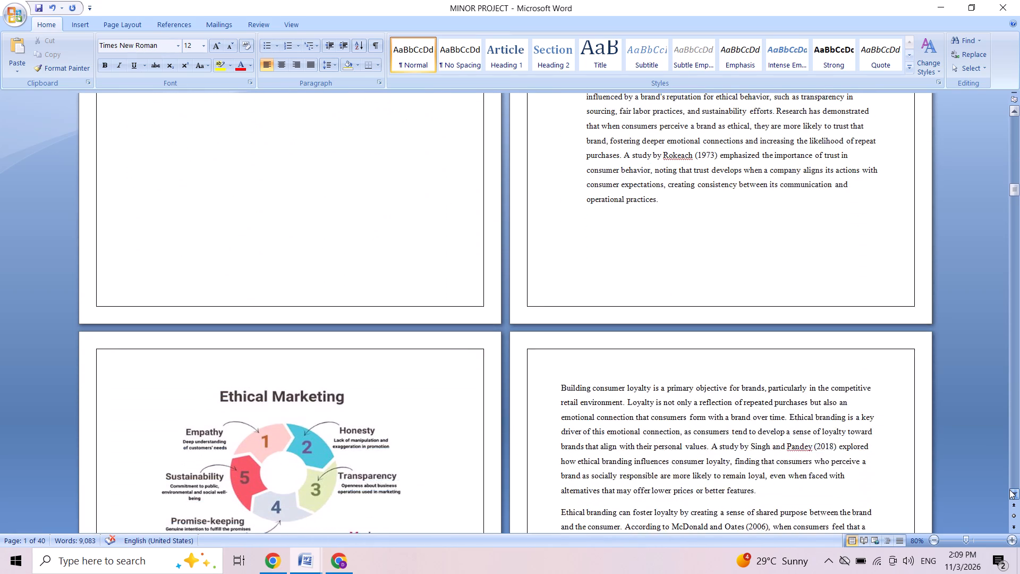
left_click_drag(1009, 489, 1009, 489)
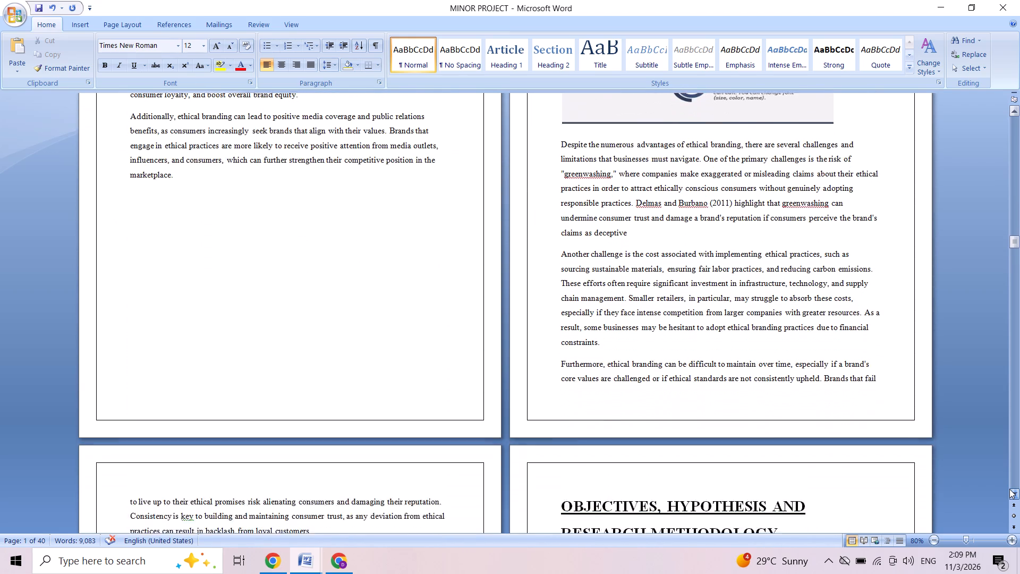
left_click_drag(1009, 489, 1010, 488)
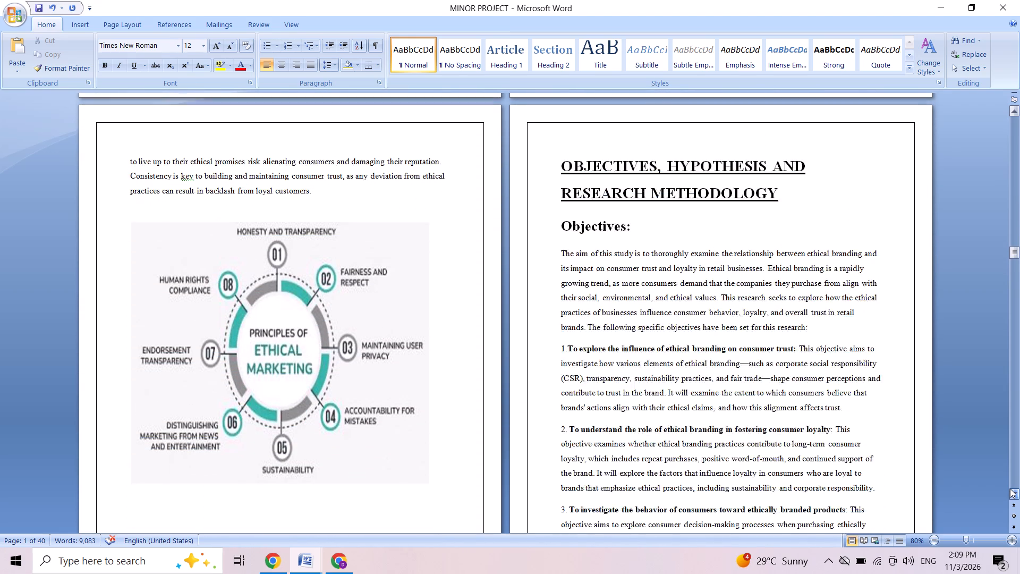
left_click_drag(1010, 488, 1011, 488)
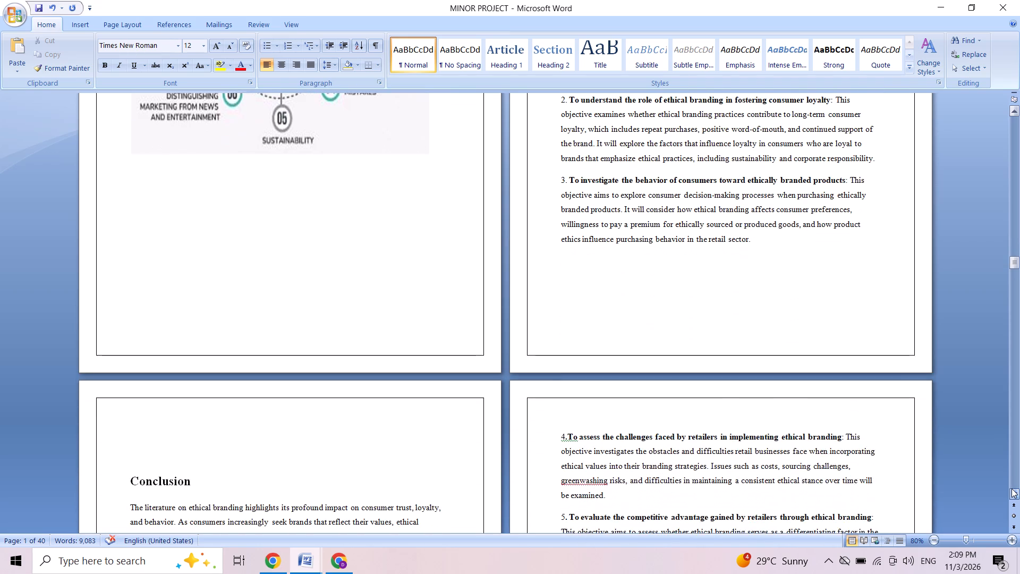
left_click_drag(1011, 488, 1010, 489)
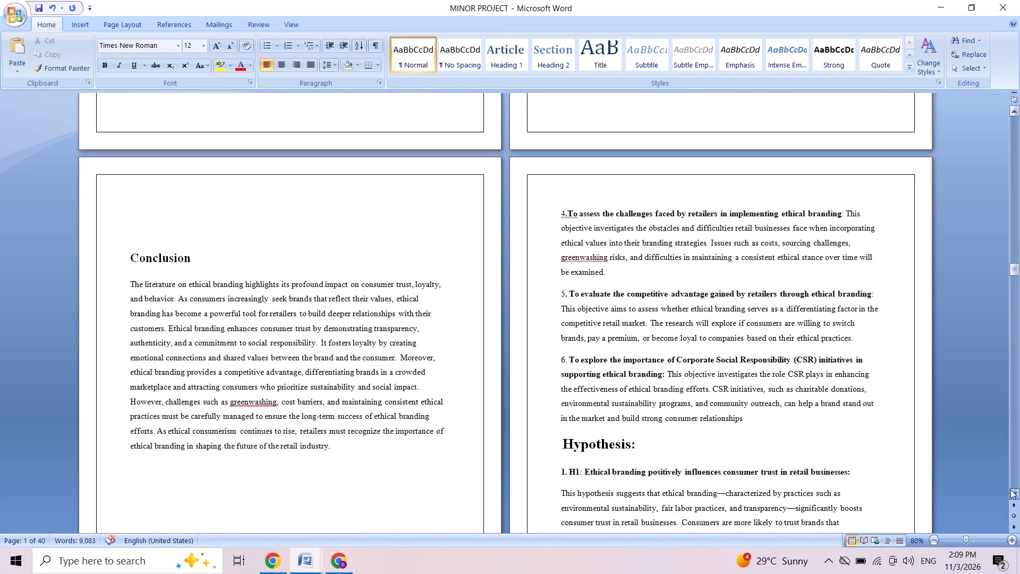
left_click_drag(1010, 489, 1015, 489)
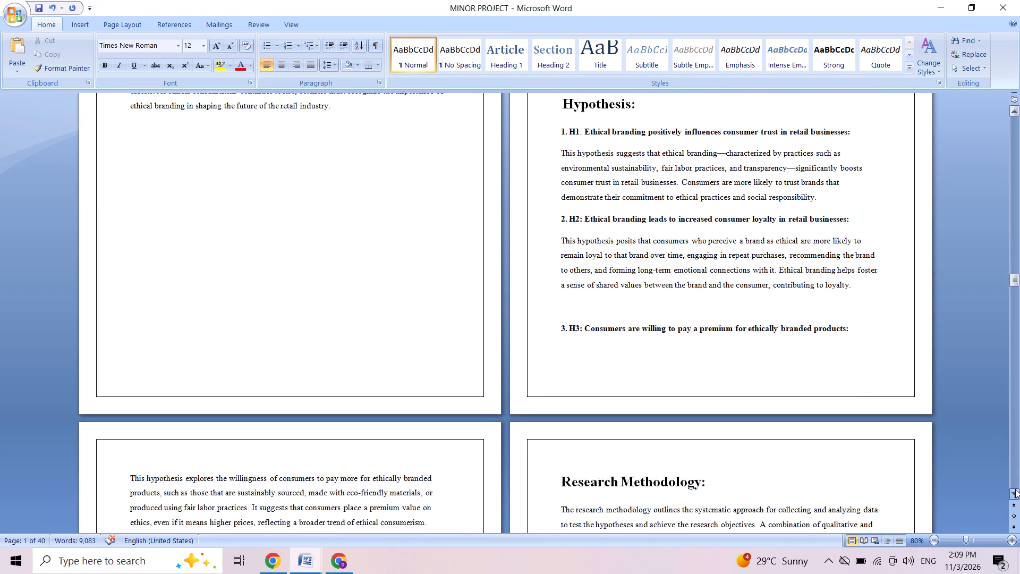
left_click_drag(1015, 489, 1016, 489)
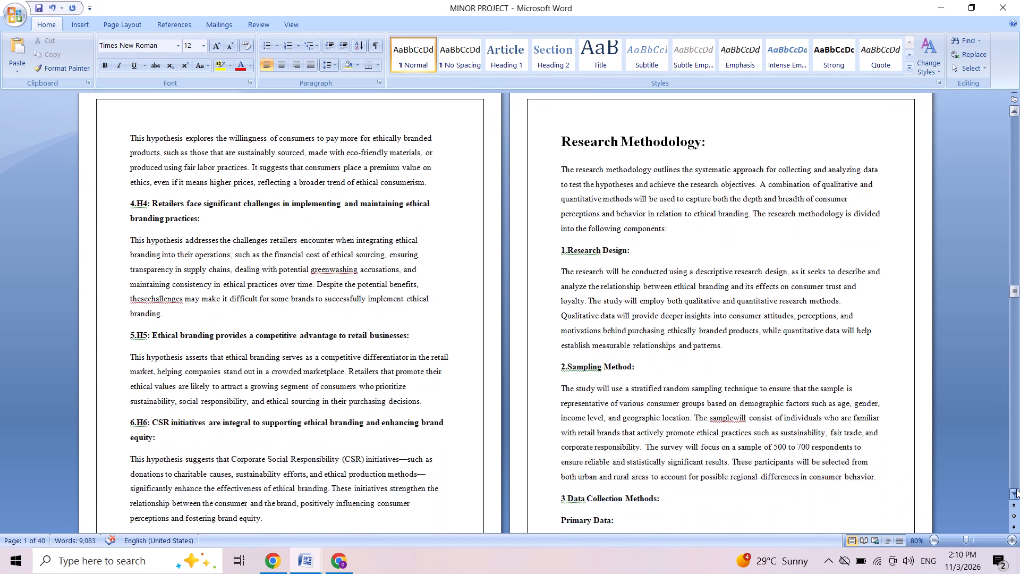
left_click_drag(1016, 489, 1017, 489)
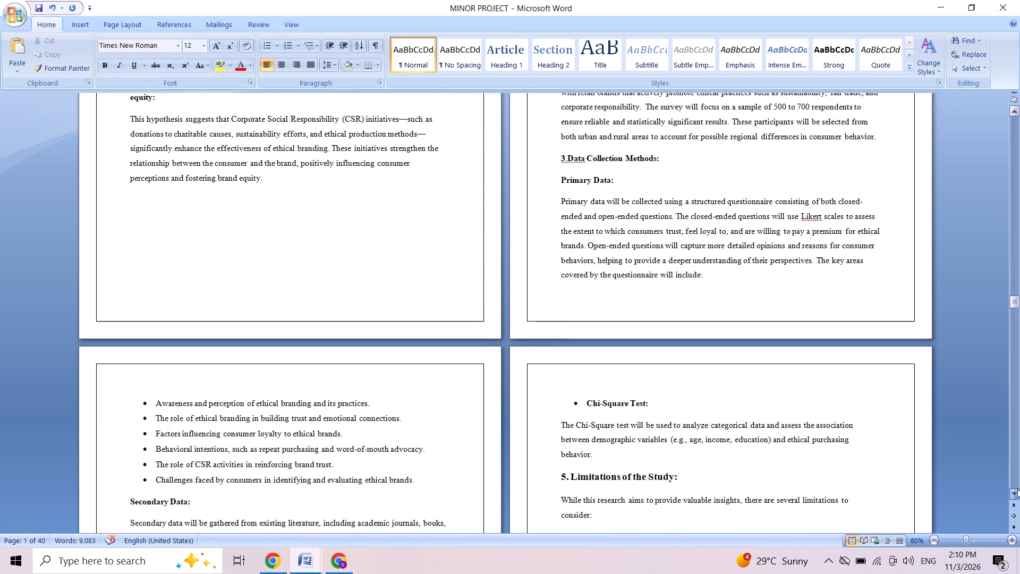
left_click_drag(1017, 489, 1018, 489)
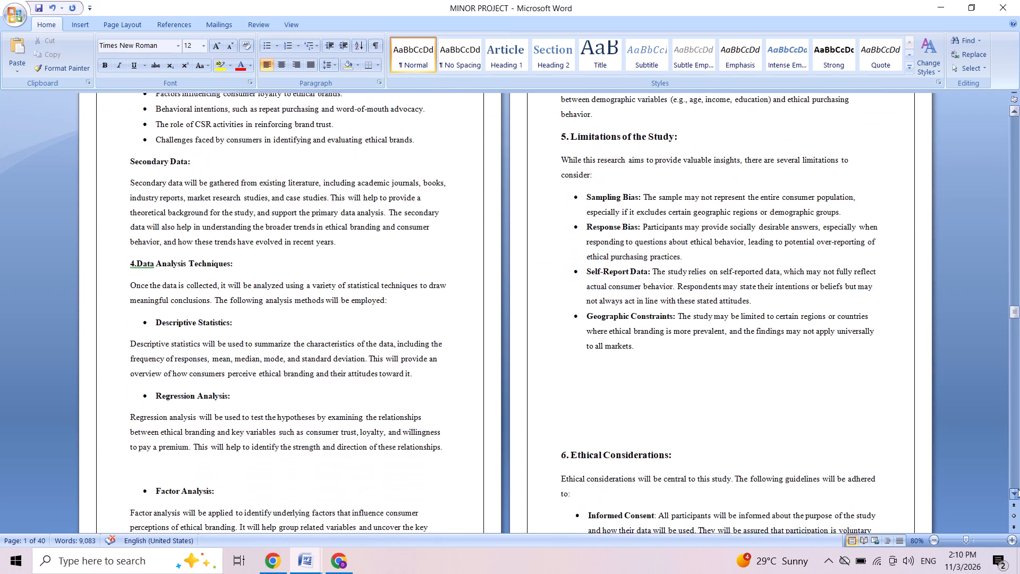
left_click_drag(1018, 489, 1018, 489)
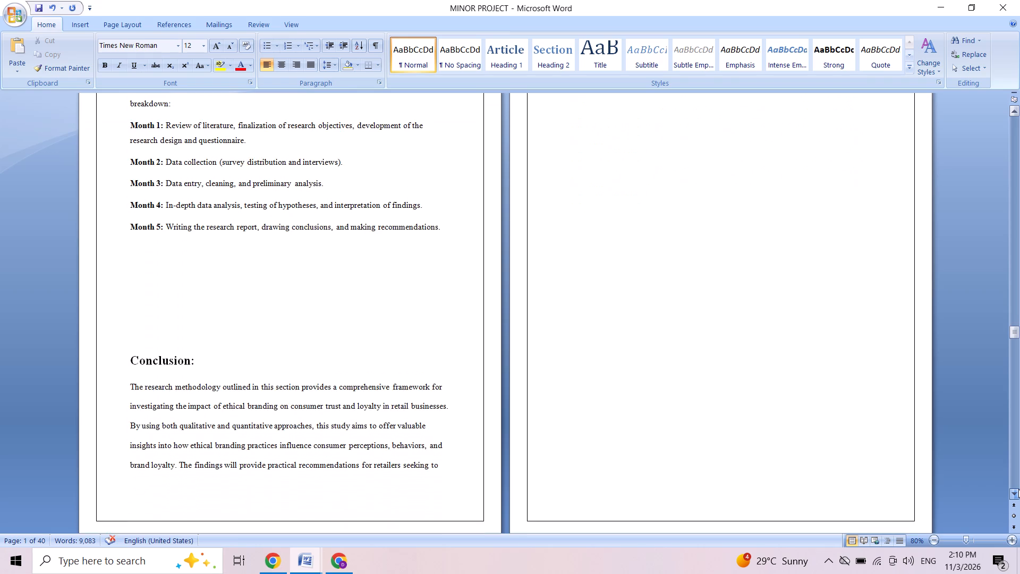
left_click_drag(1018, 489, 1019, 489)
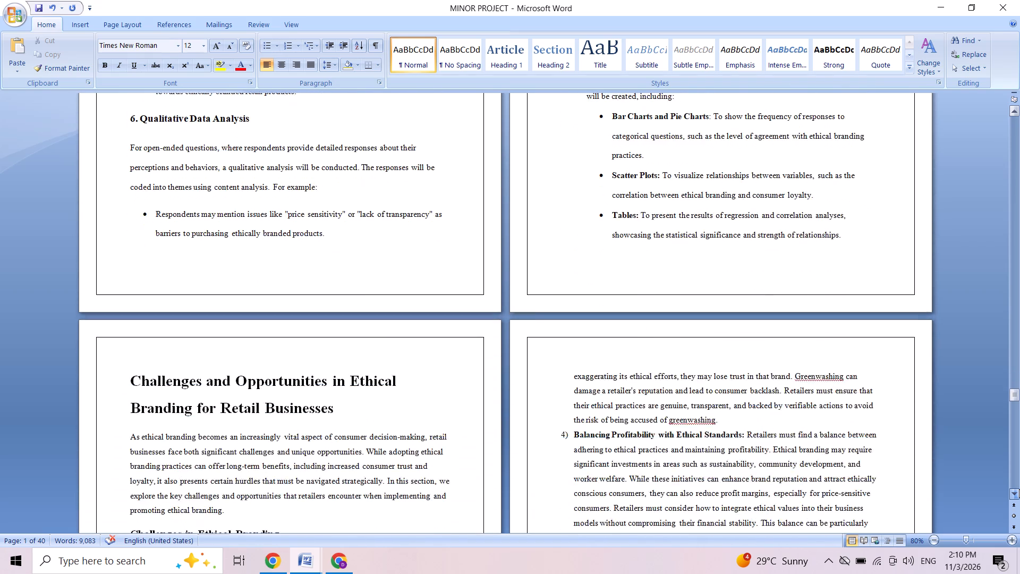
left_click_drag(1019, 489, 1019, 489)
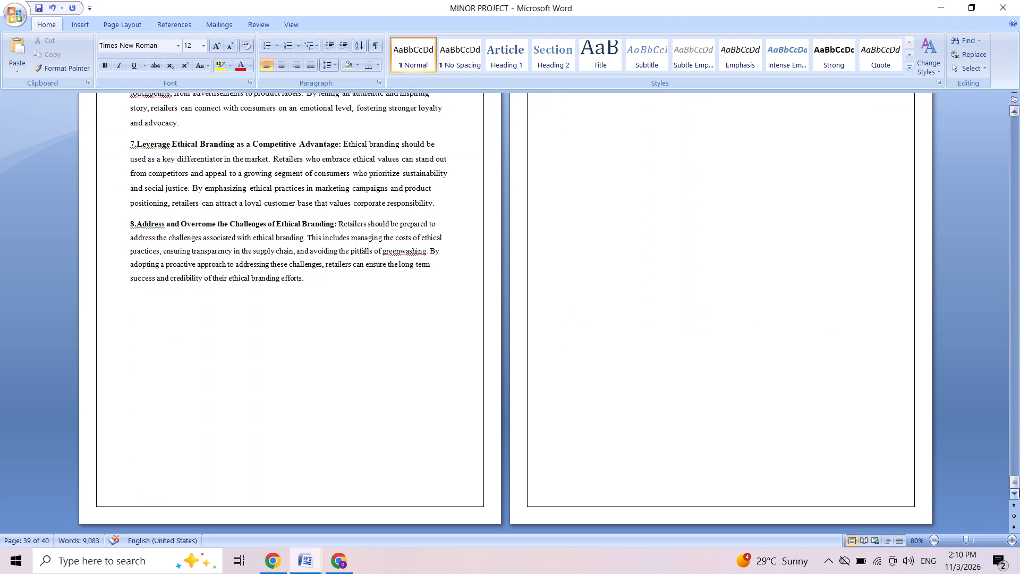
Insert a blank page after the closing paragraph ending in "marketing and customer engagement.".
left_click(779, 308)
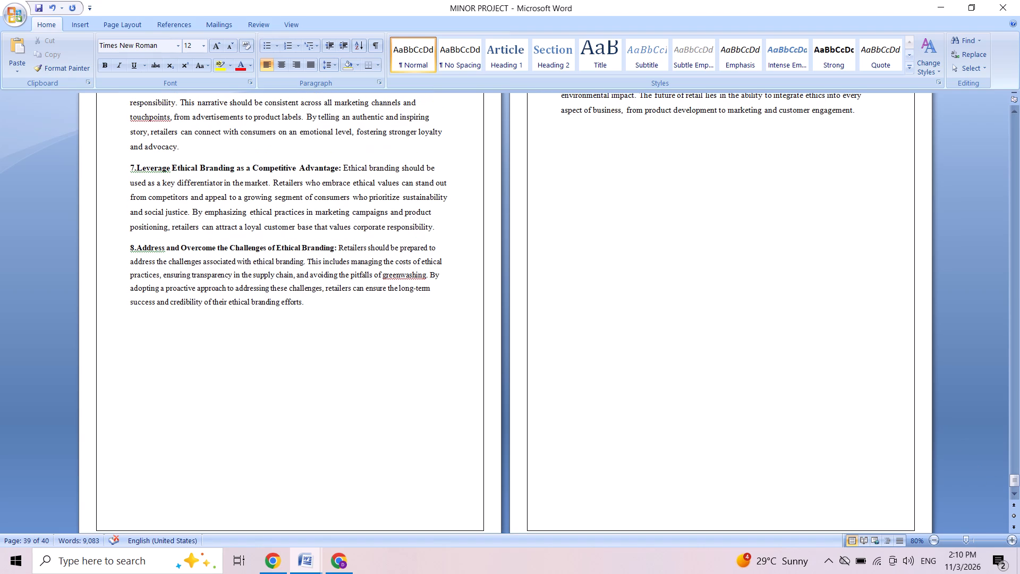
left_click(856, 109)
left_click(81, 26)
left_click(40, 65)
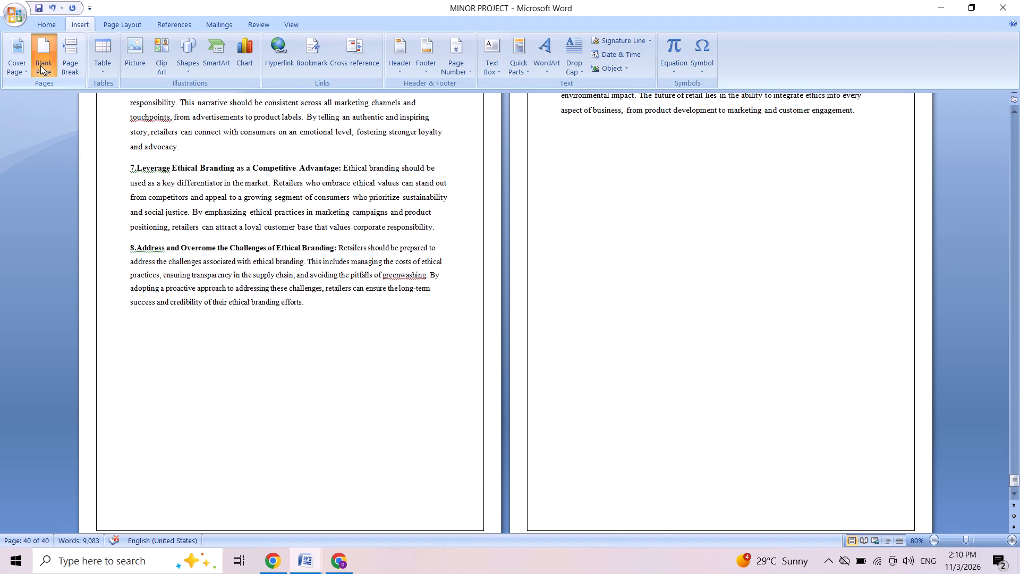
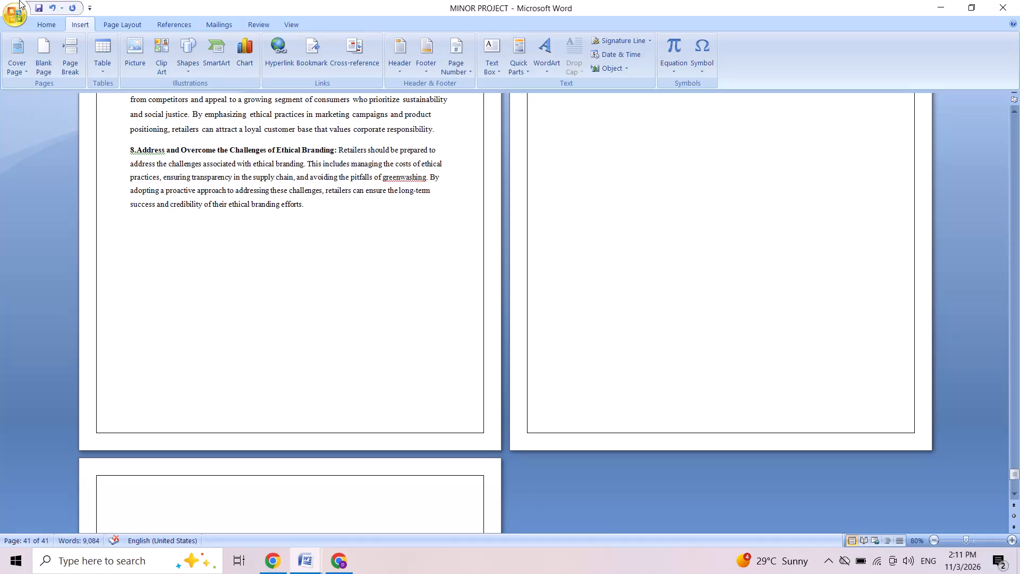
Undo the blank page insertion after the report's closing paragraph.
left_click(54, 11)
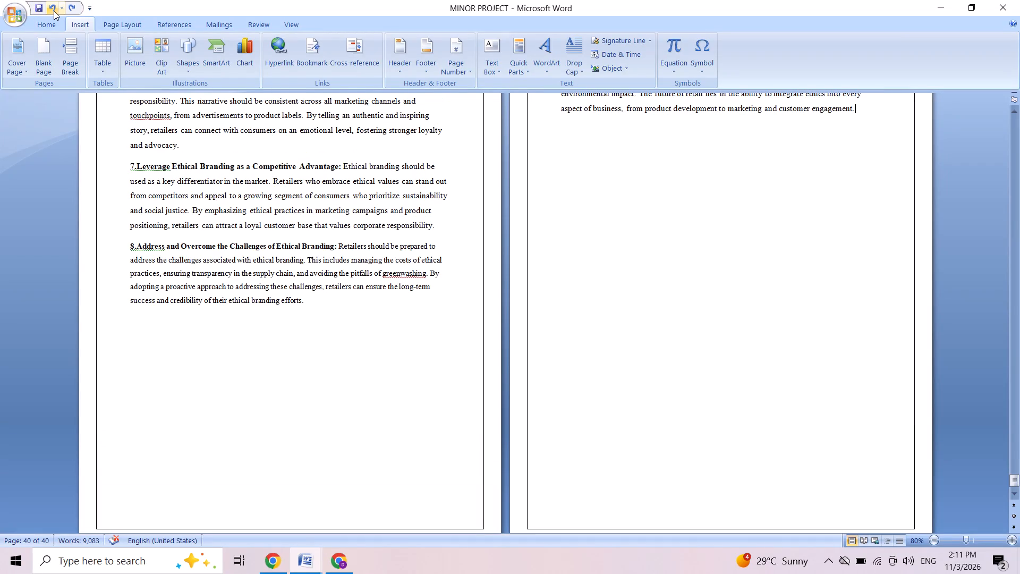
Print all pages of the report with Microsoft Print to PDF, naming the output file wwrr on the Desktop.
key("ctrl+p")
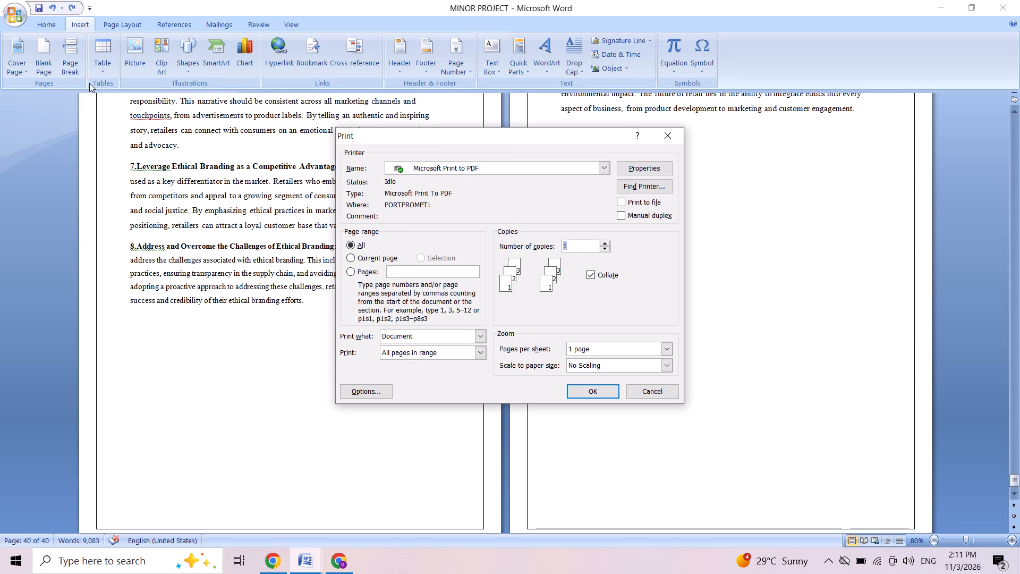
left_click(582, 389)
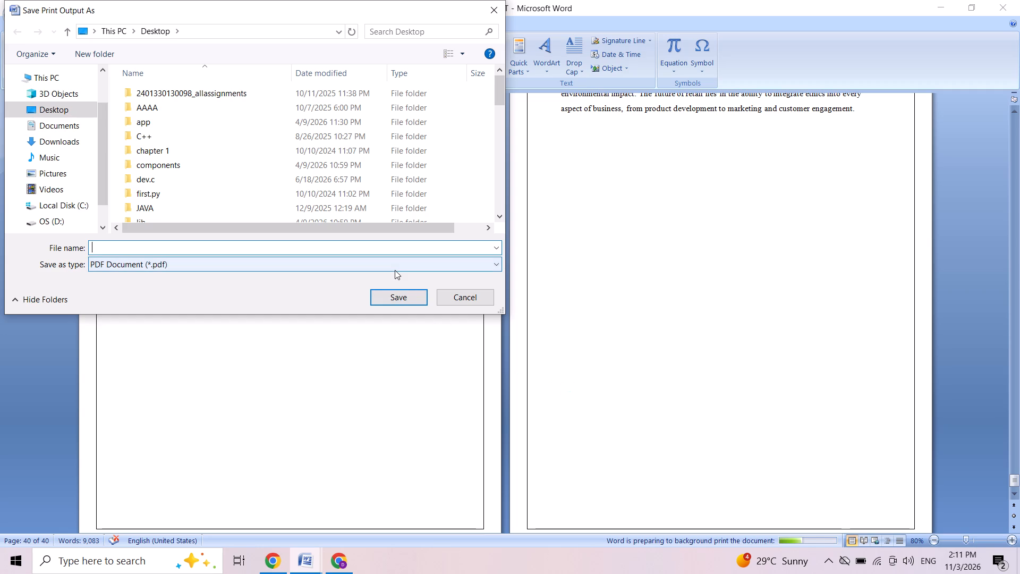
type("ww")
key("r")
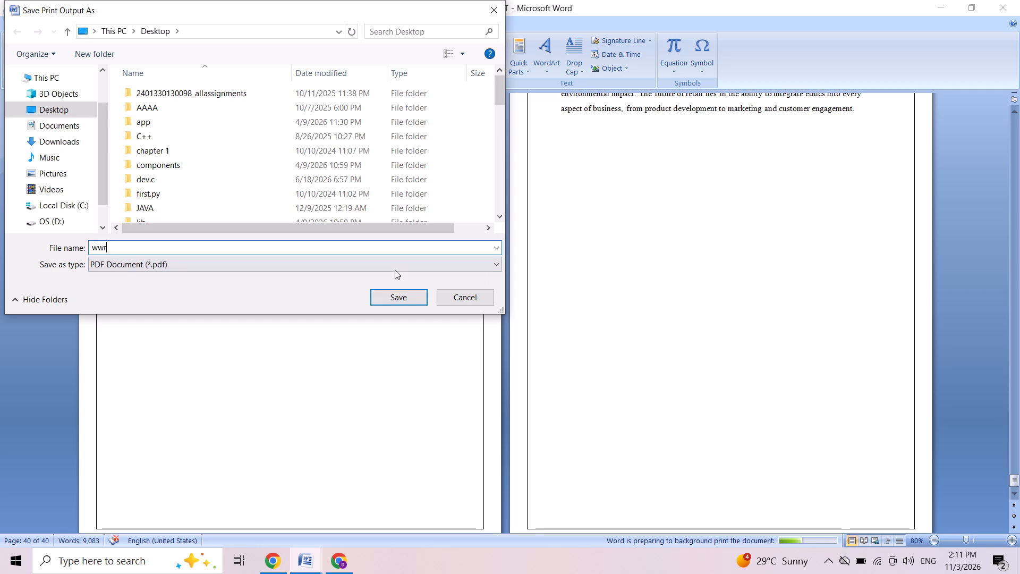
key("r")
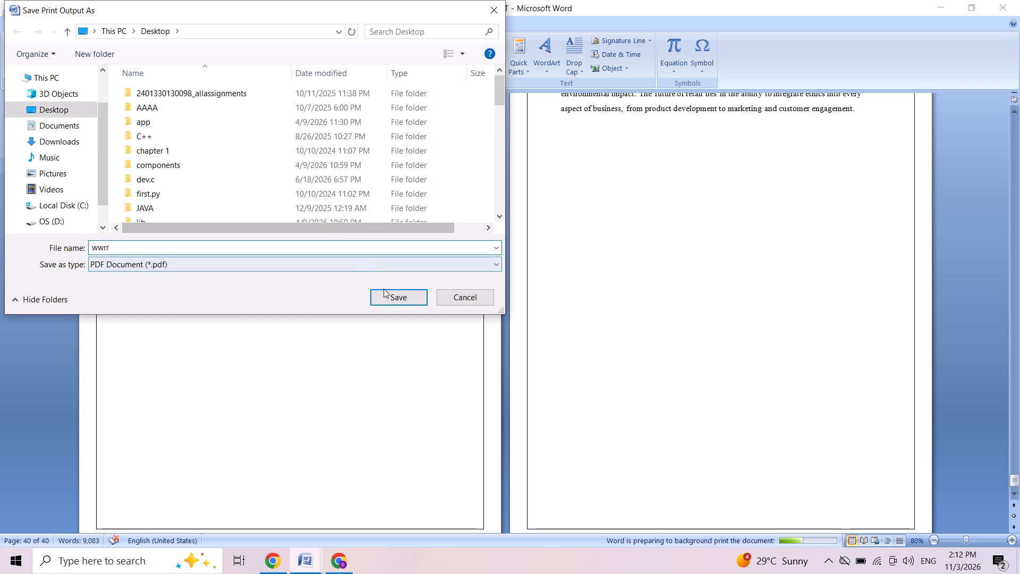
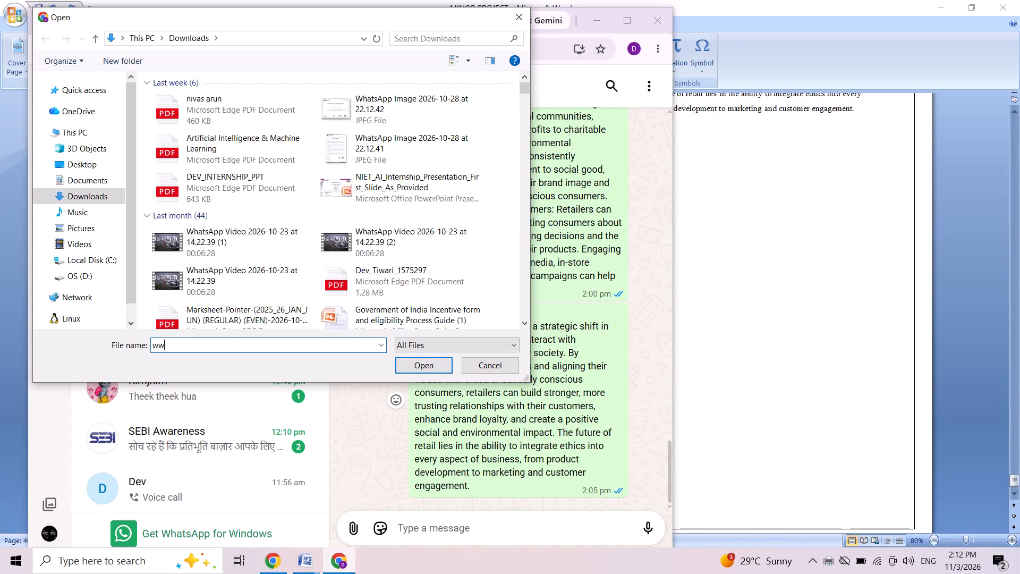
Look through the Downloads folder for the exported report PDF to attach to the WhatsApp chat.
key("w")
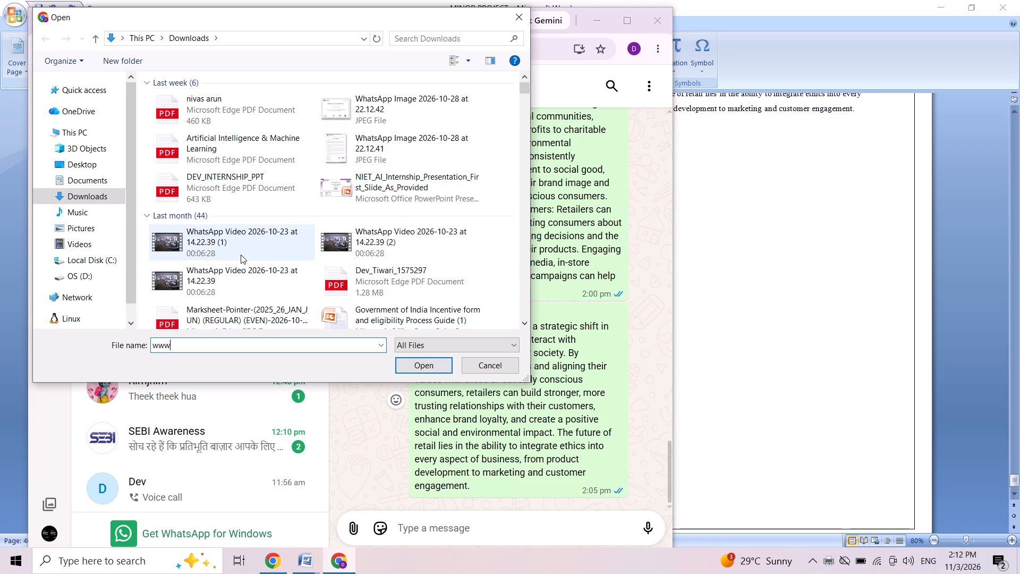
triple_click(526, 326)
triple_click(526, 326)
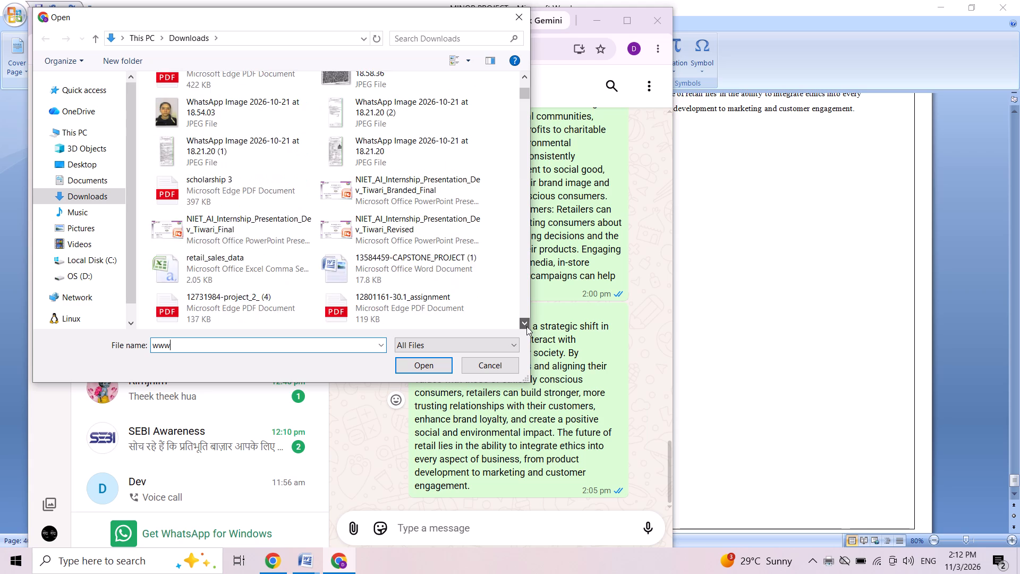
triple_click(526, 326)
triple_click(526, 326)
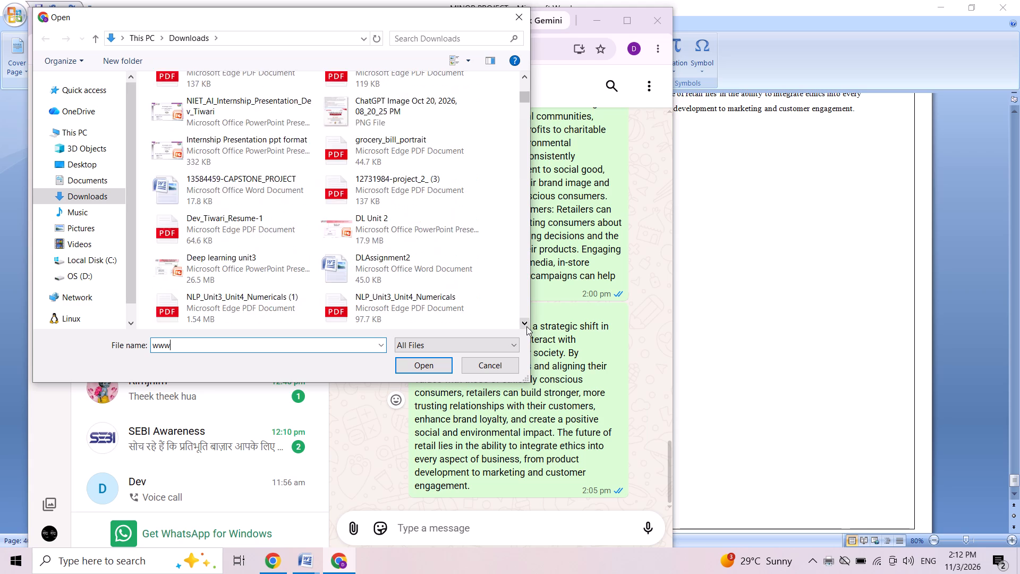
triple_click(526, 326)
triple_click(526, 326)
triple_click(526, 326)
triple_click(526, 326)
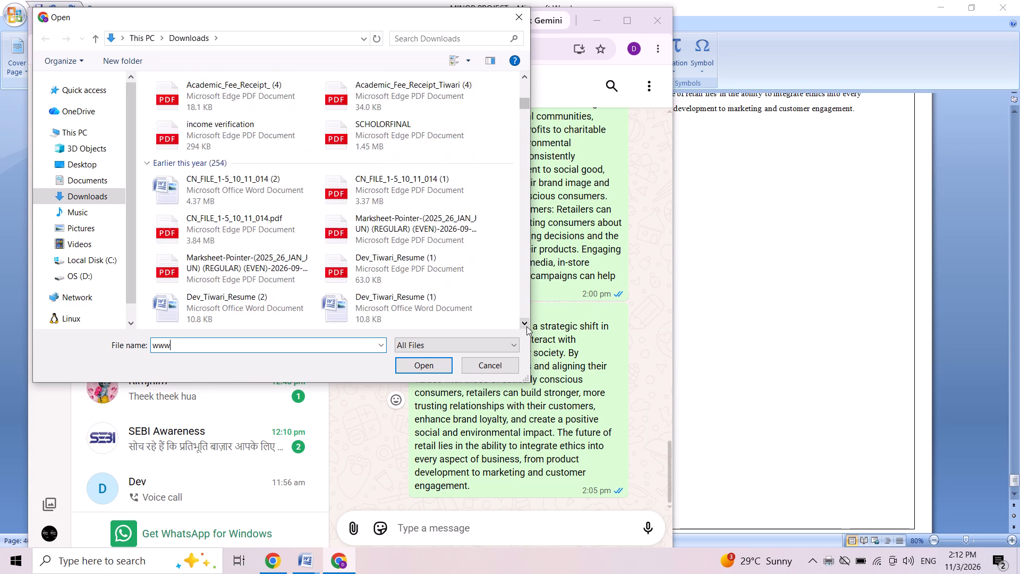
triple_click(526, 326)
triple_click(526, 326)
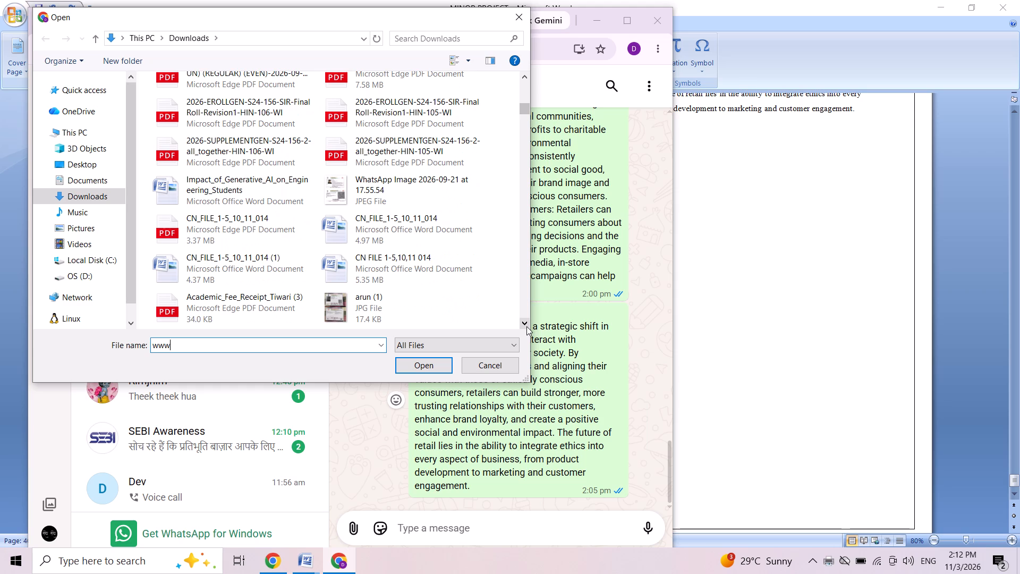
triple_click(526, 326)
triple_click(526, 326)
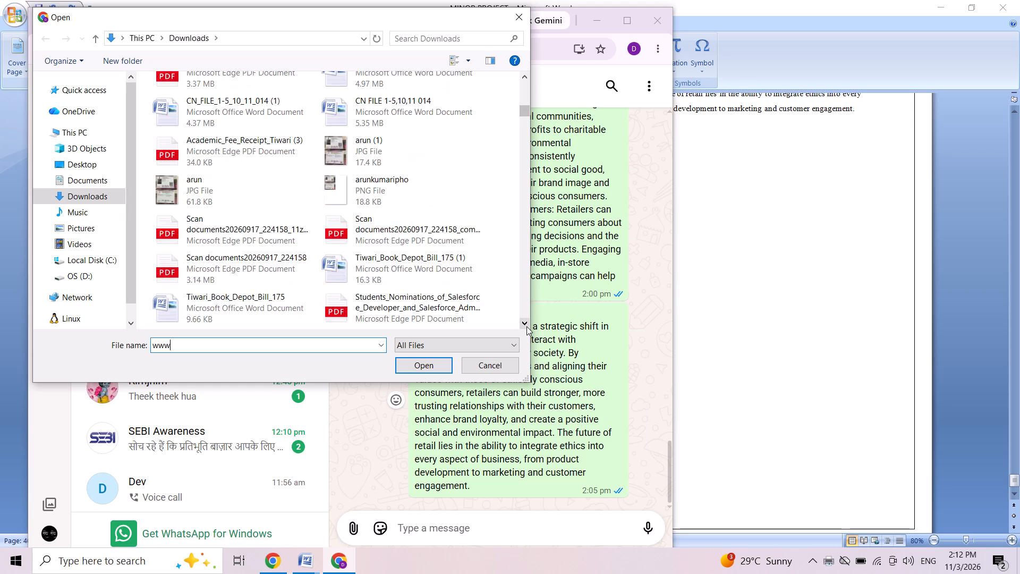
triple_click(526, 326)
triple_click(526, 326)
triple_click(526, 326)
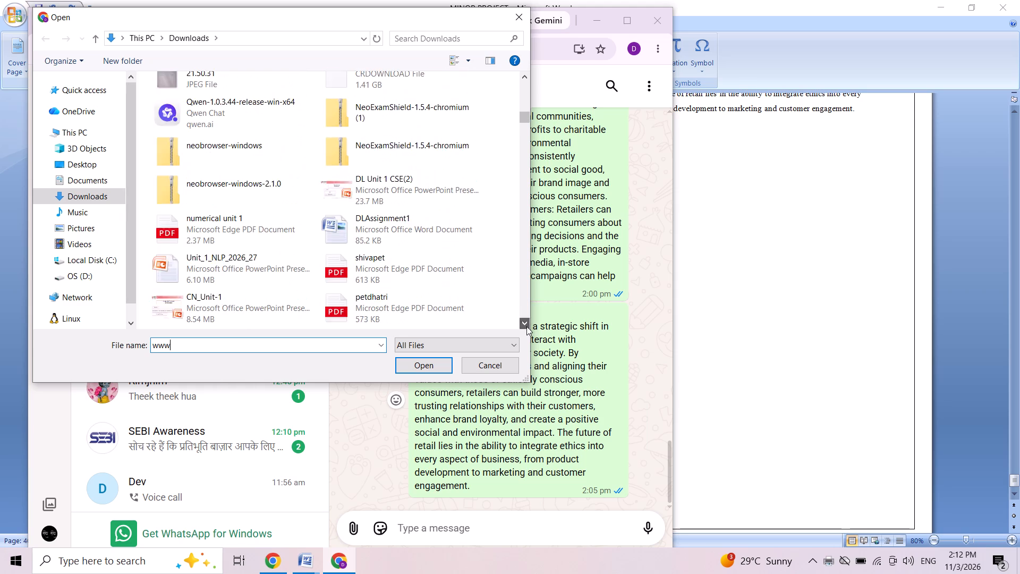
triple_click(526, 326)
triple_click(526, 326)
left_click(526, 326)
triple_click(526, 326)
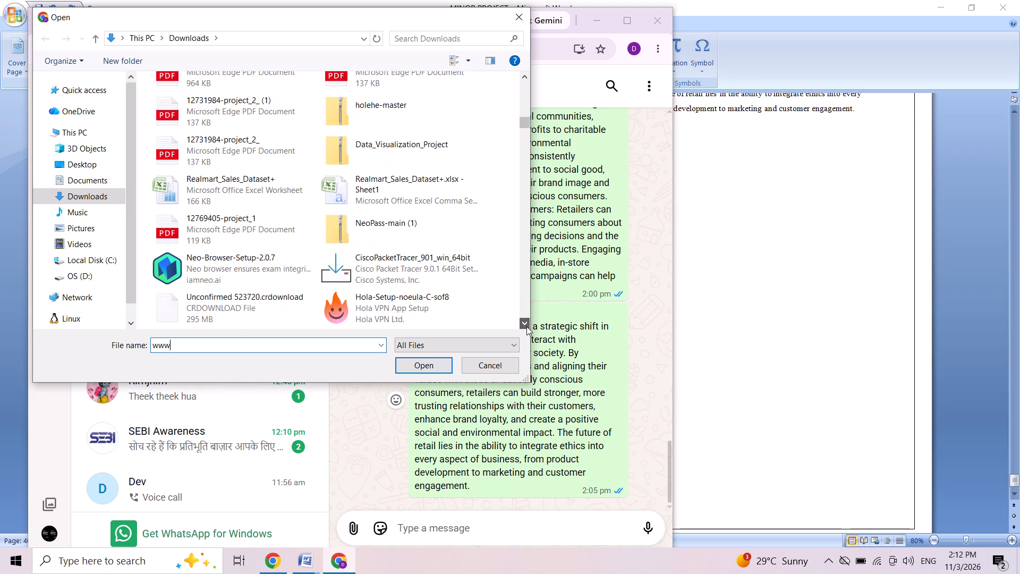
double_click(526, 326)
left_click(526, 327)
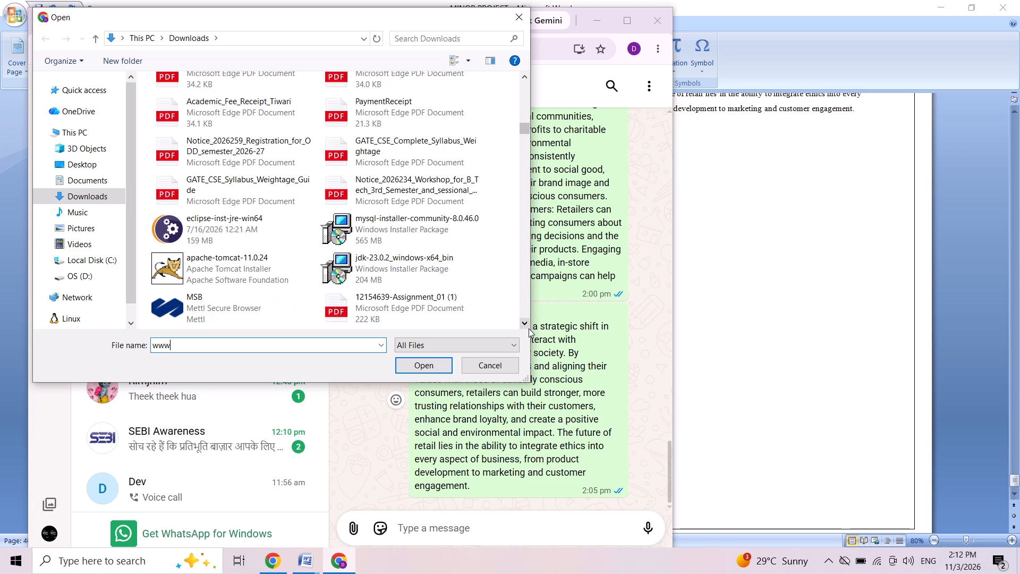
Correct the file name entry to wwr to locate the exported report PDF for attaching.
key("BackSpace")
key("r")
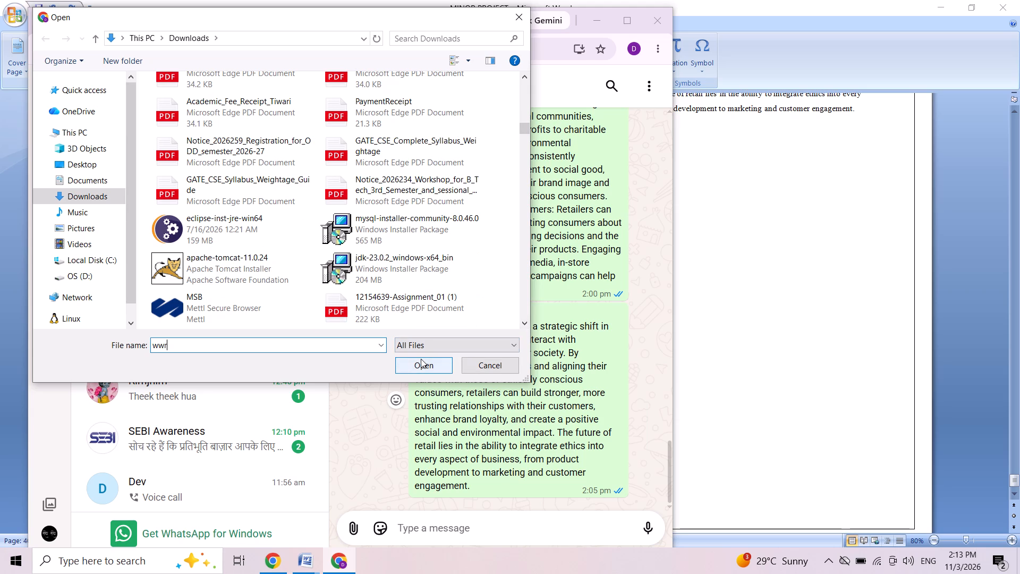
Select the MINOR PROJECT file in the Documents folder for attaching to the WhatsApp chat.
left_click(63, 132)
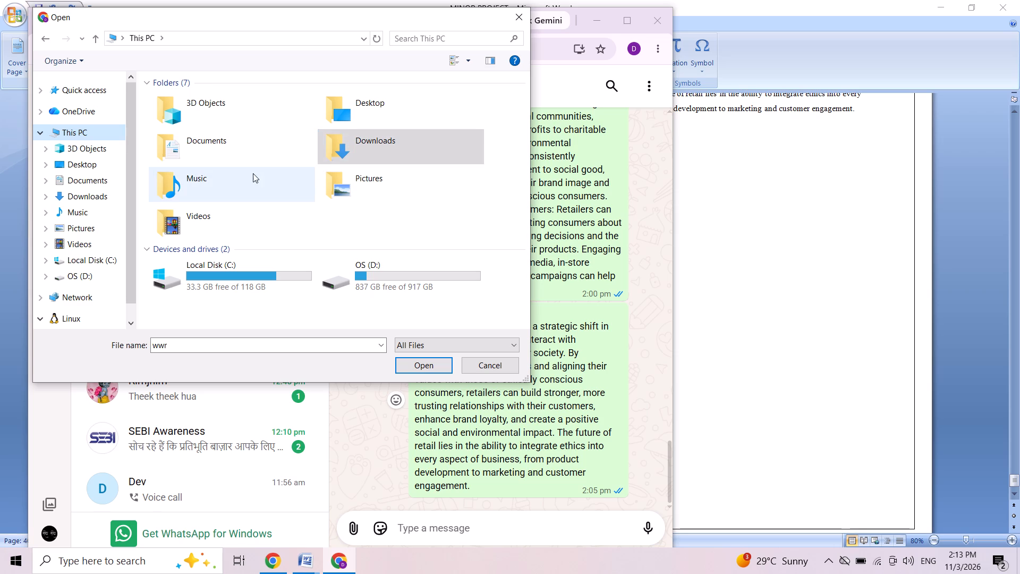
left_click(192, 134)
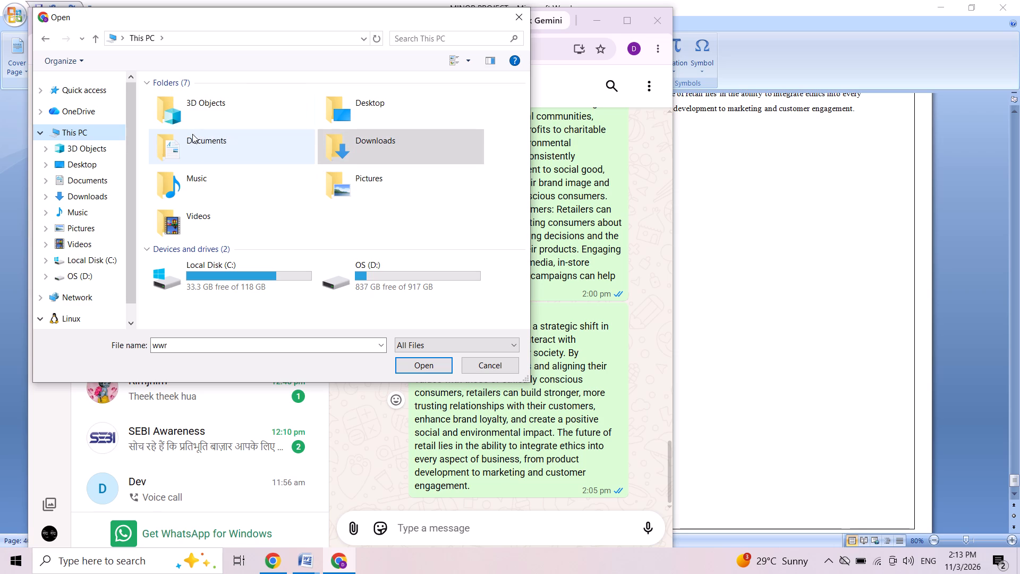
left_click(192, 134)
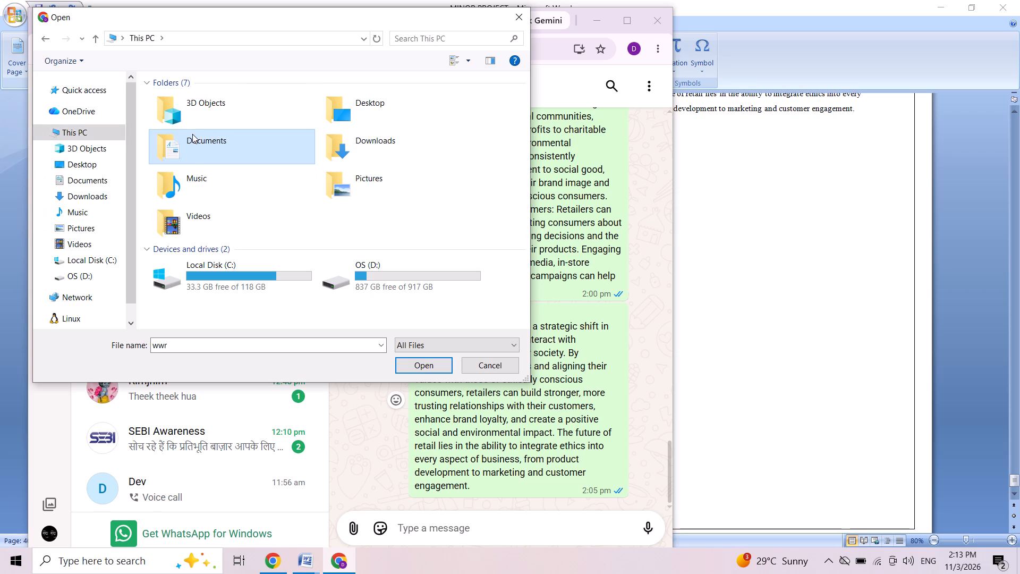
left_click(94, 186)
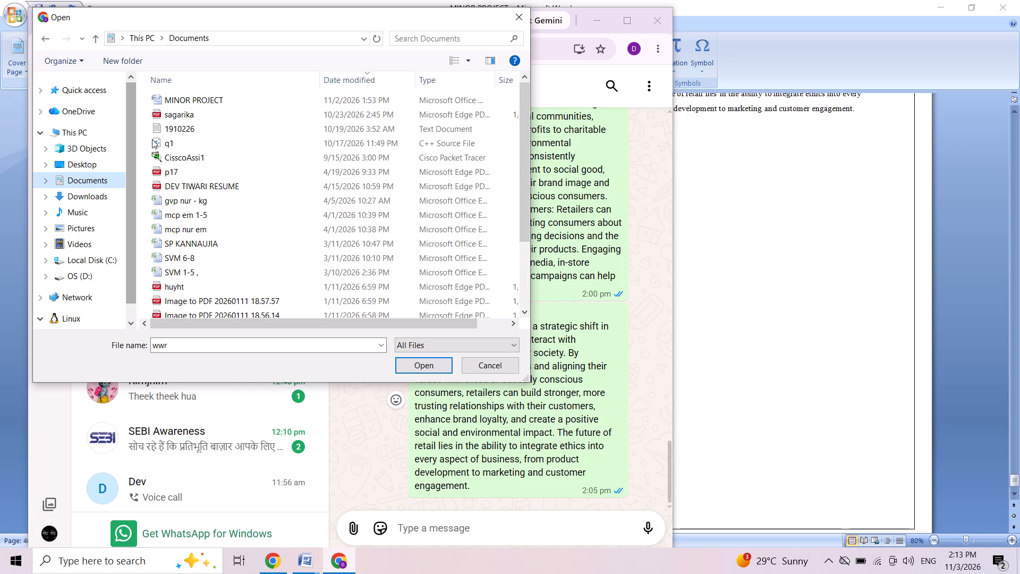
left_click(208, 96)
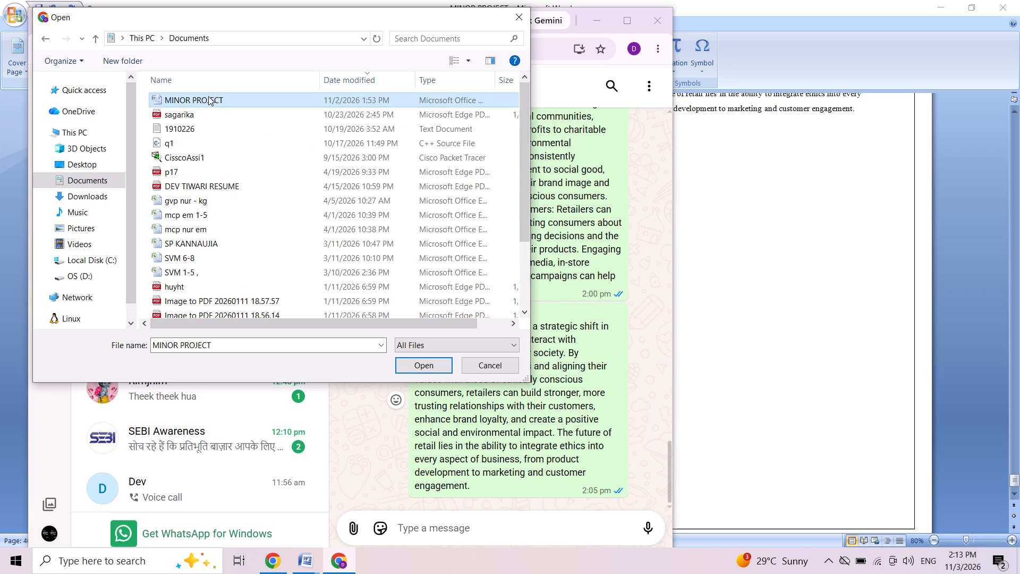
left_click(209, 96)
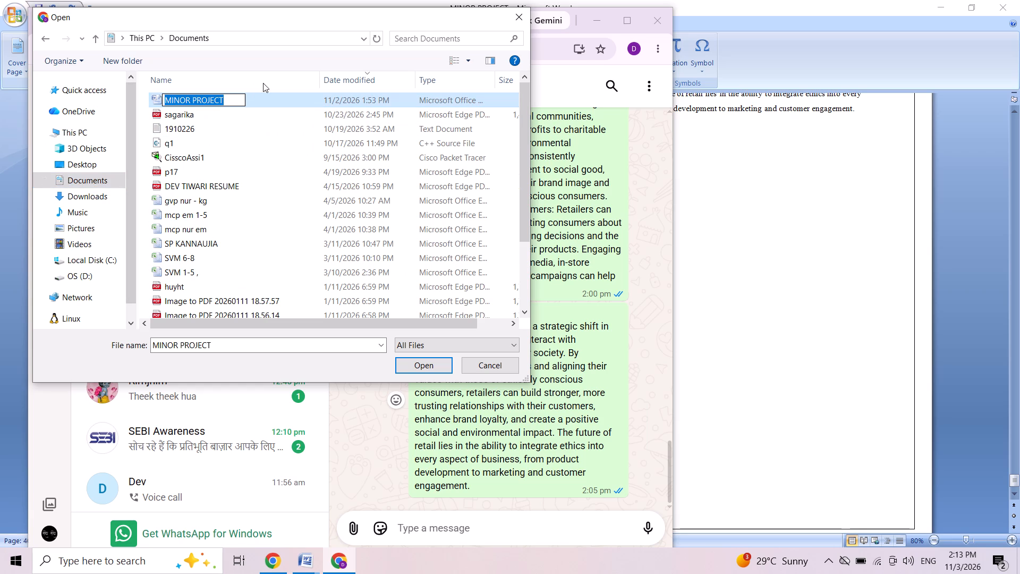
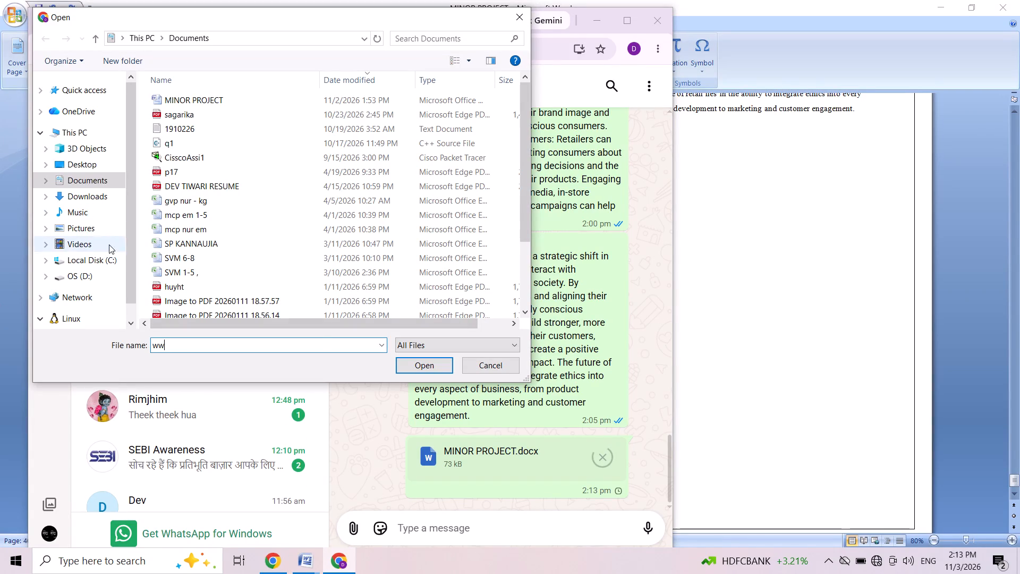
Look through the Documents and Downloads folders for the exported report PDF to attach to the WhatsApp chat.
triple_click(130, 321)
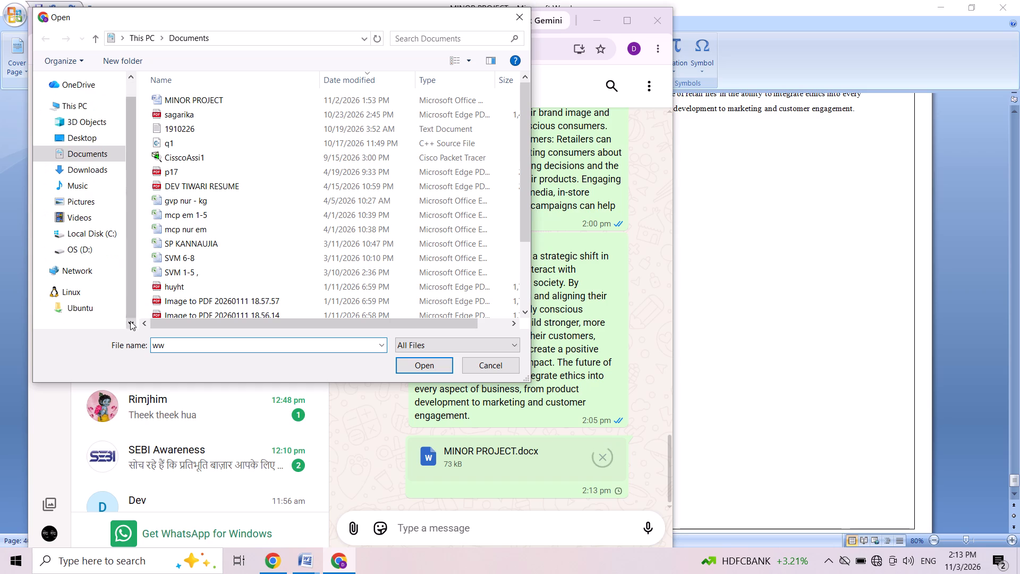
left_click(130, 322)
triple_click(524, 315)
triple_click(524, 315)
triple_click(524, 315)
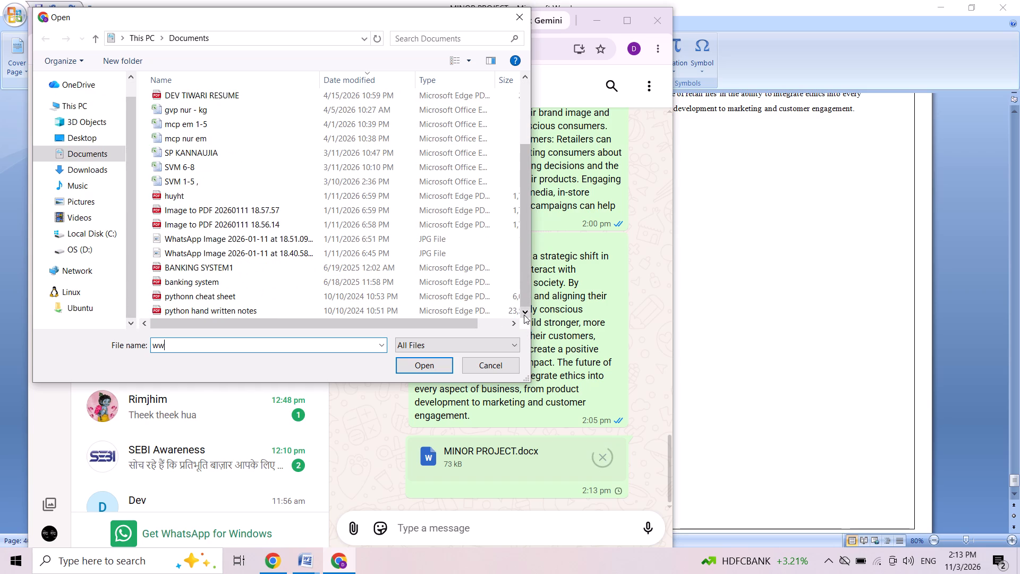
triple_click(524, 315)
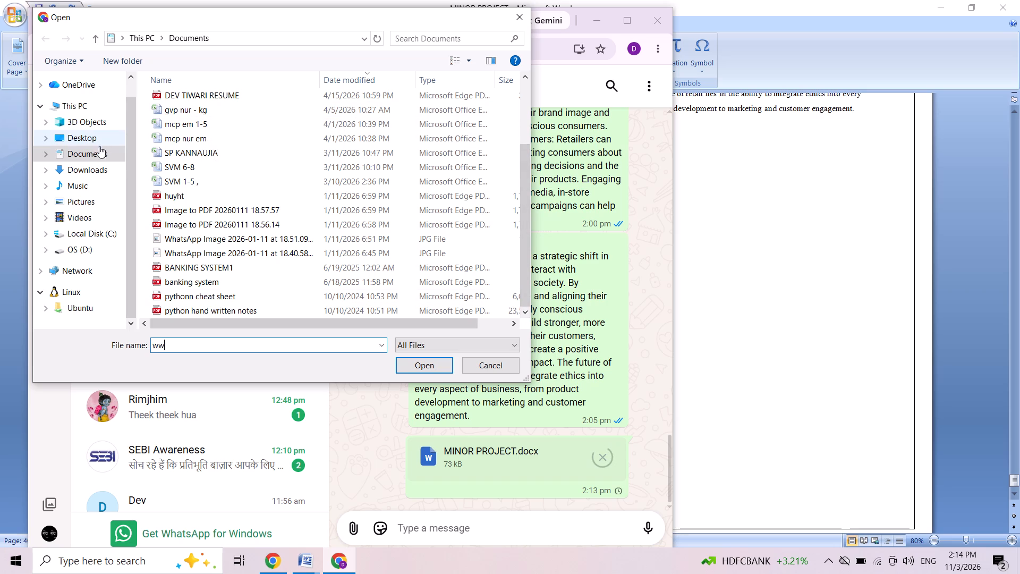
left_click(100, 165)
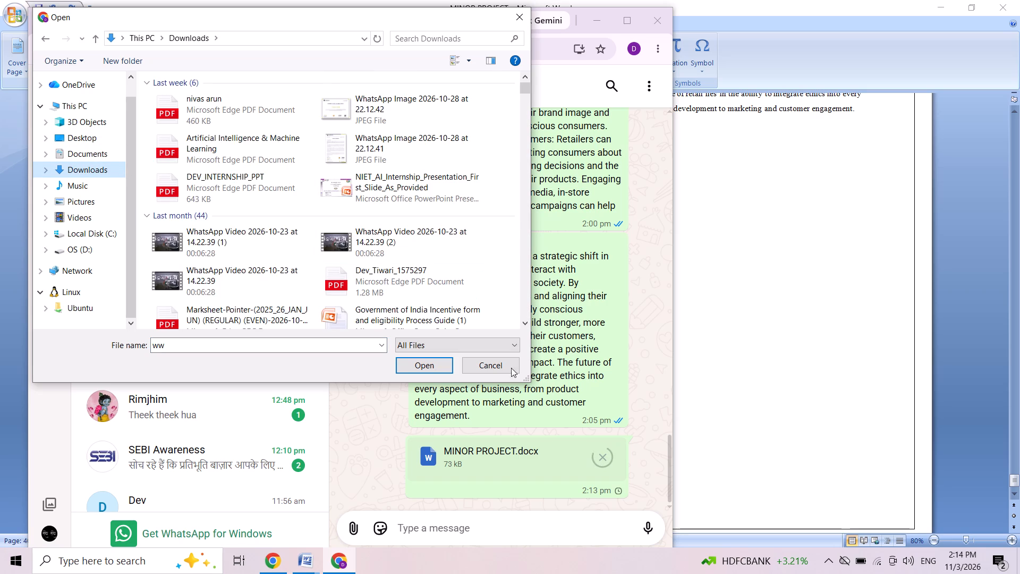
left_click(527, 323)
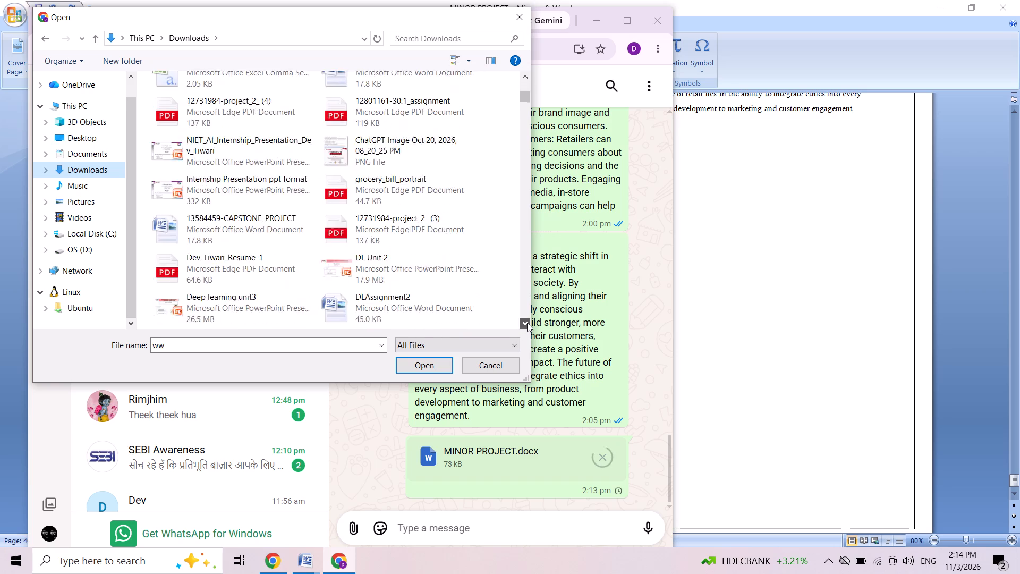
left_click(527, 323)
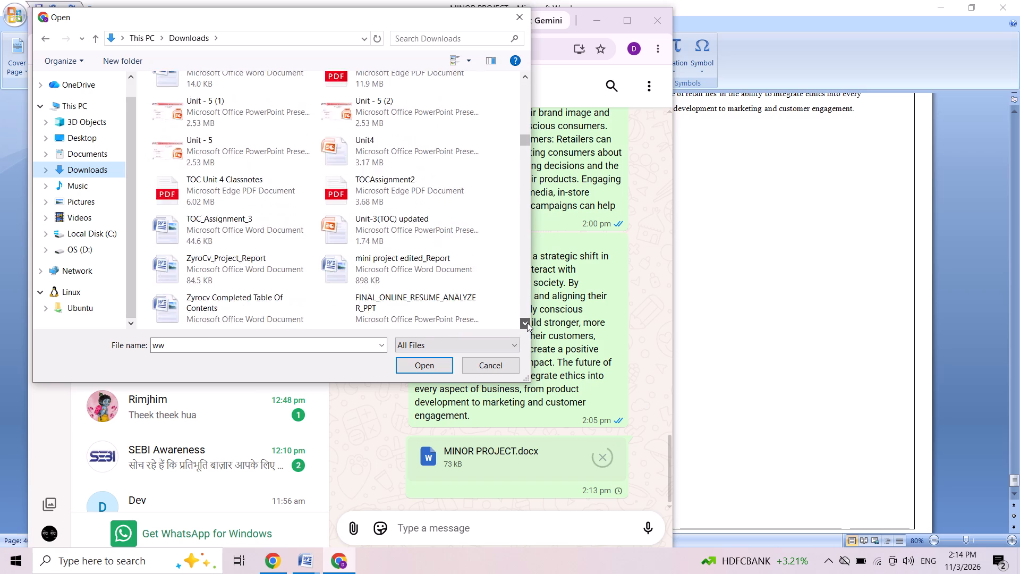
left_click(527, 323)
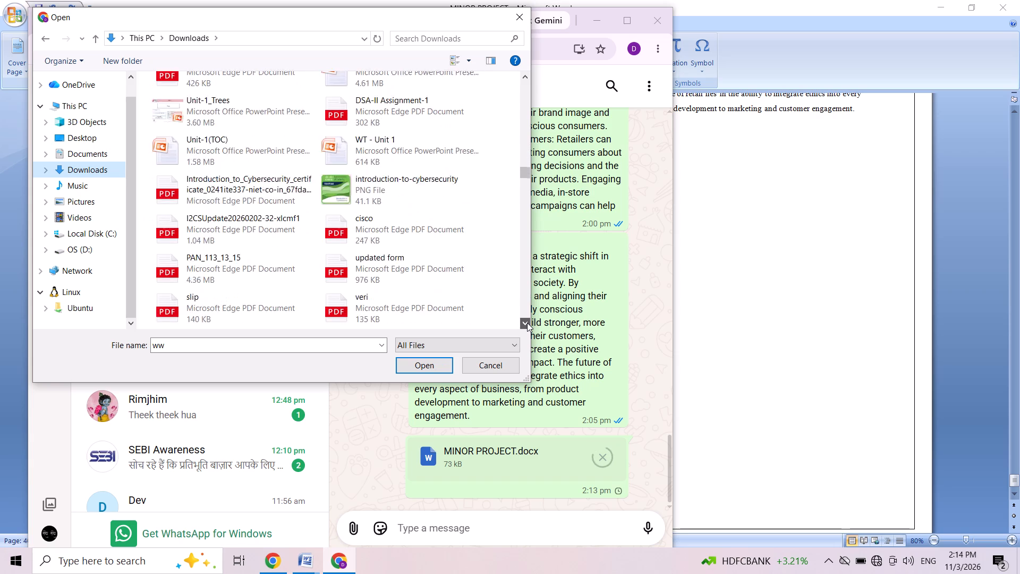
left_click(527, 323)
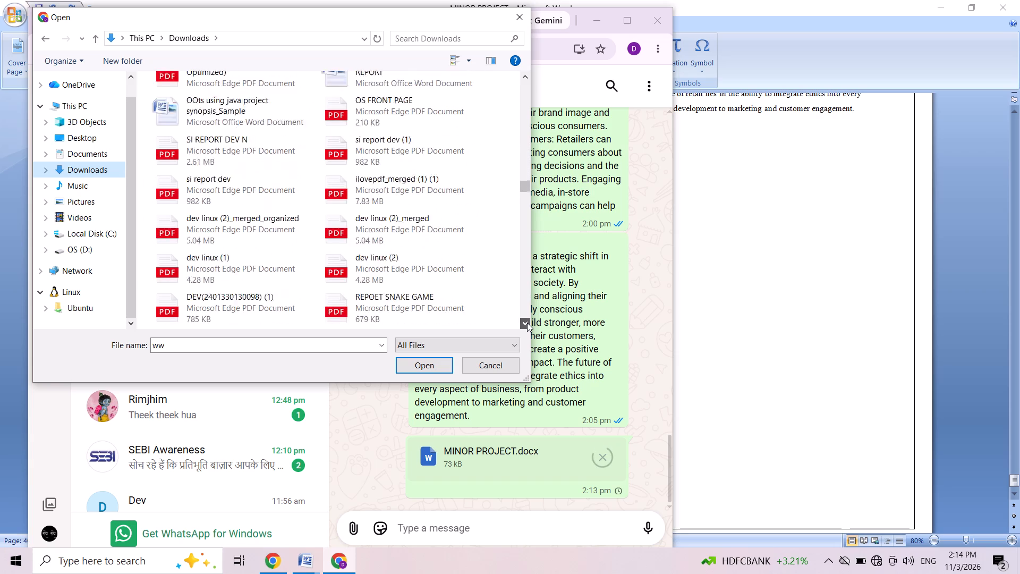
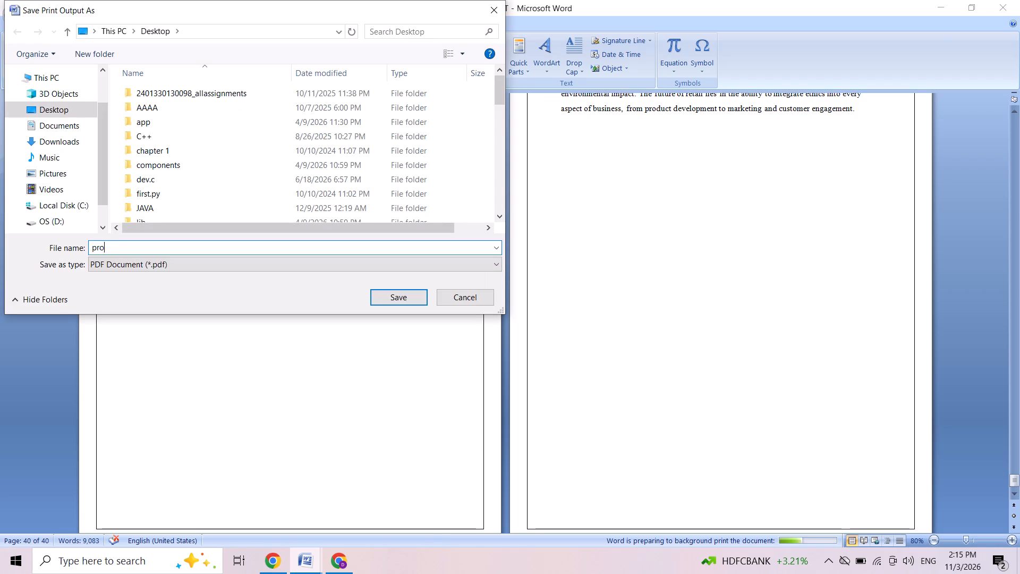
Complete the file name of the report's PDF print output on the Desktop as project.
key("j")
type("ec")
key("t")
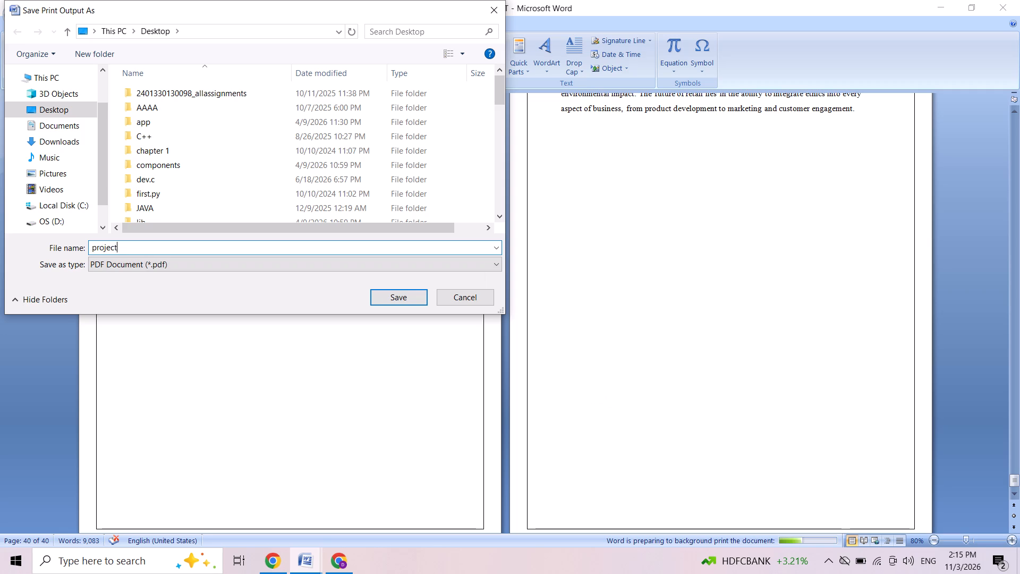
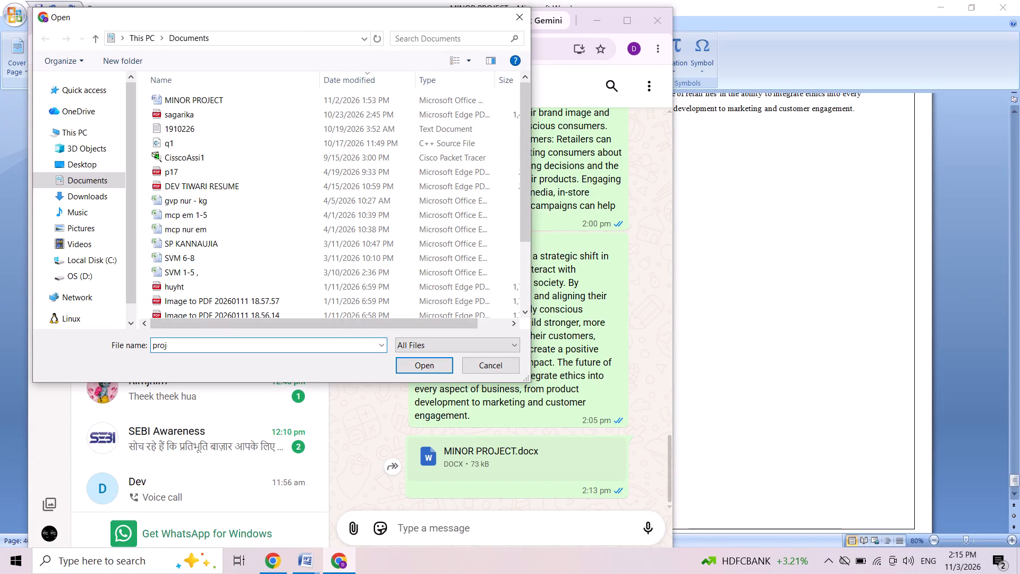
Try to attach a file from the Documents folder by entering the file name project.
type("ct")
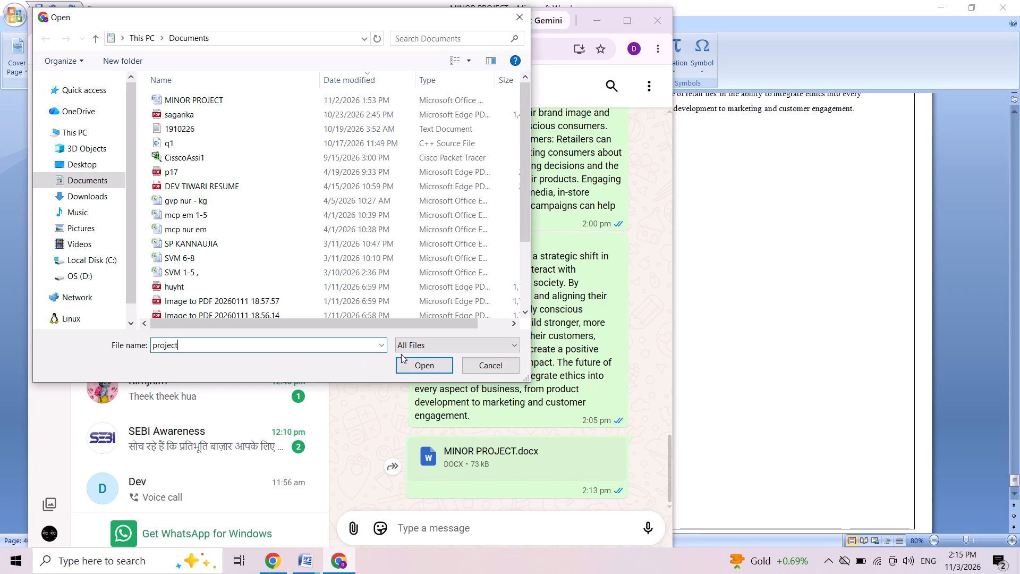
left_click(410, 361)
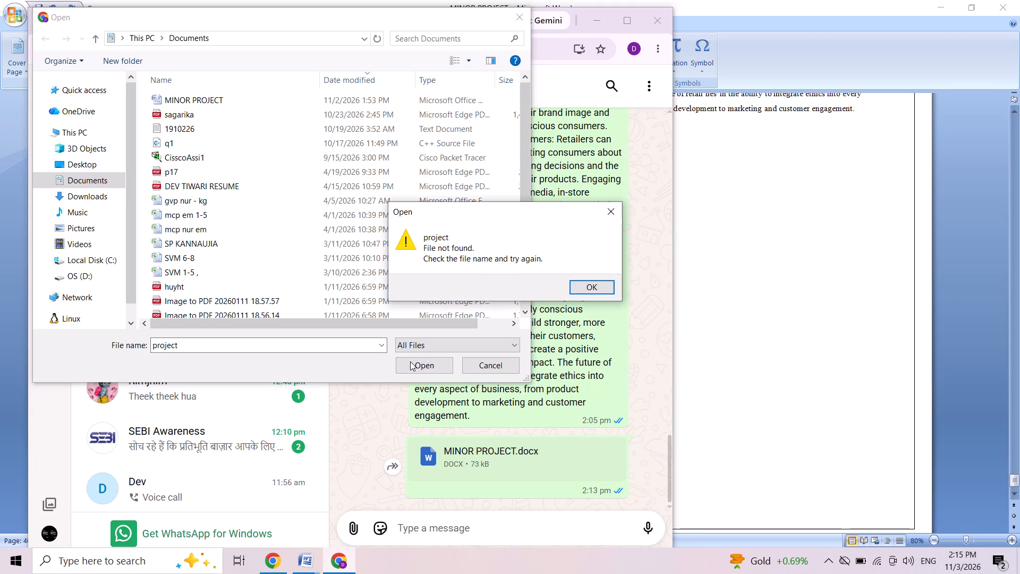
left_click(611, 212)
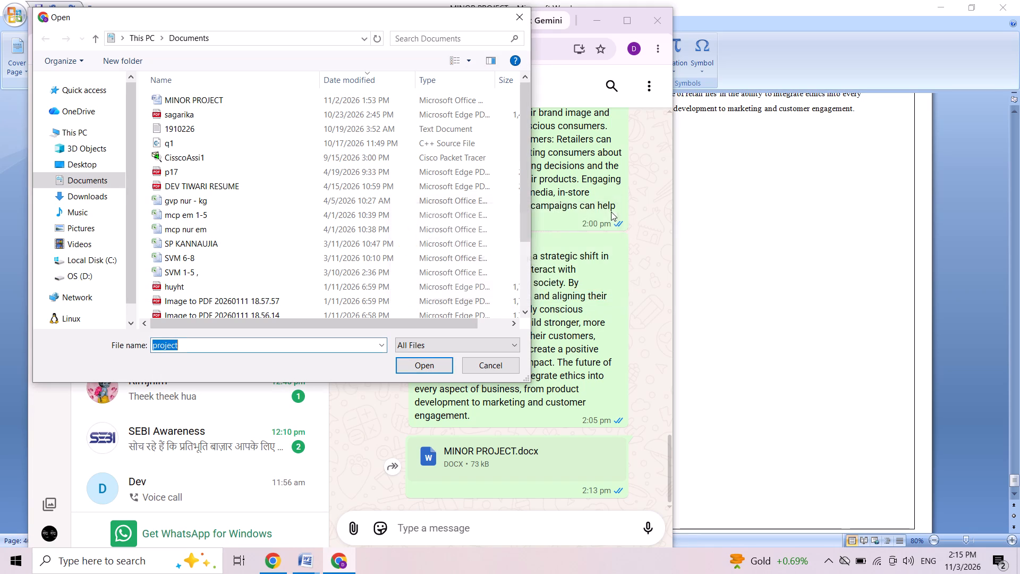
Browse the Downloads folder and the Desktop folder for the exported report PDF to attach to the chat.
left_click(91, 193)
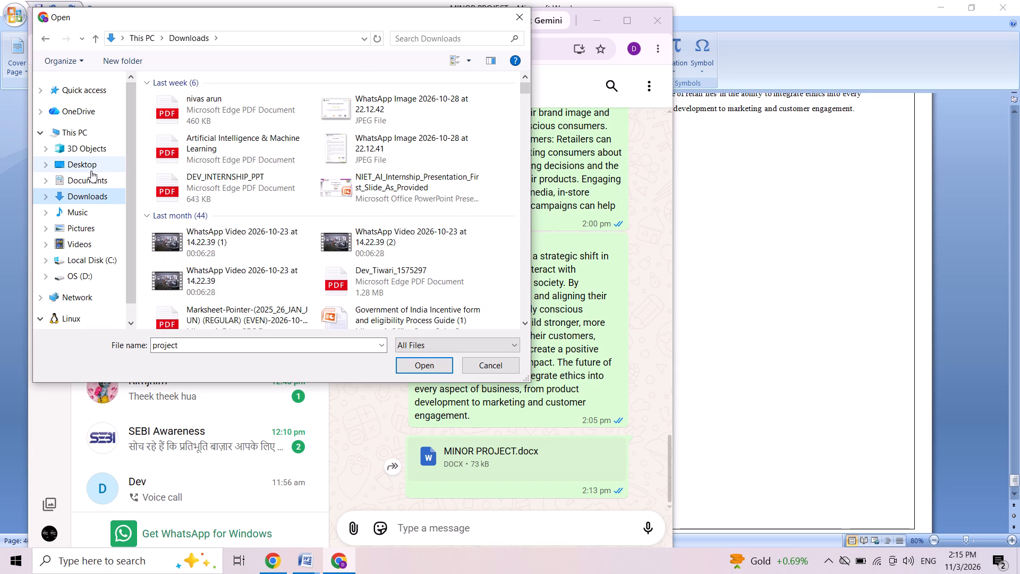
left_click(91, 171)
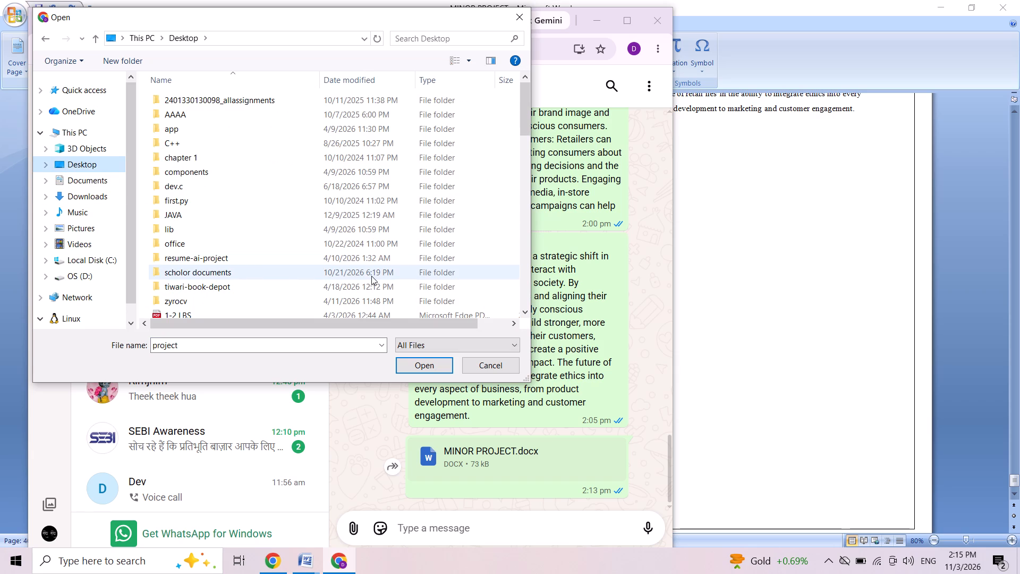
Choose the wwrr PDF in the Desktop folder as the file to attach to the WhatsApp chat.
left_click(524, 316)
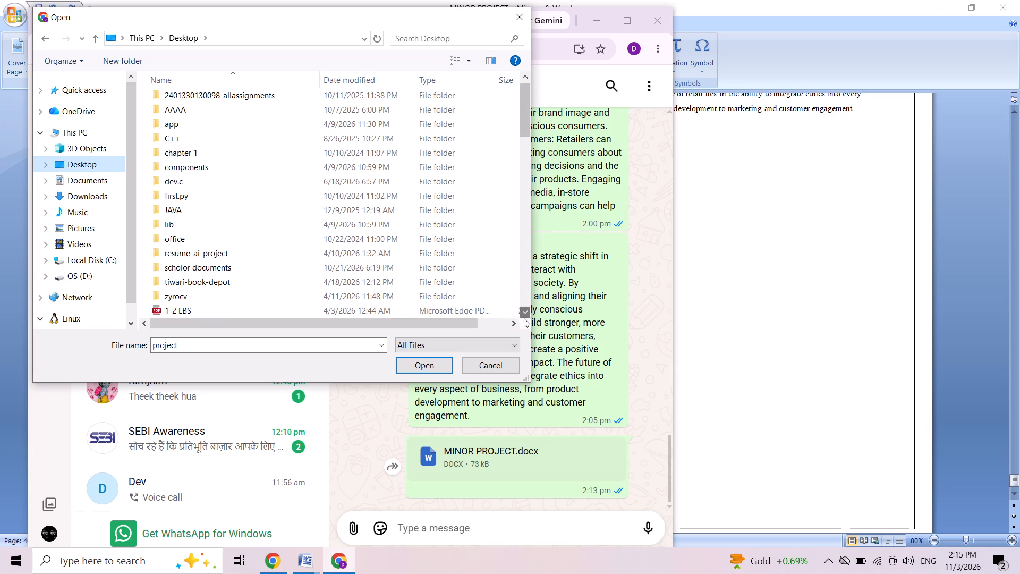
left_click(523, 316)
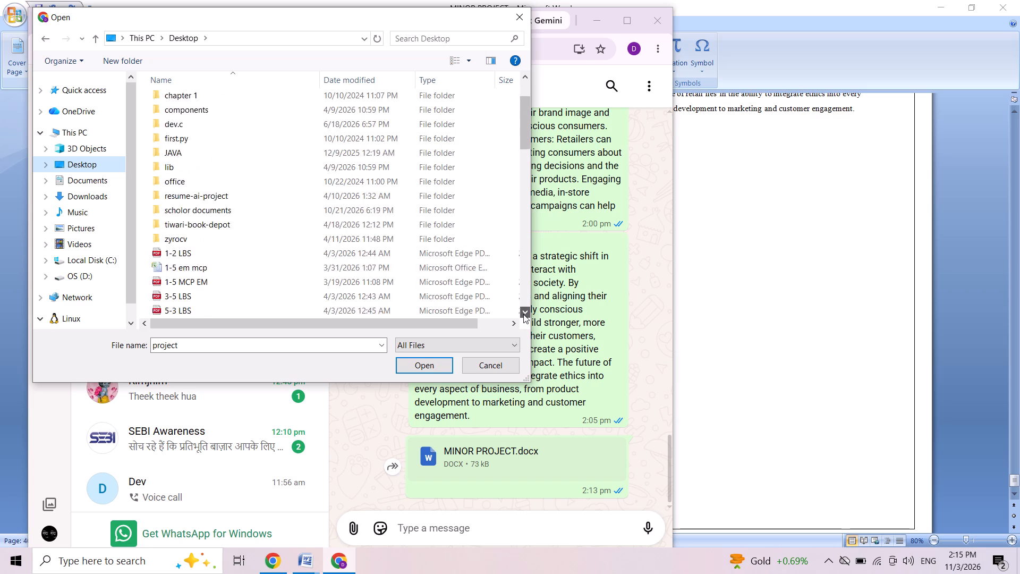
left_click(523, 314)
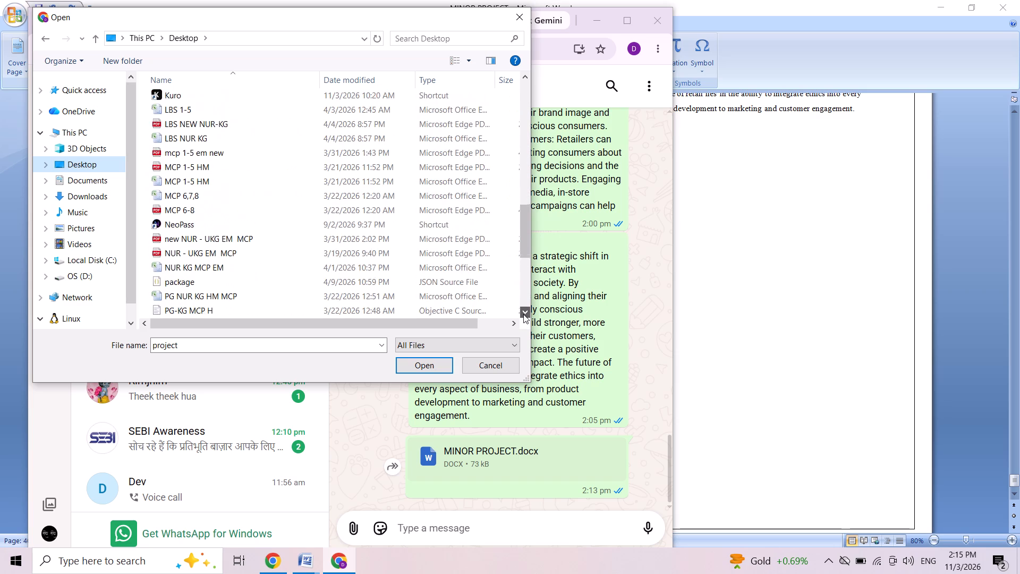
left_click(523, 314)
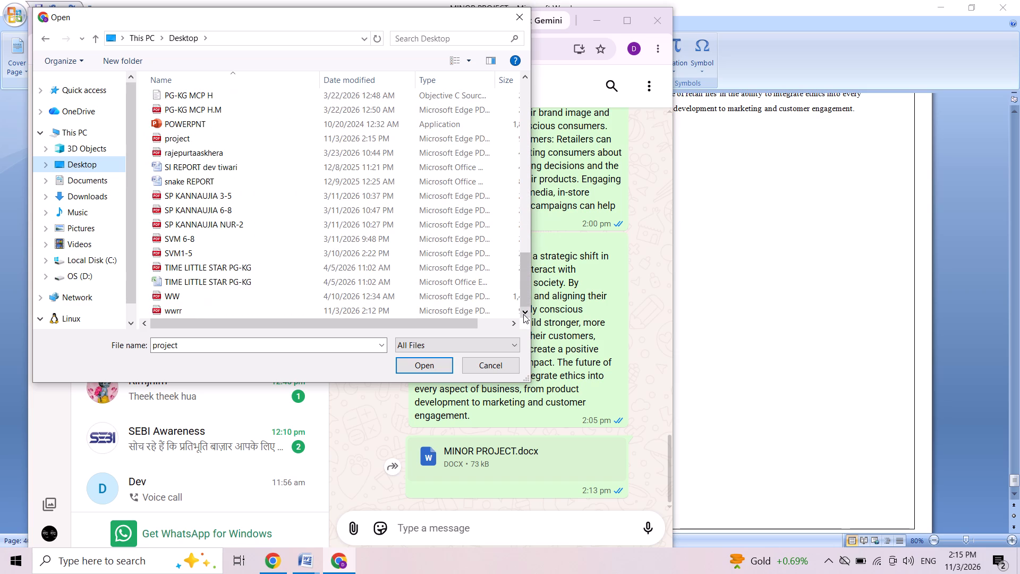
left_click(322, 309)
left_click(322, 309)
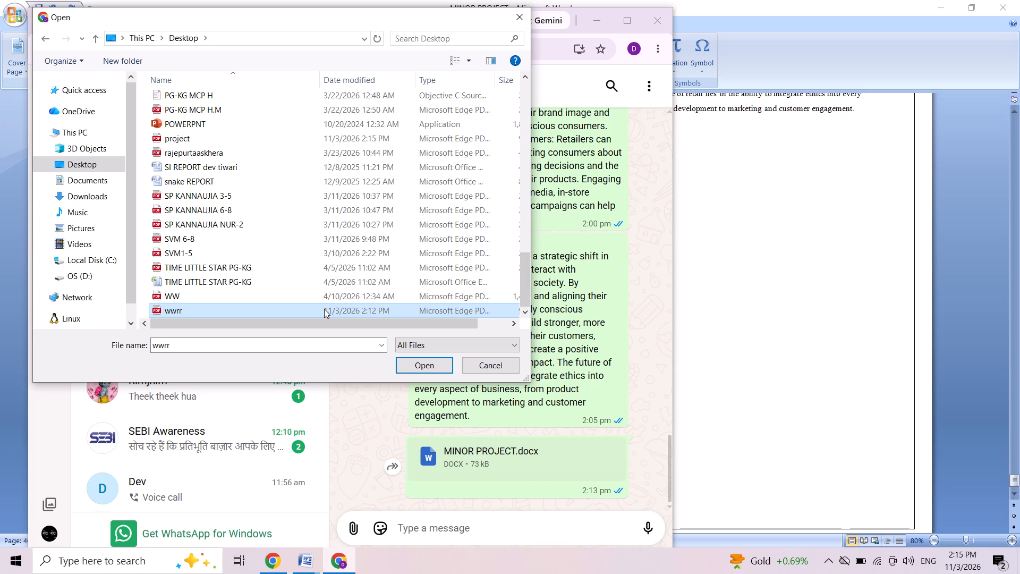